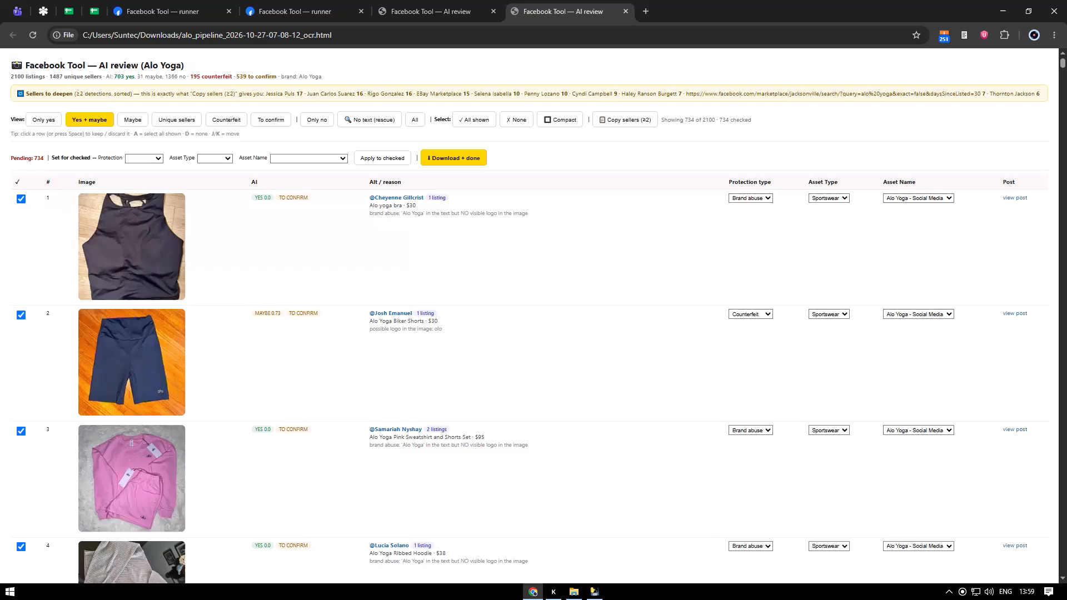
Look through the Alo Yoga listings in the Yes + maybe view, checking their images, AI verdicts and protection types.
scroll(695, 379, "down", 4)
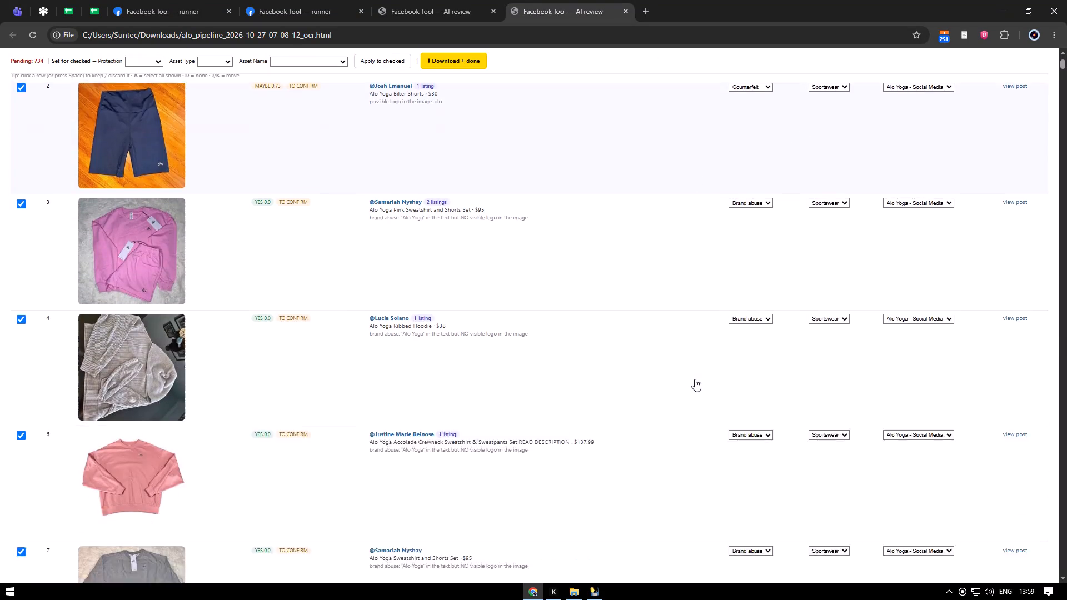
scroll(695, 379, "down", 10)
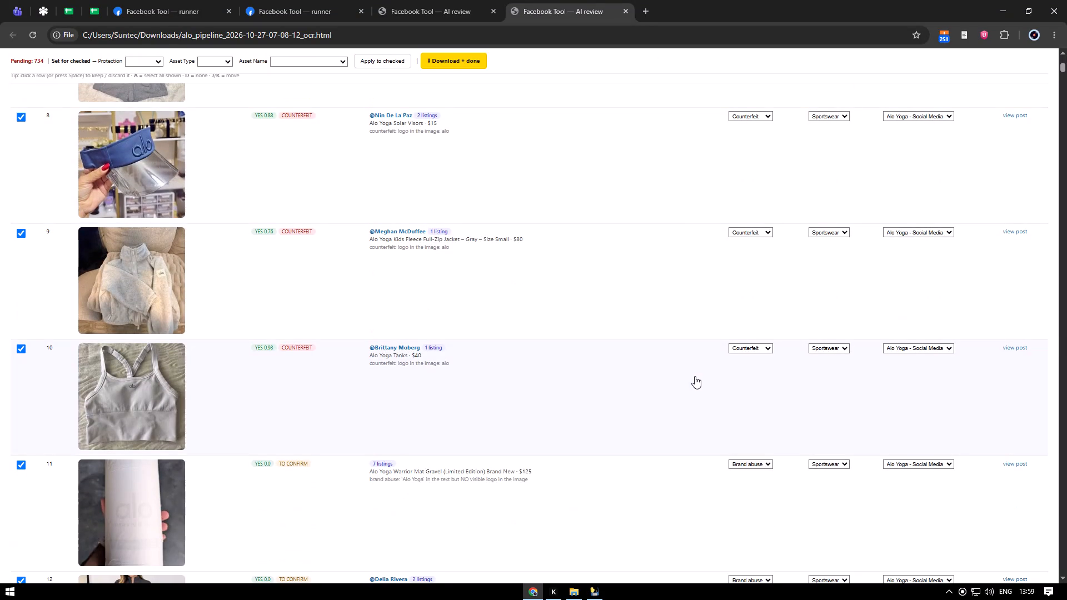
scroll(695, 376, "down", 12)
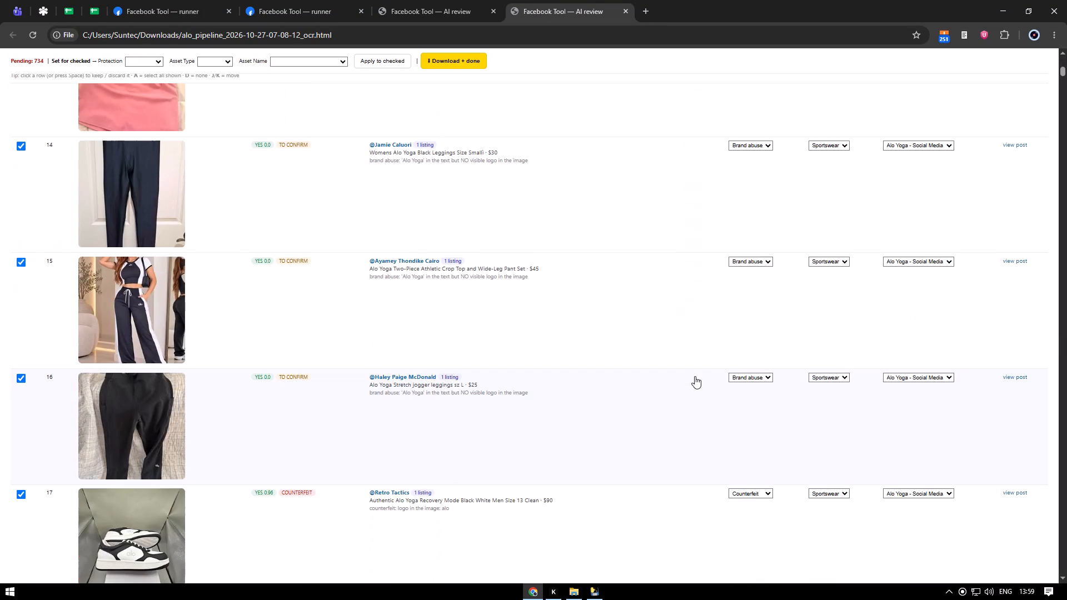
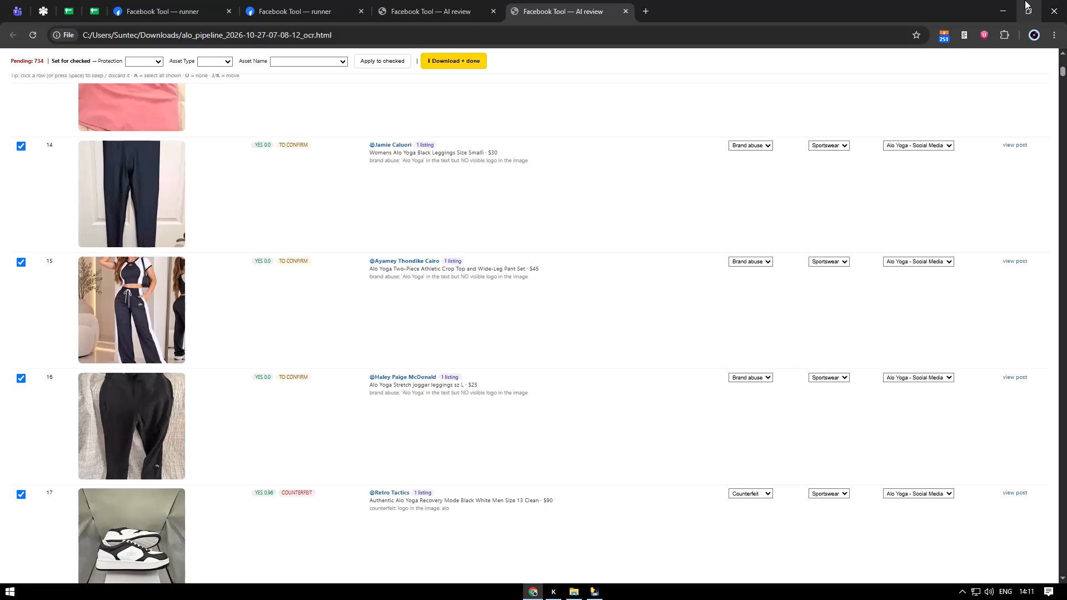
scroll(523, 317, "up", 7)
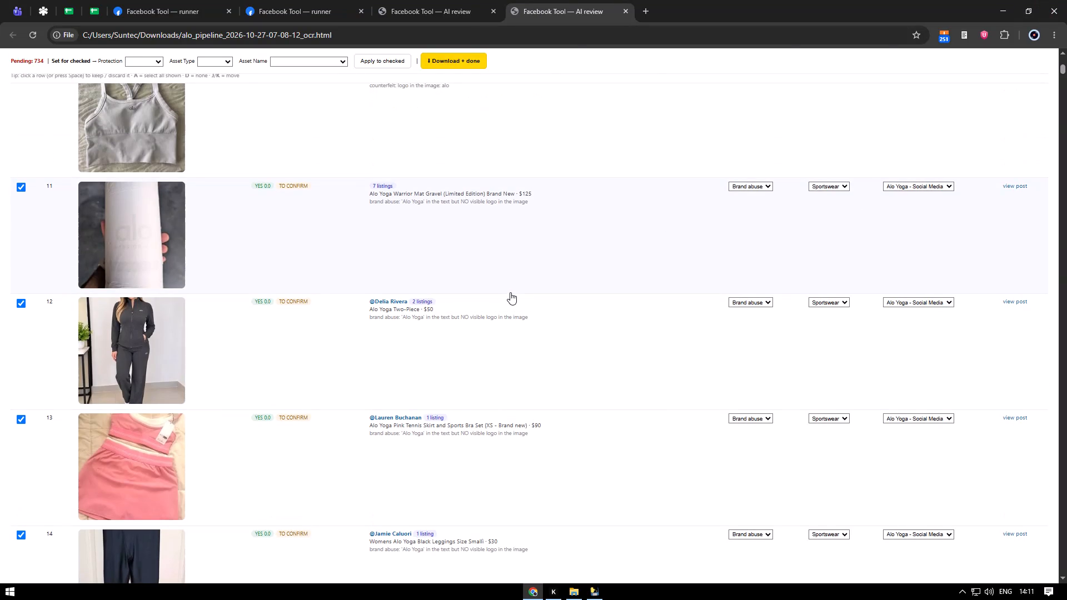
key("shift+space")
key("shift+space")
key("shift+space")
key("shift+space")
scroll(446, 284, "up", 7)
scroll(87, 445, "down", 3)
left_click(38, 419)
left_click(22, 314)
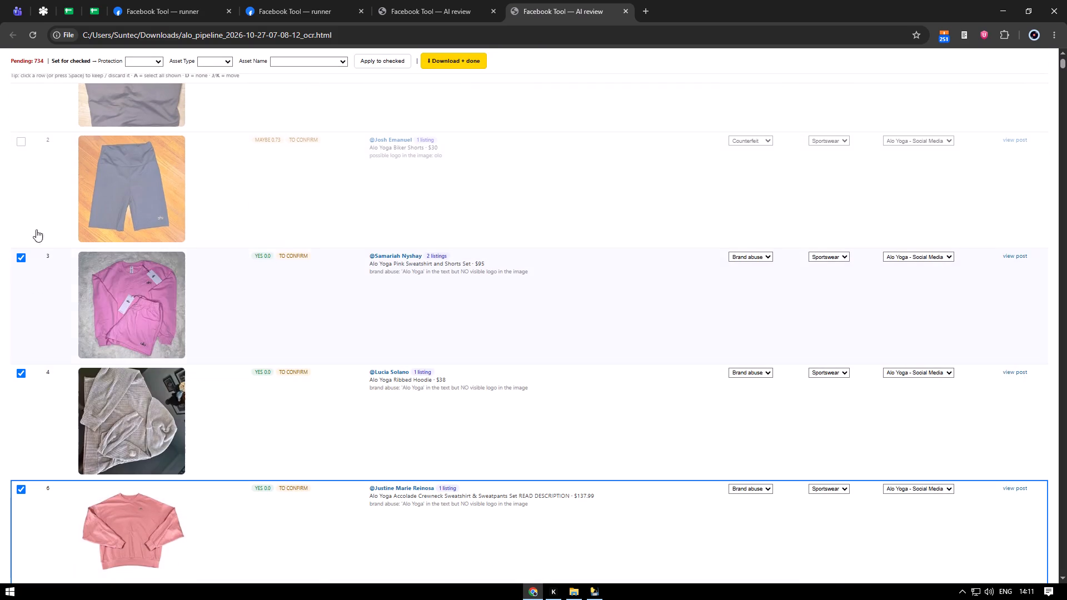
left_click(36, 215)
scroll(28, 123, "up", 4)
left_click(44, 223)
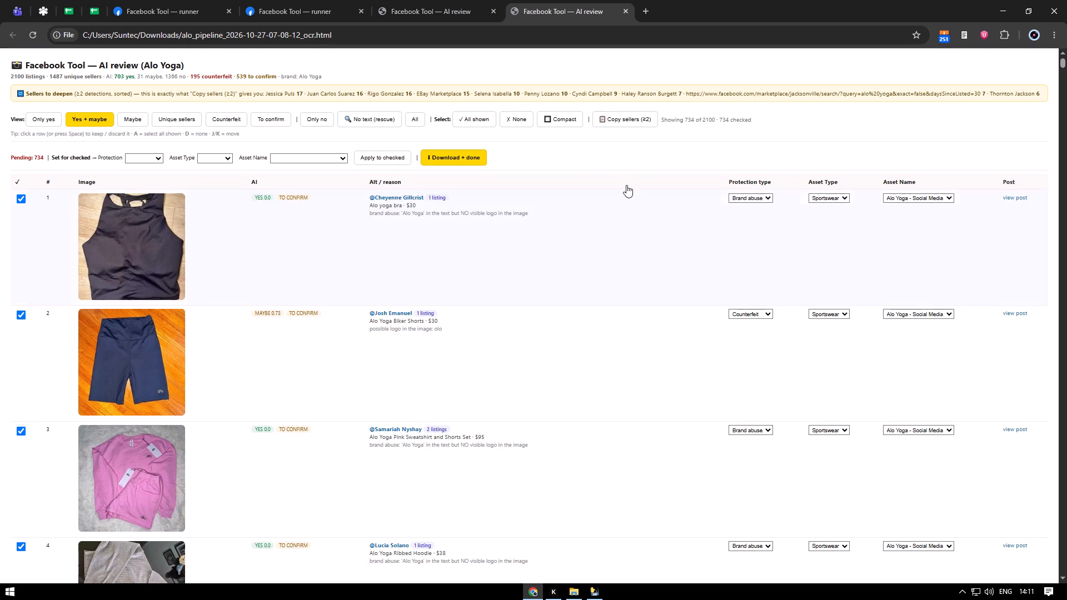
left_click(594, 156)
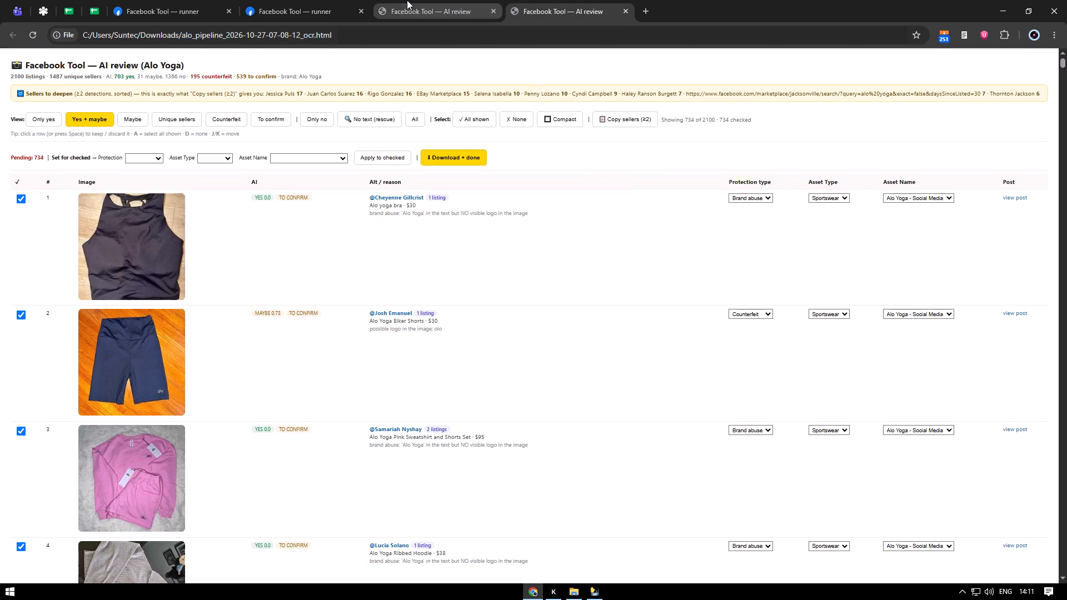
left_click(409, 0)
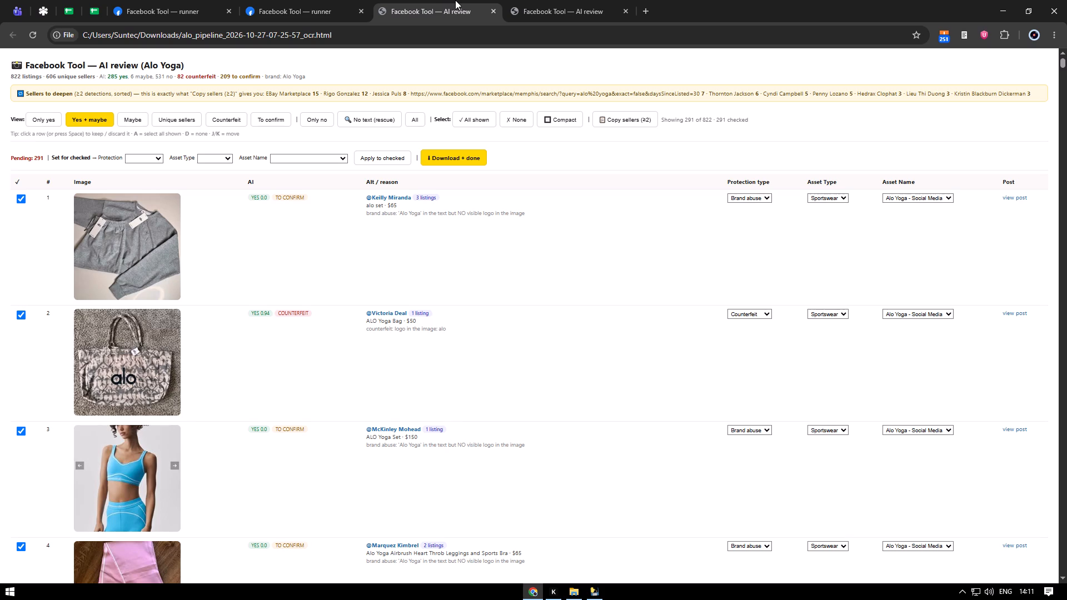
left_click_drag(544, 1, 322, 0)
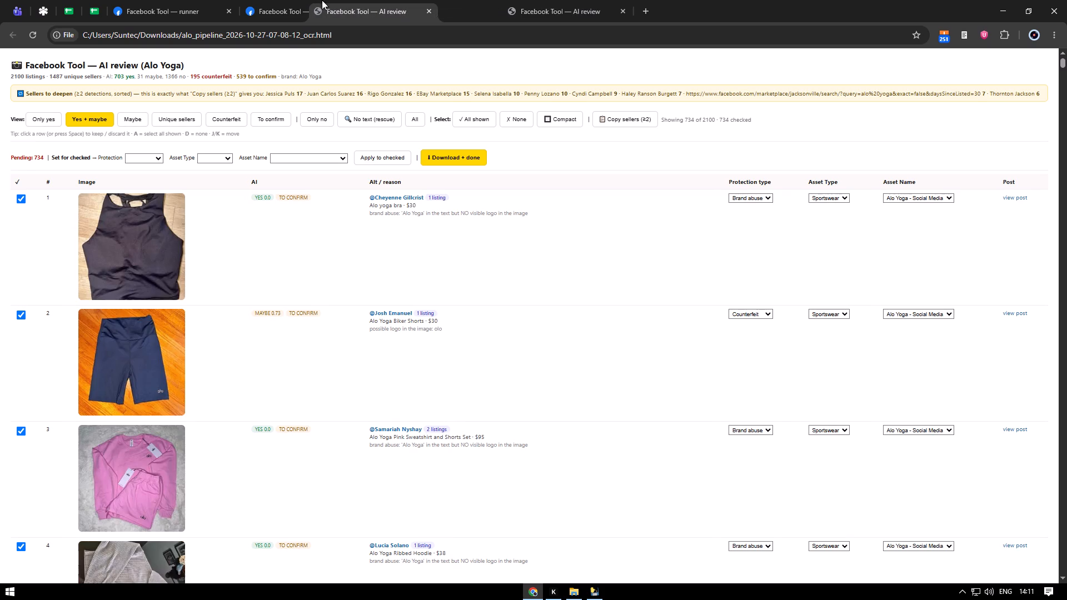
left_click_drag(322, 0, 287, 0)
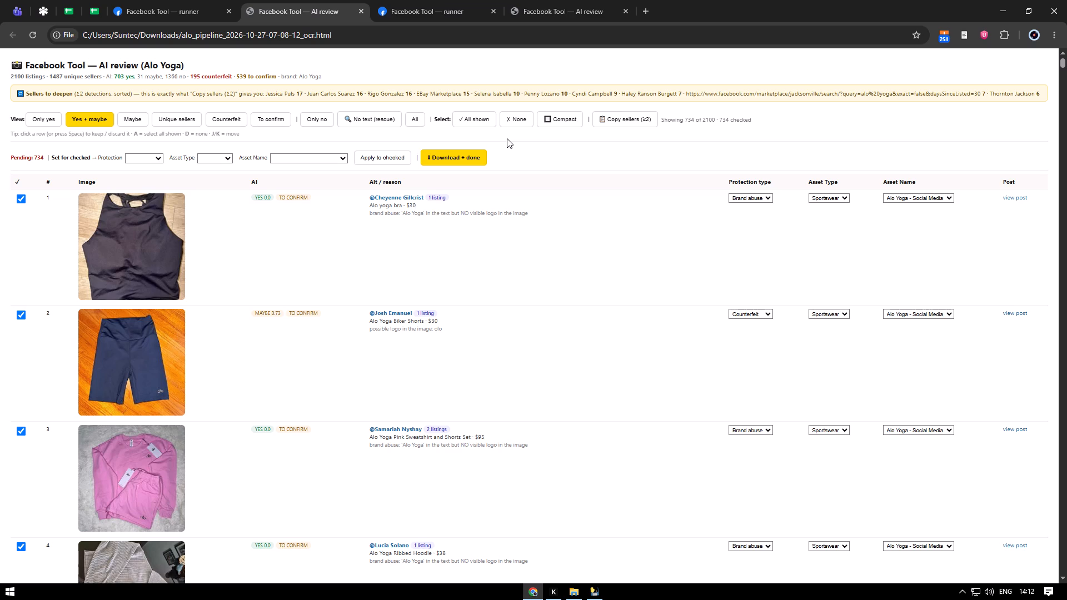
Filter the 07-08-12 Alo Yoga review to counterfeit listings and download the reviewed results.
left_click(236, 126)
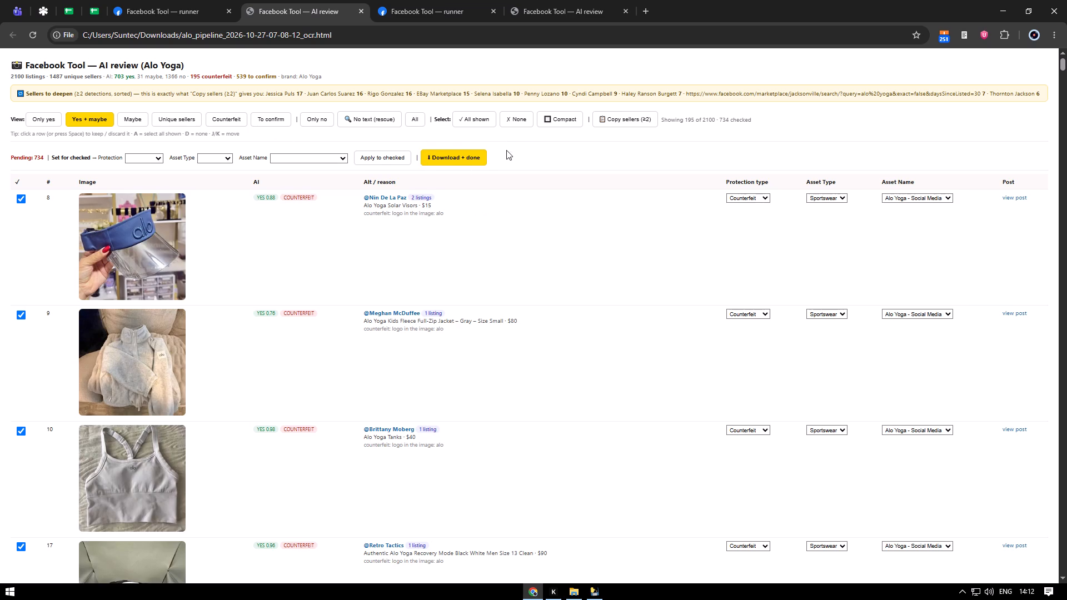
left_click(452, 156)
In the Yudhraa Facebook OCR spreadsheet, import the ai_reviewed (1) file from Downloads, starting from the empty sheet beside Final Data.
left_click(67, 0)
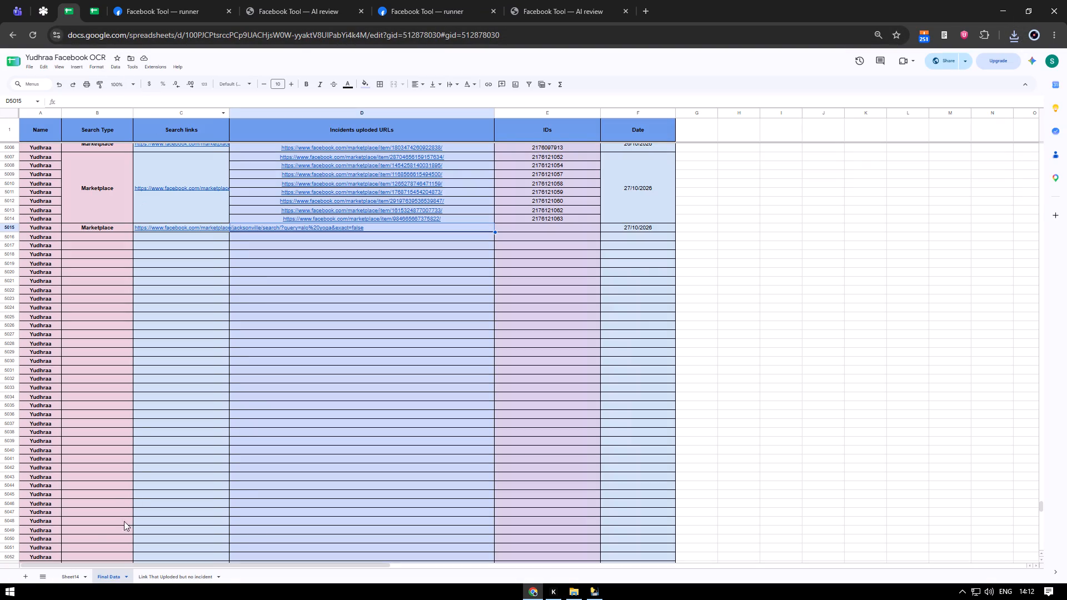
left_click(69, 580)
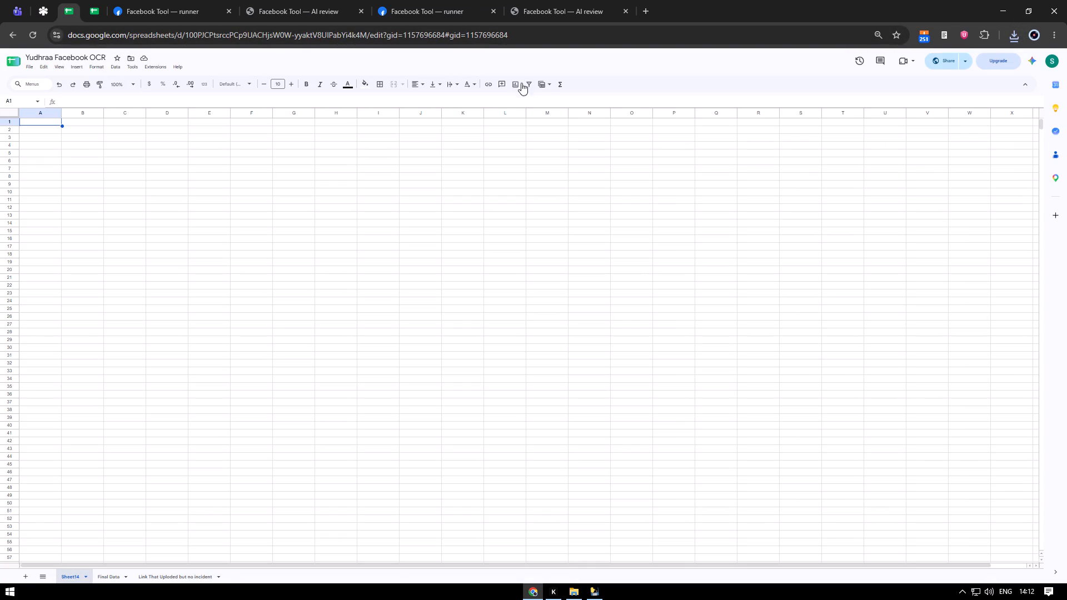
left_click(33, 67)
left_click(63, 106)
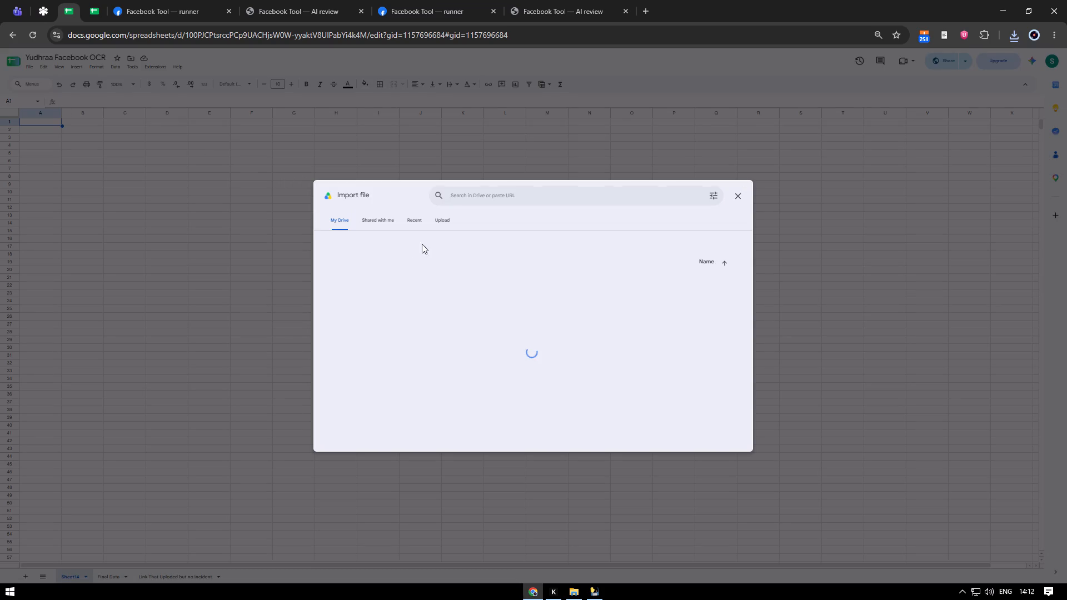
left_click(438, 232)
left_click(441, 228)
left_click(532, 366)
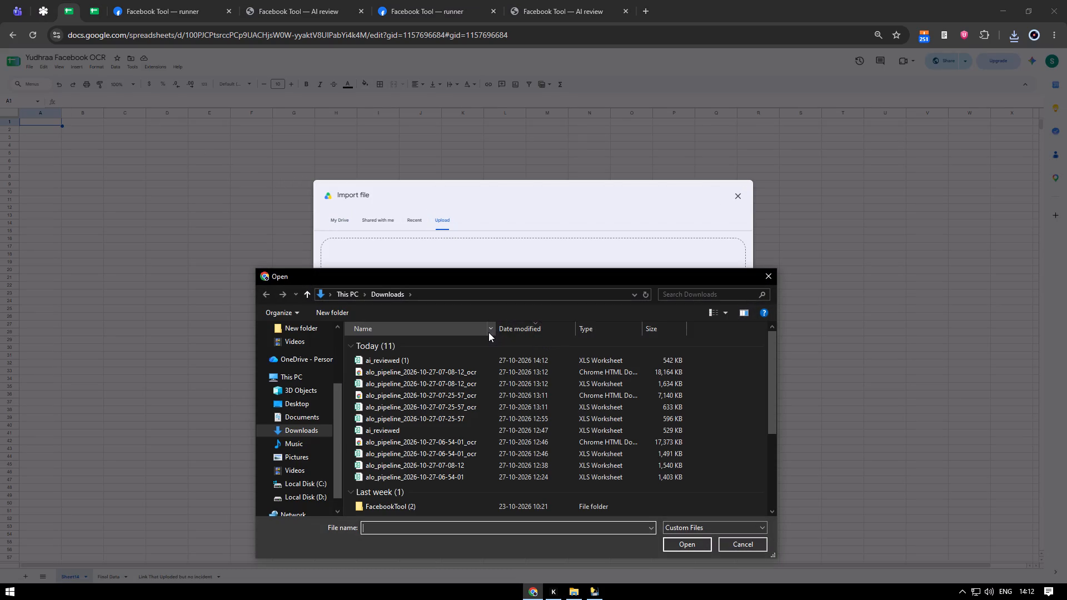
left_click(420, 362)
left_click(669, 545)
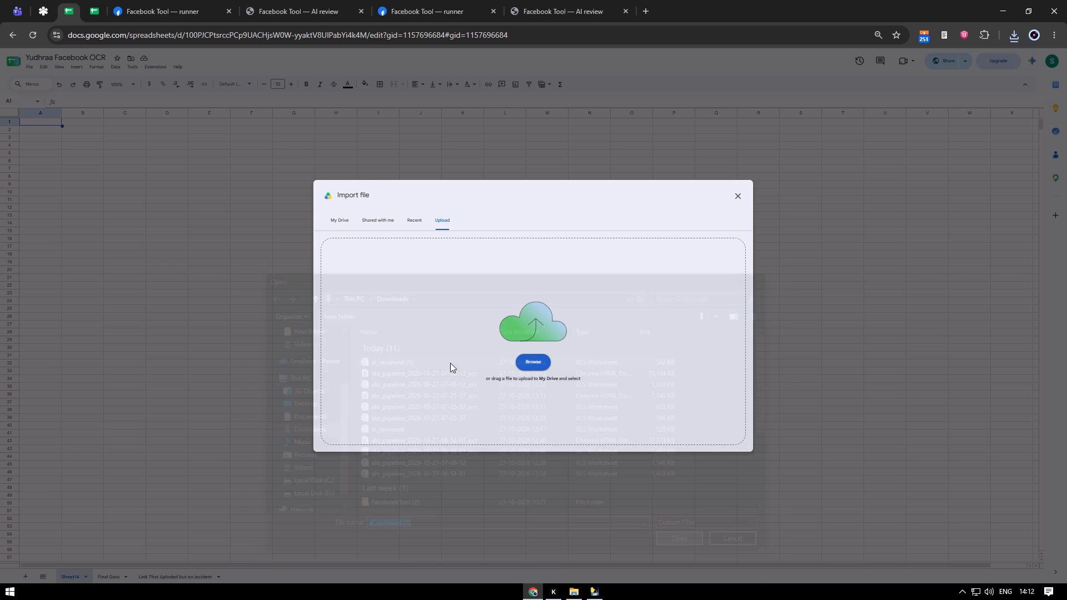
Import ai_reviewed (1).csv into the empty sheet, using Append to current sheet as the import location.
left_click_drag(483, 314, 435, 314)
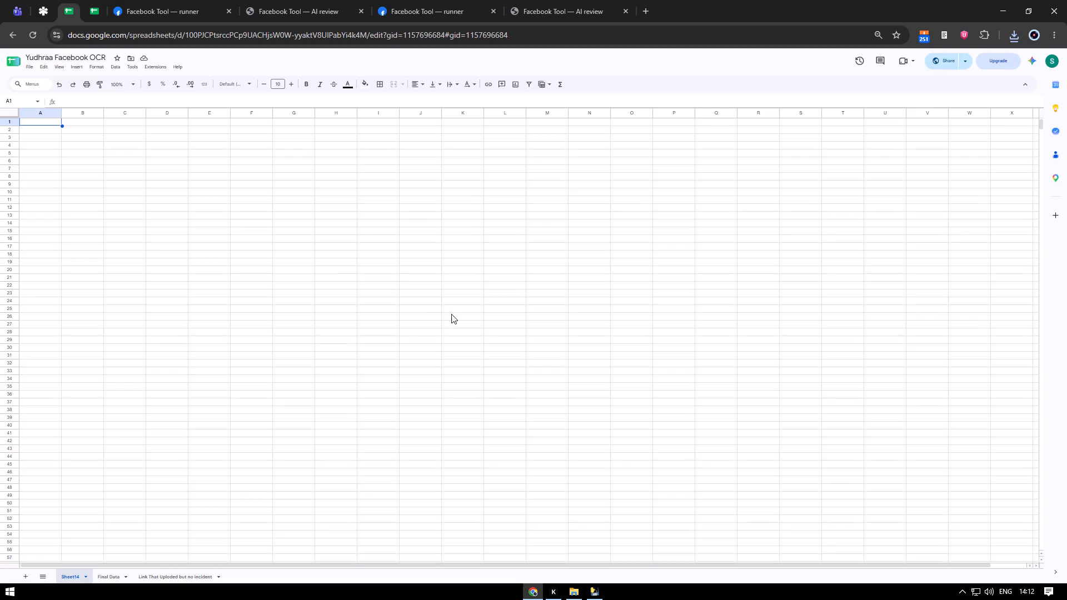
left_click(455, 313)
left_click(477, 368)
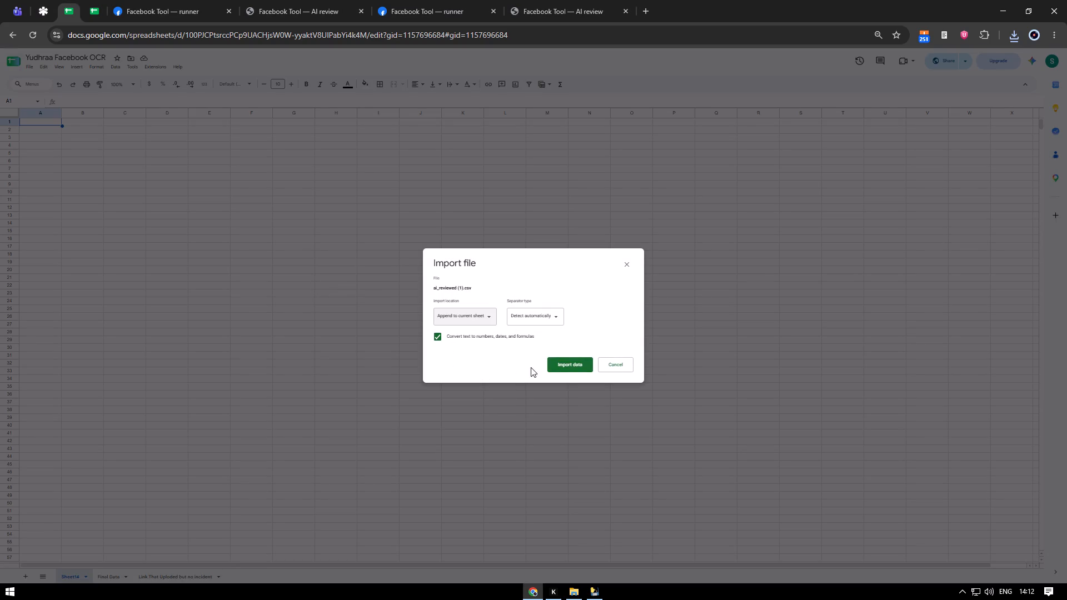
left_click(559, 364)
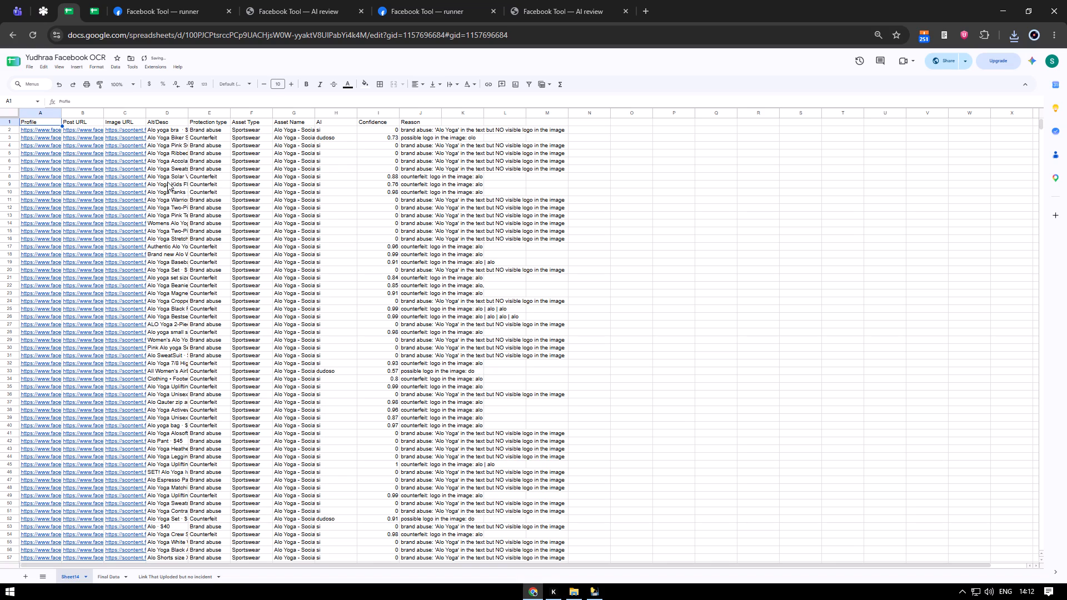
Create a filter across the Profile to Reason headers and exclude Brand abuse from the Protection type column.
key("shift+Right")
key("ctrl+shift+Right")
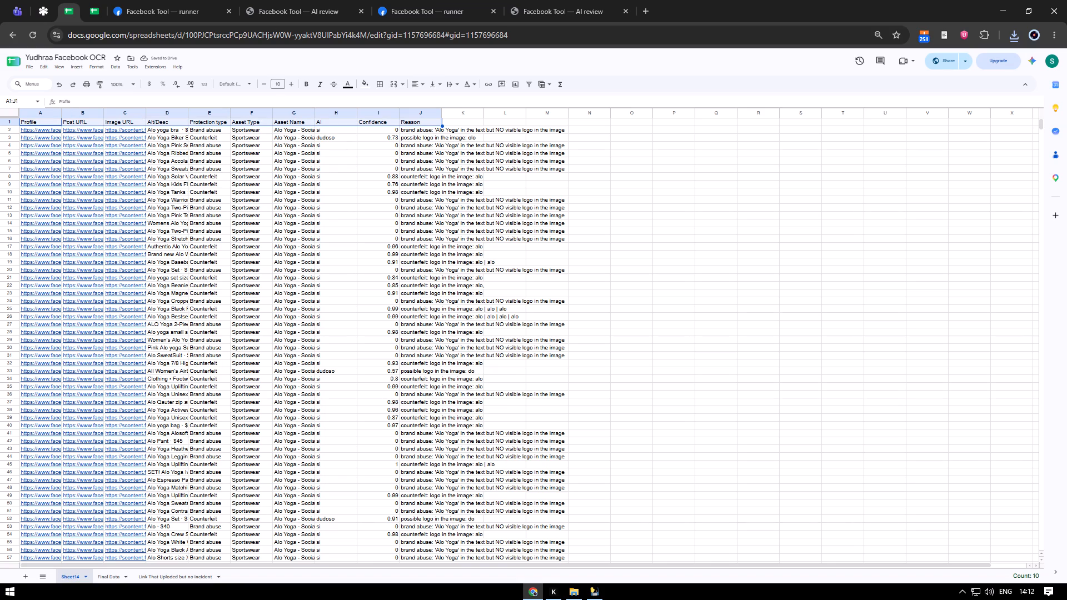
left_click(529, 81)
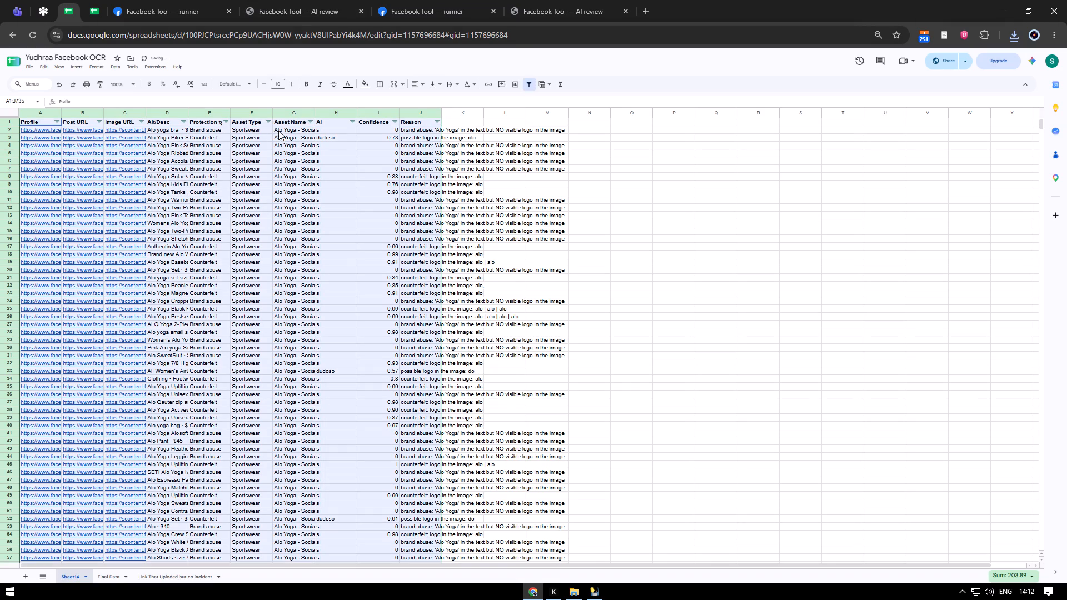
left_click(224, 124)
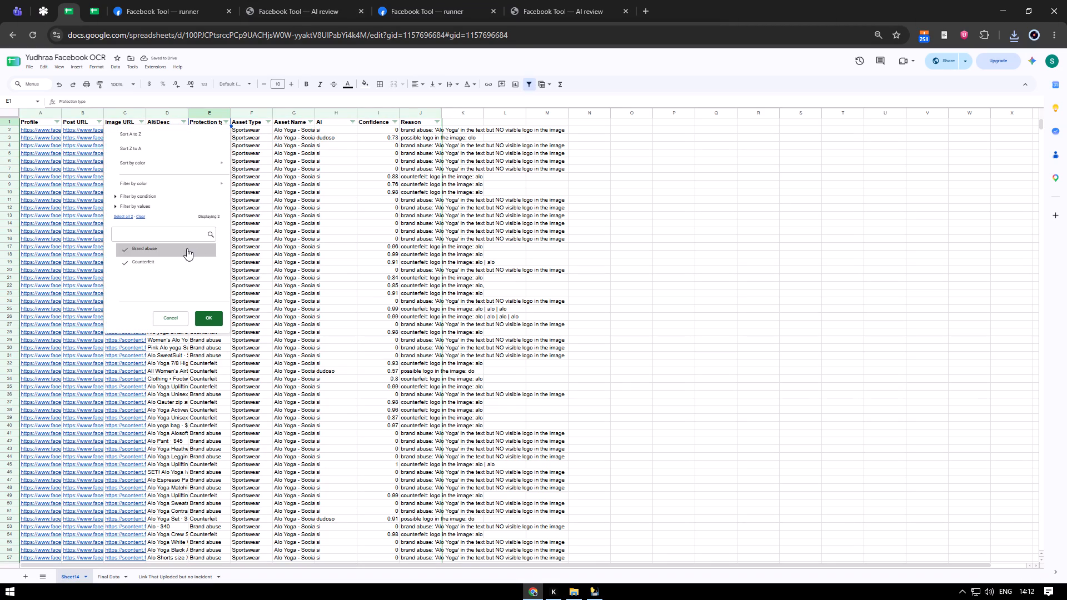
left_click(187, 248)
left_click(211, 319)
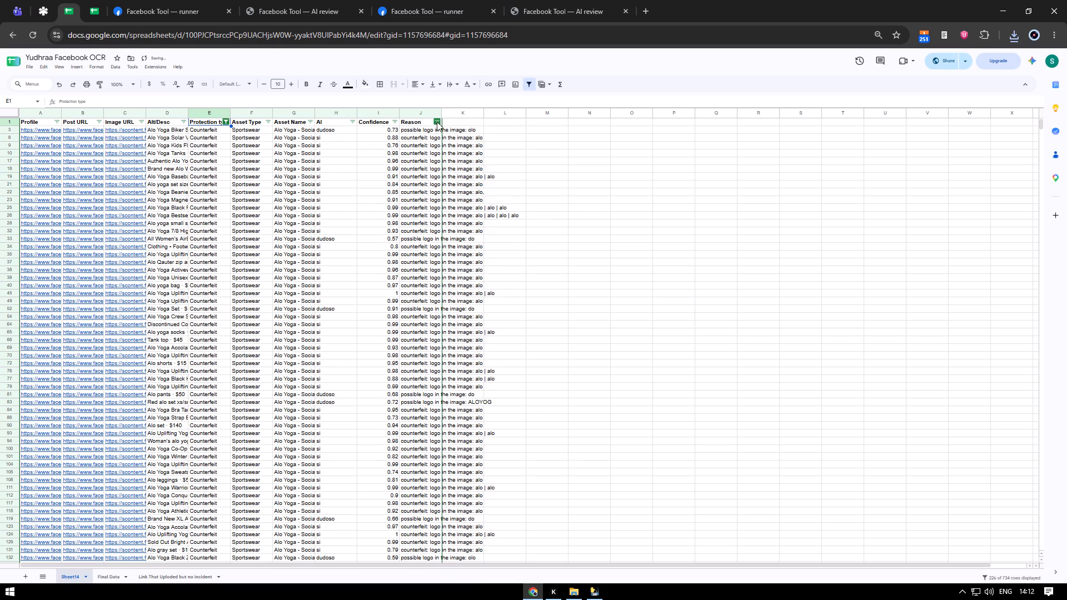
Filter the Reason column to exclude every "possible logo in the image" value, keeping the "counterfeit: logo in the image" values.
left_click(437, 122)
scroll(380, 268, "down", 10)
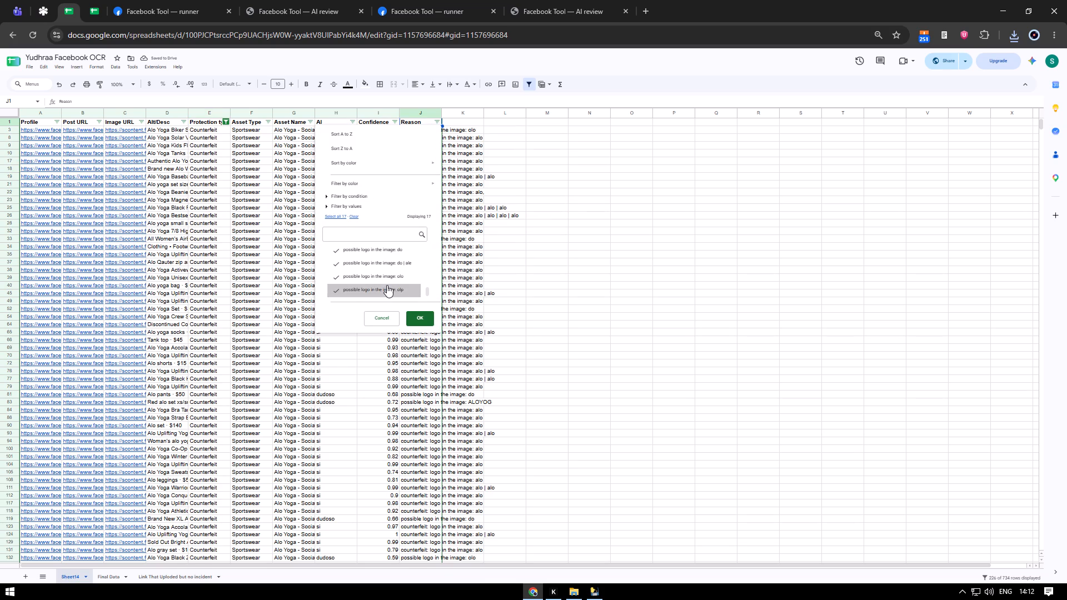
left_click(387, 285)
left_click(386, 279)
left_click(382, 265)
left_click(380, 252)
left_click_drag(428, 291, 428, 290)
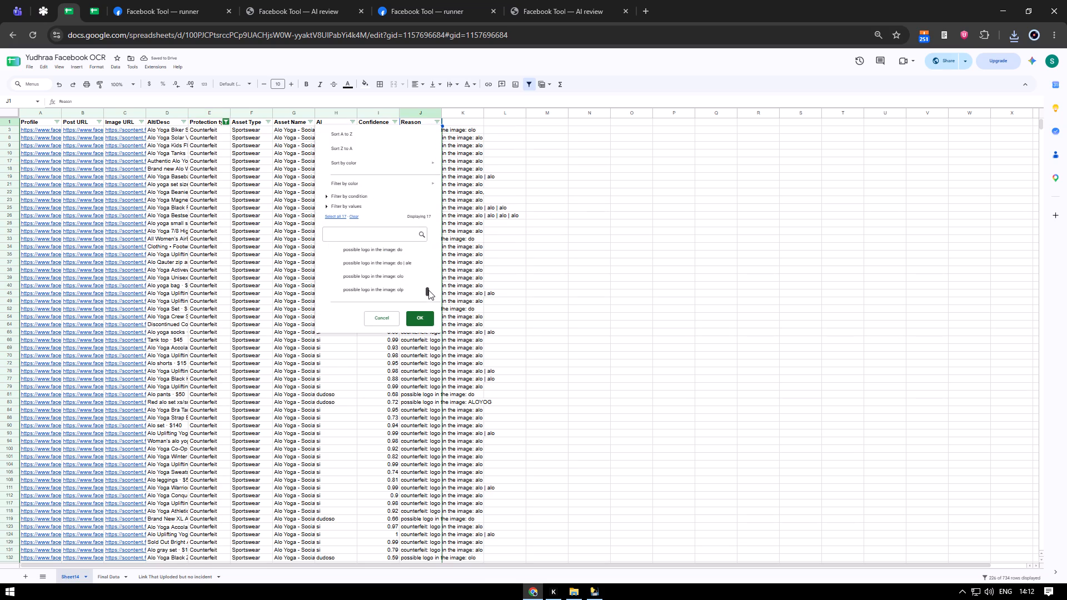
left_click_drag(428, 290, 426, 282)
left_click(402, 277)
left_click(393, 263)
left_click(391, 253)
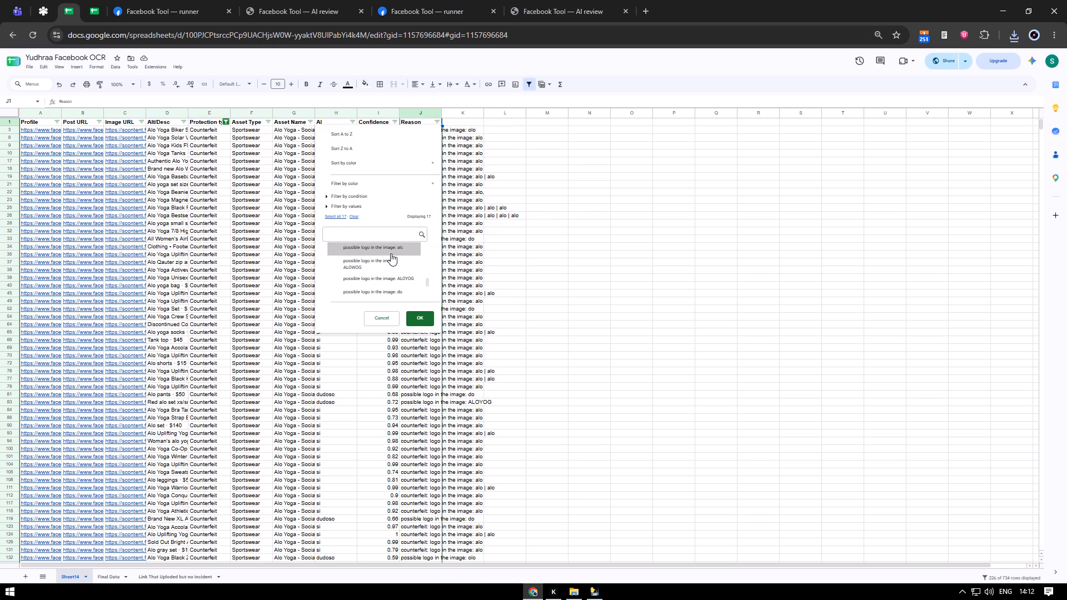
scroll(398, 275, "up", 1)
left_click(398, 288)
left_click(392, 277)
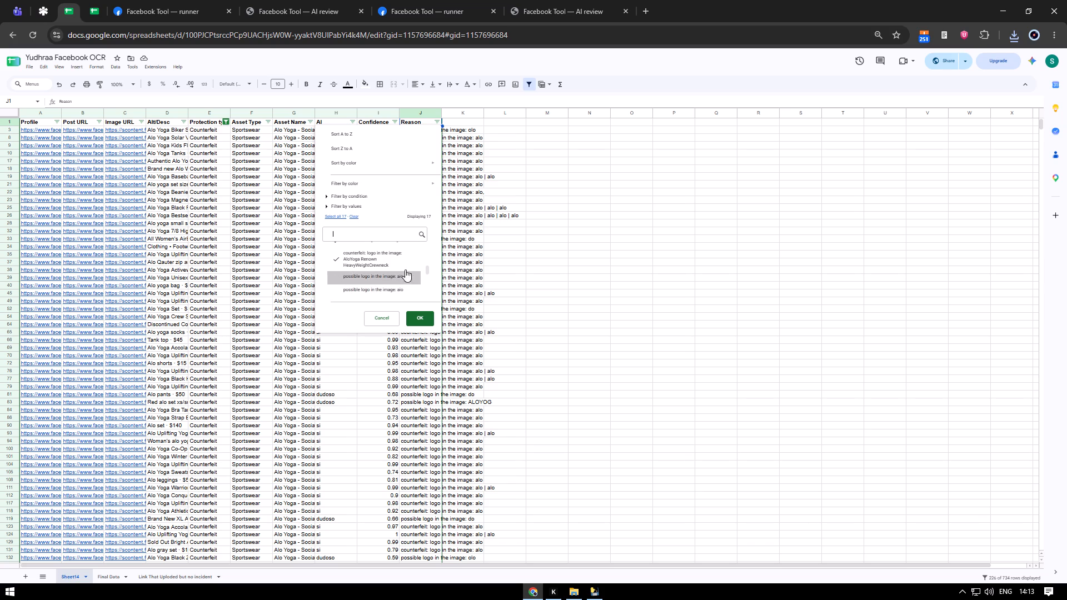
left_click_drag(427, 270, 426, 261)
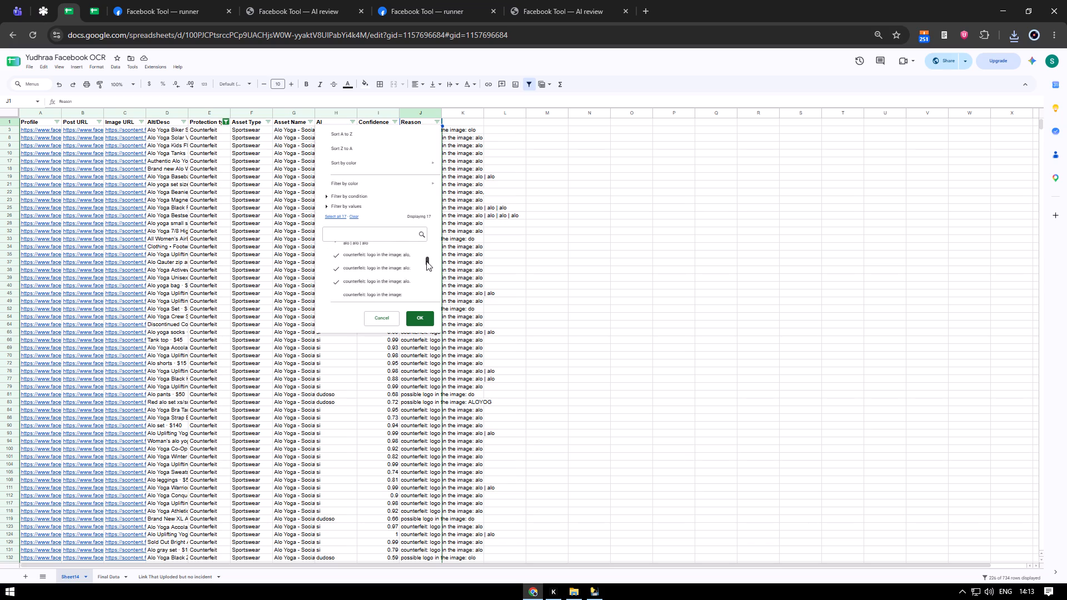
left_click_drag(426, 261, 418, 232)
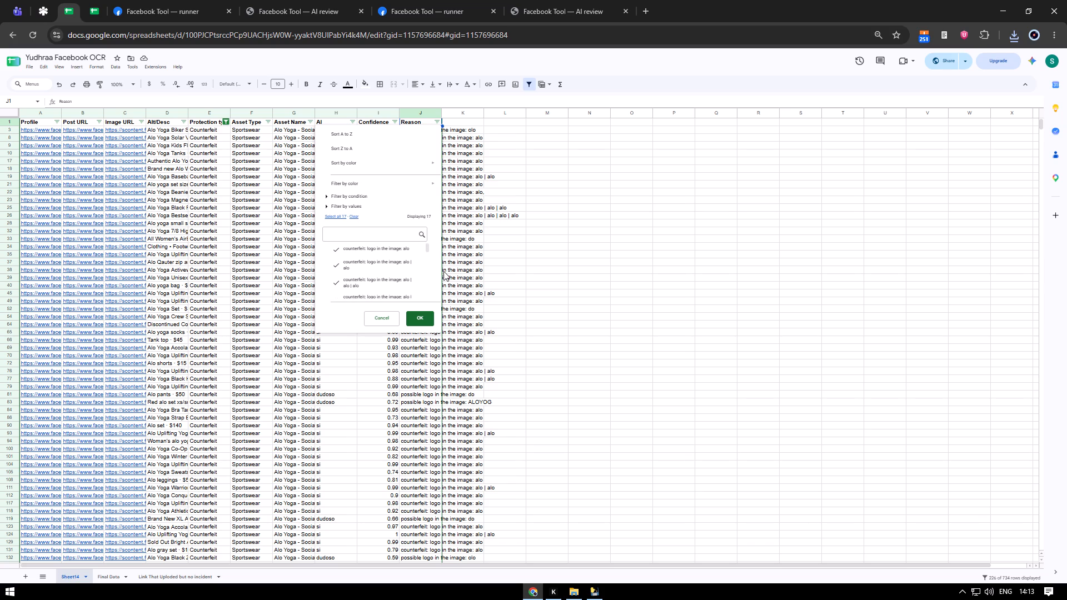
left_click(423, 316)
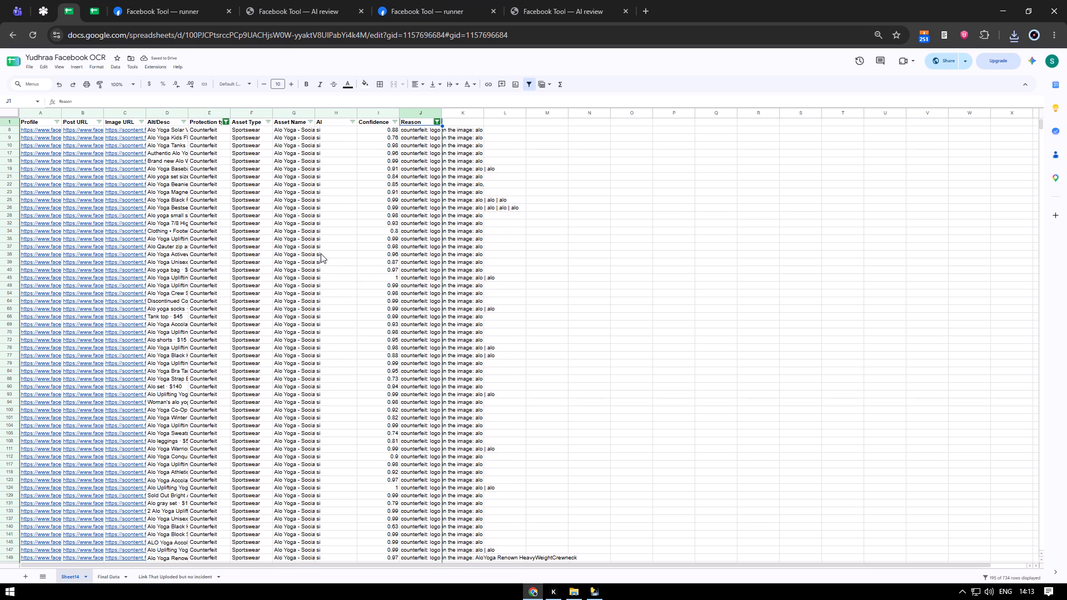
Remove duplicate entries from the filtered Profile column only, including duplicates in hidden rows.
key("ctrl+Left")
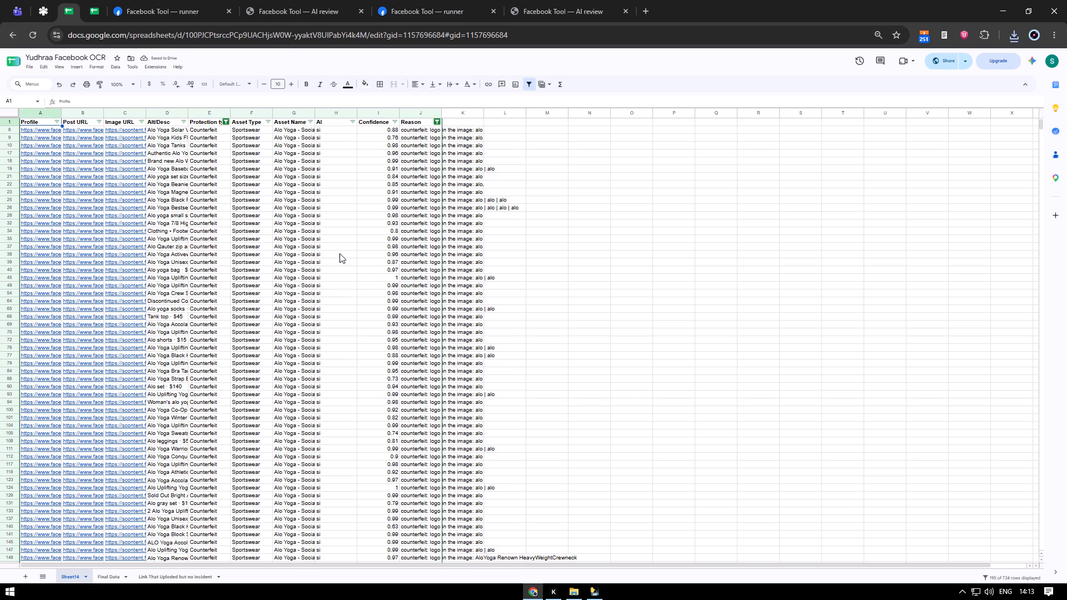
key("Down")
key("ctrl+shift+Down")
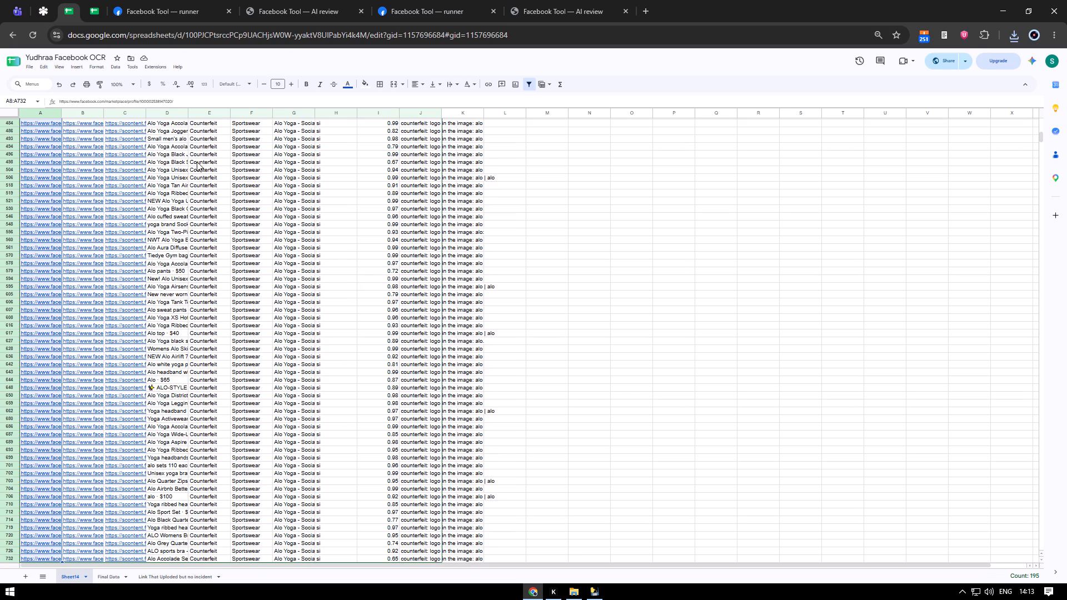
left_click(116, 69)
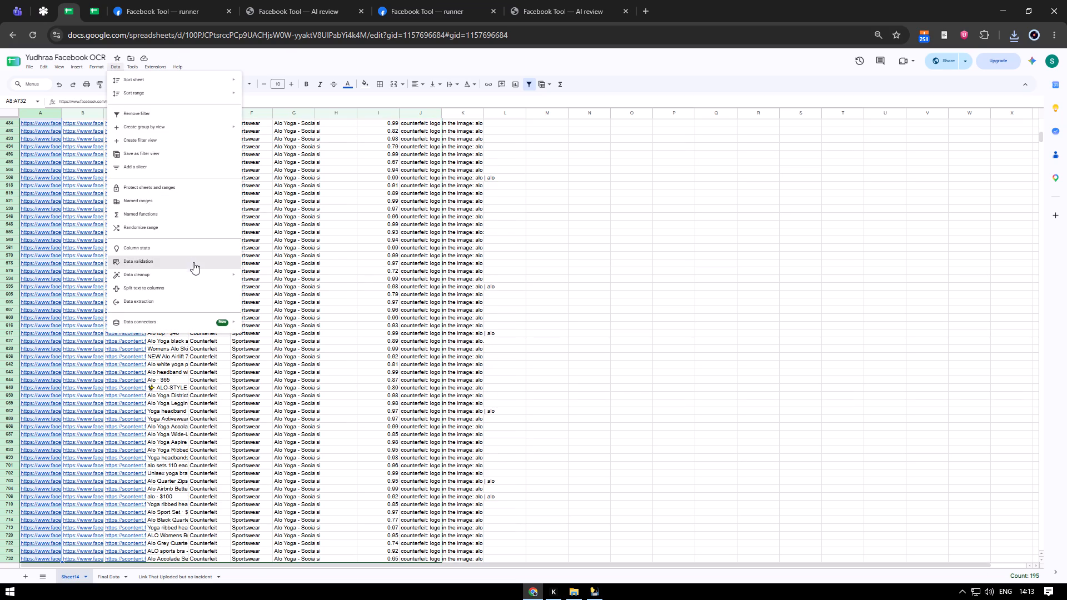
left_click(194, 269)
left_click(260, 289)
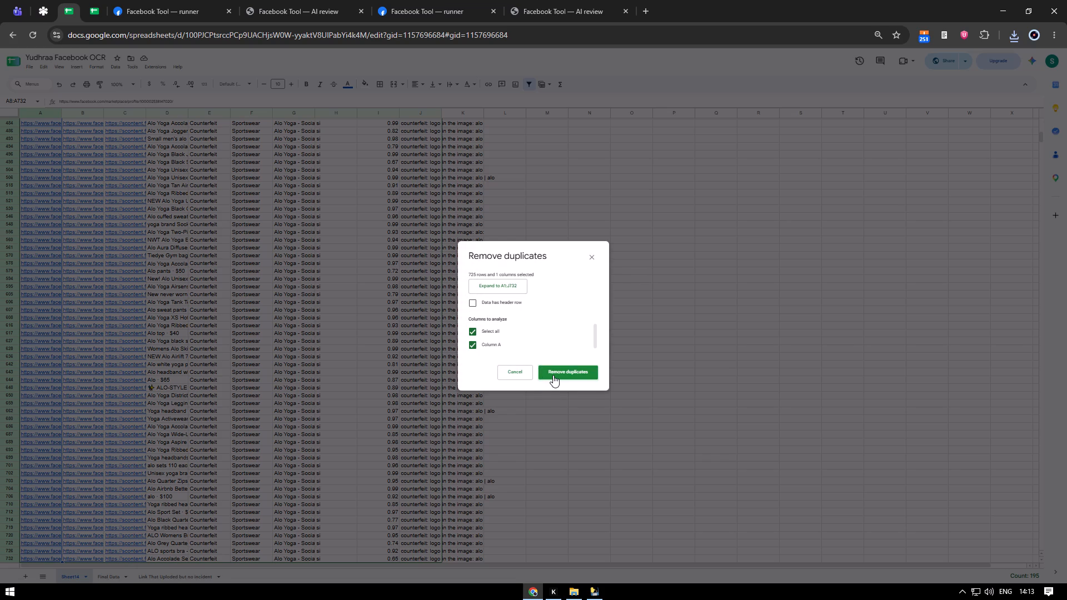
left_click(553, 374)
left_click_drag(612, 340, 620, 335)
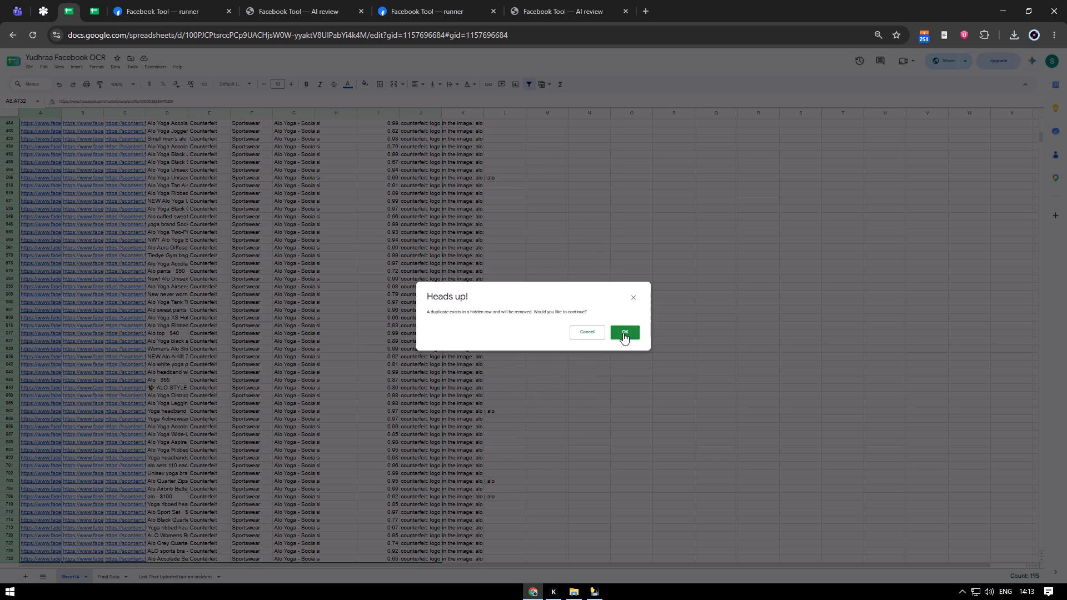
left_click(623, 333)
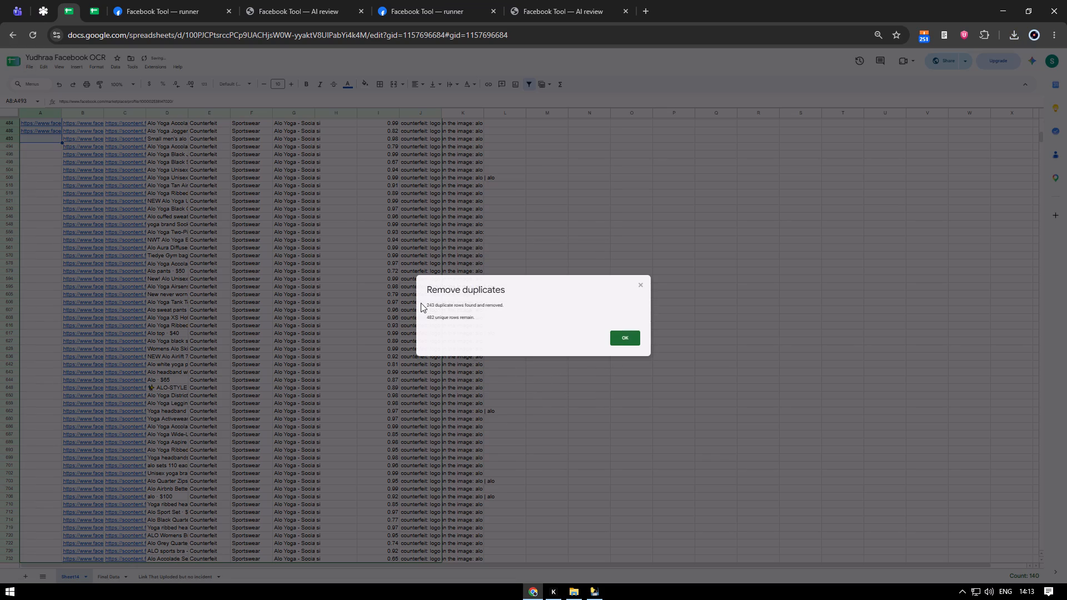
key("shift+Tab")
key("Return")
Copy the remaining unique profile links into the Profiles (Sellers) cell of the Jacksonville, FL row in the Alo FB US worksheet.
key("shift+Up")
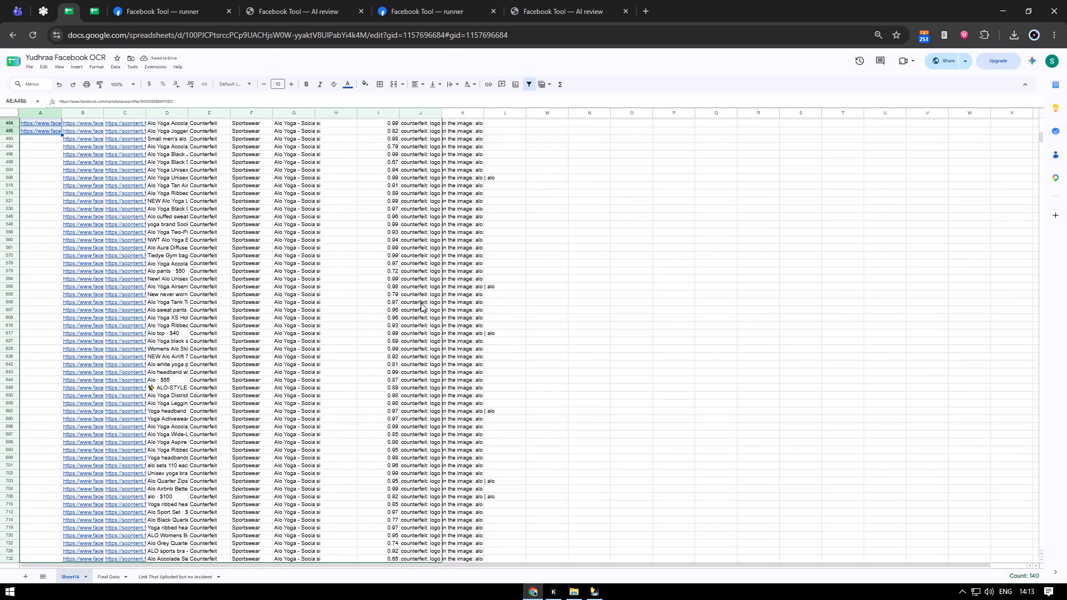
key("ctrl+c")
key("ctrl+c")
key("ctrl+c")
key("ctrl+c")
key("ctrl+c")
key("ctrl+c")
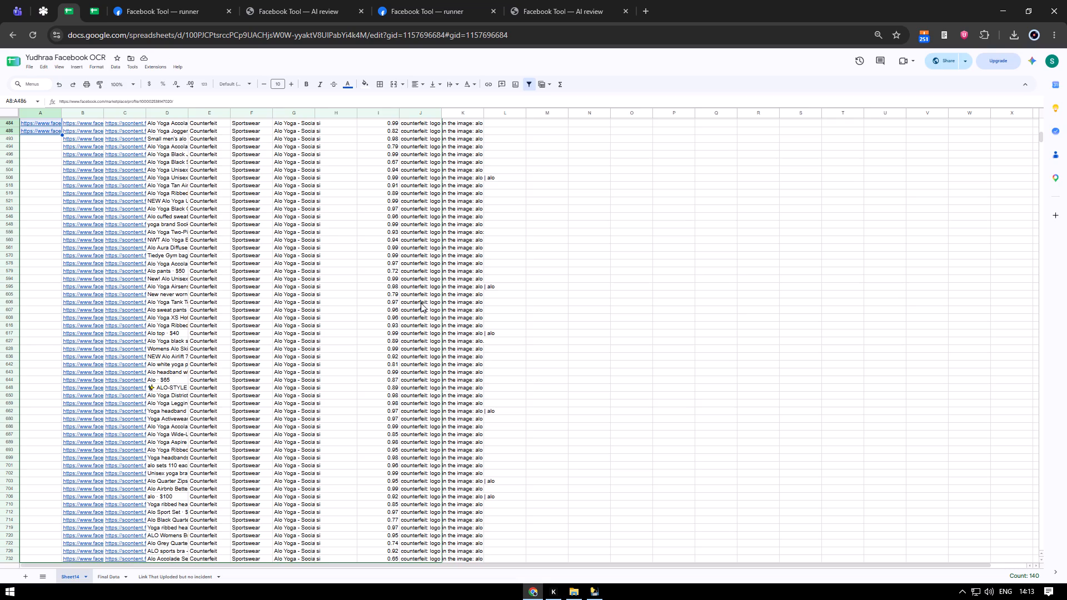
key("ctrl+Tab")
key("Up")
key("Right")
key("Return")
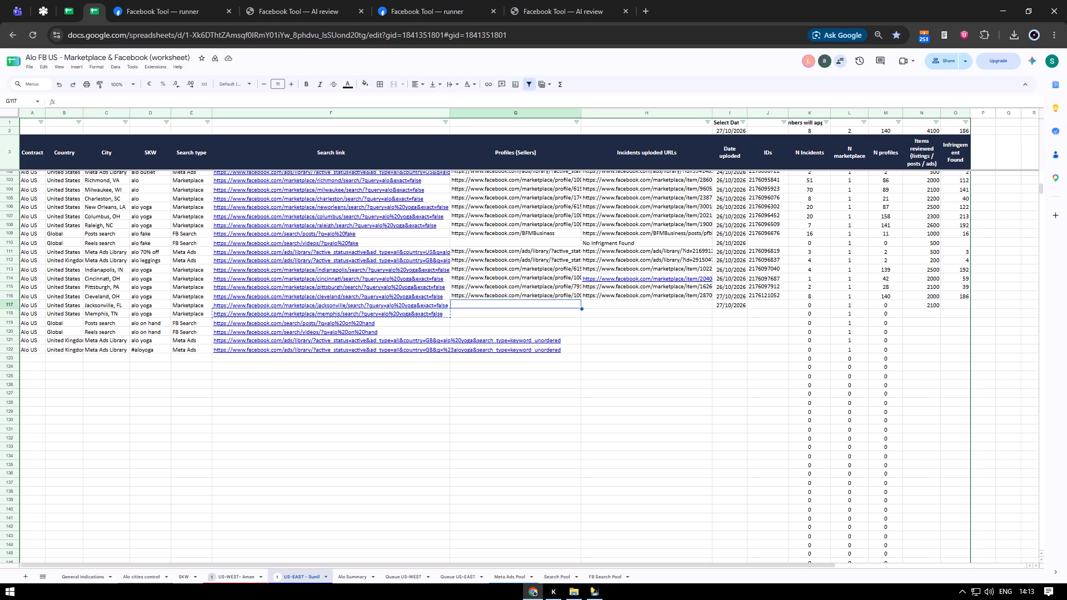
key("ctrl+shift+v")
key("Return")
Check the counterfeit count in the Alo Yoga AI review and enter 195 as Infringement Found for the Jacksonville, FL row.
key("Up")
key("Right")
key("Right")
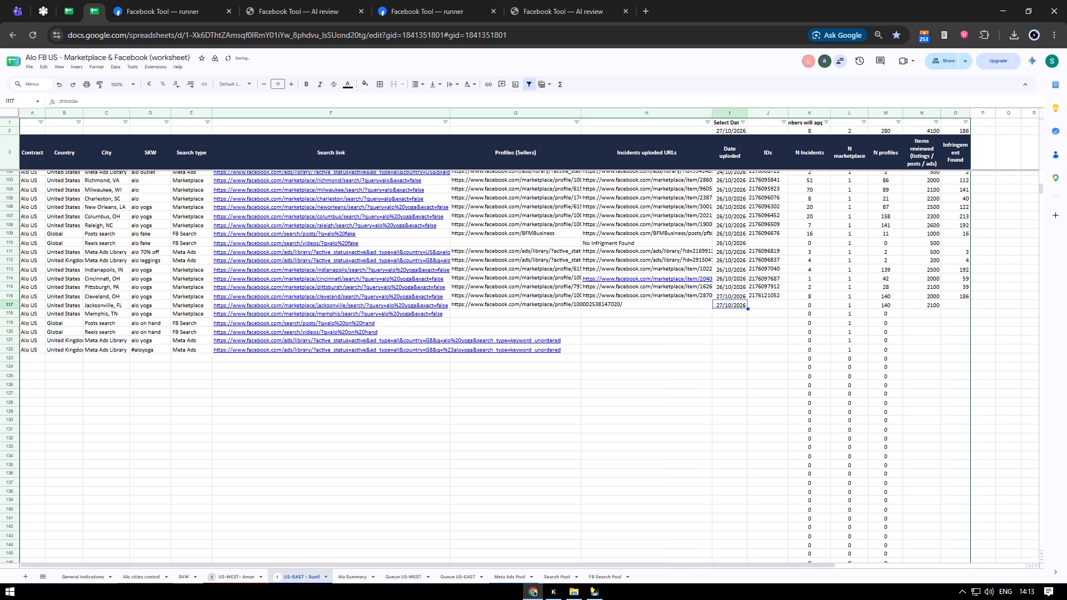
key("Right")
key("Left")
key("Left")
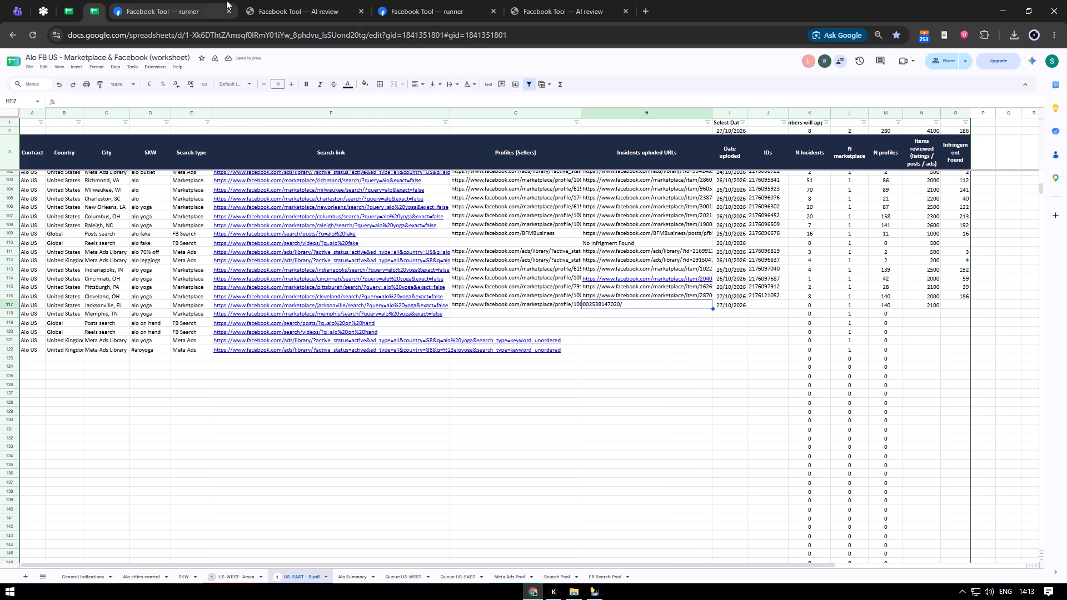
left_click(270, 0)
left_click(101, 0)
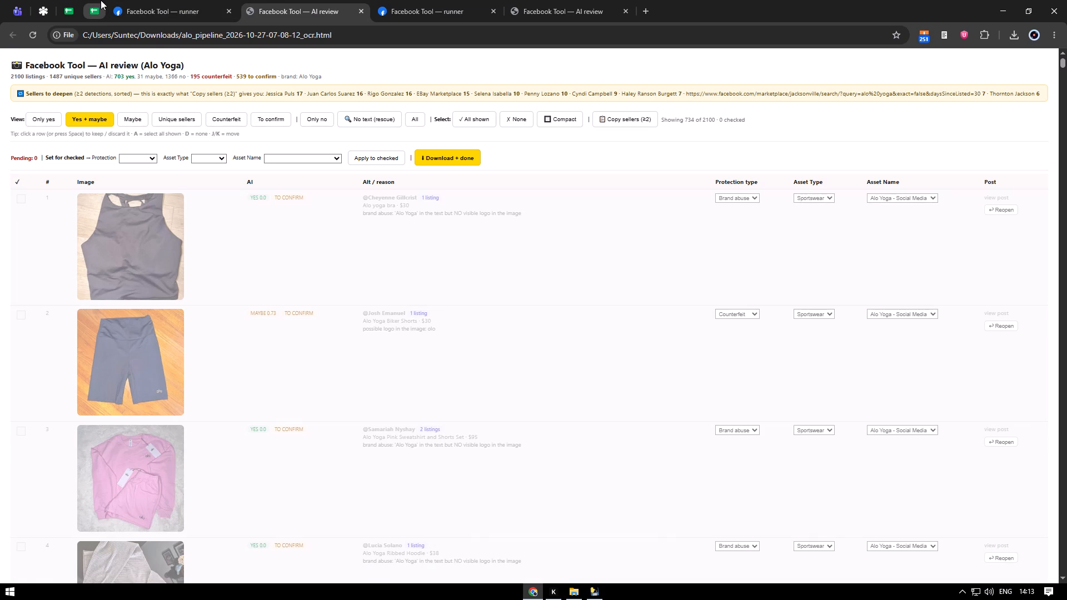
key("Right")
key("Right")
key("Right")
key("Right")
key("Right")
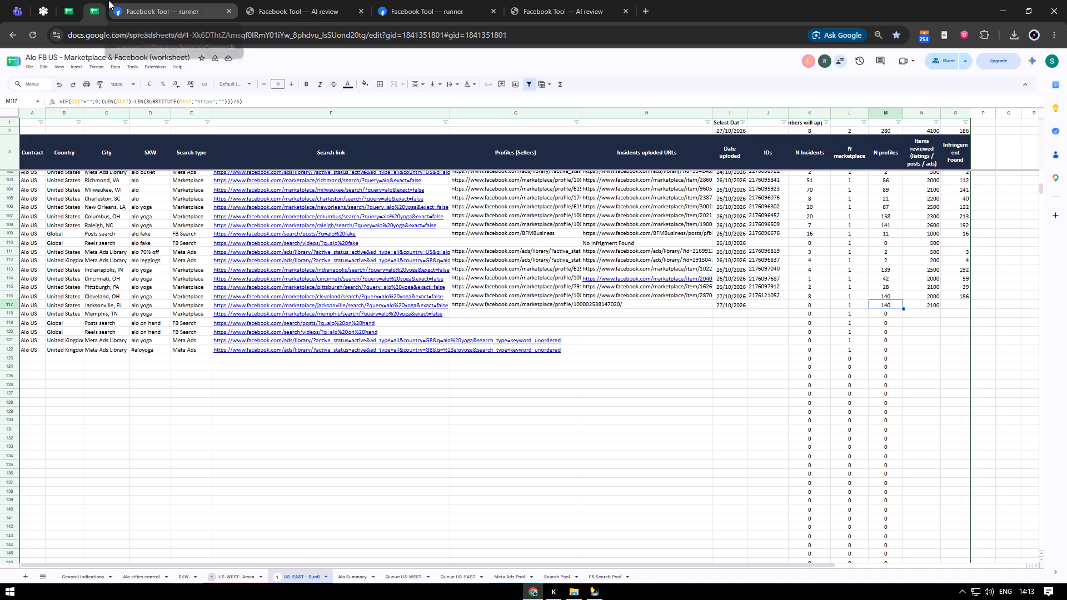
key("Right")
key("Right")
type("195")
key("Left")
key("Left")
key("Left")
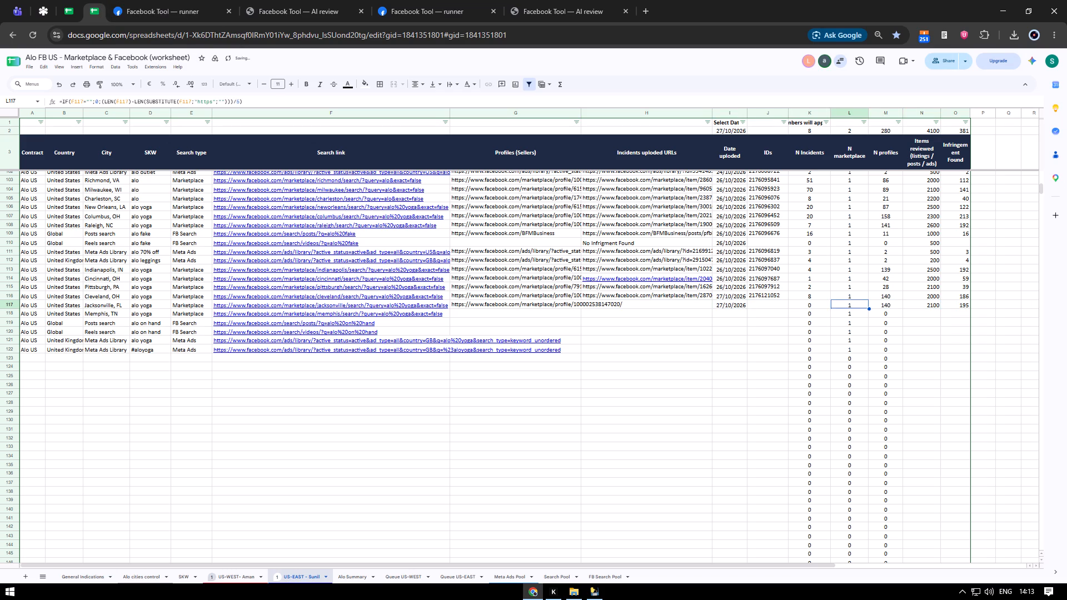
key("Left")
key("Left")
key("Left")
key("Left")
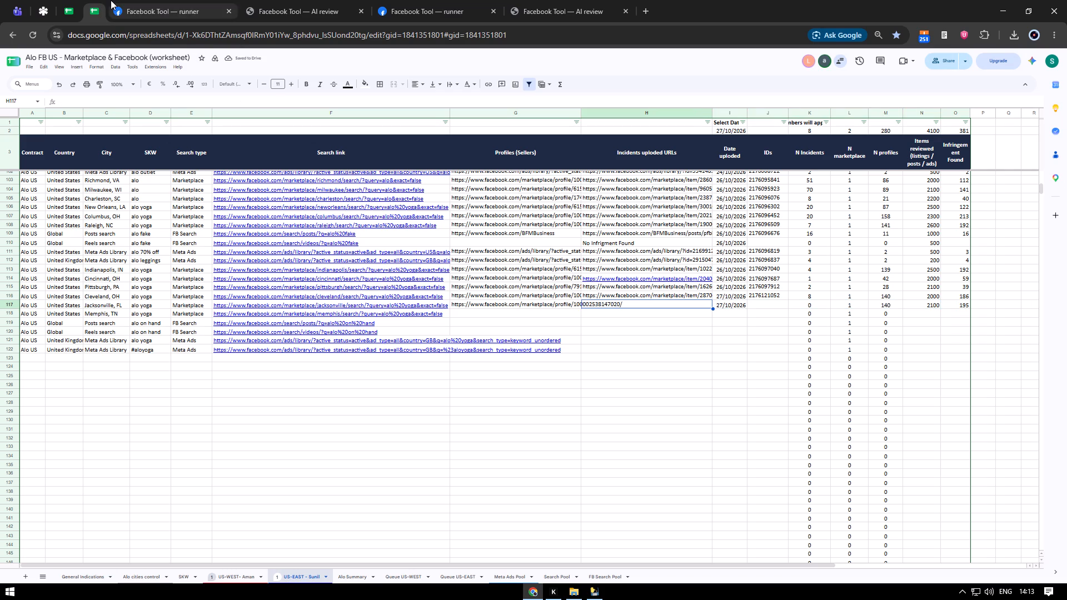
Copy all filtered Post URL links from the imported review data in the Yudhraa Facebook OCR spreadsheet.
left_click(72, 0)
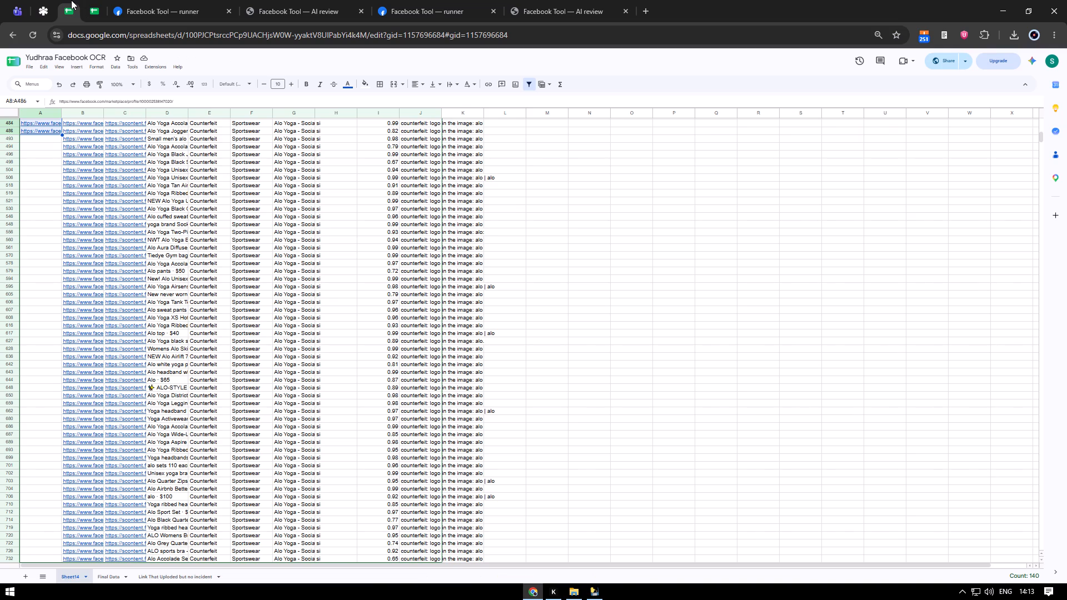
key("Up")
key("Right")
key("Down")
key("ctrl+shift+Down")
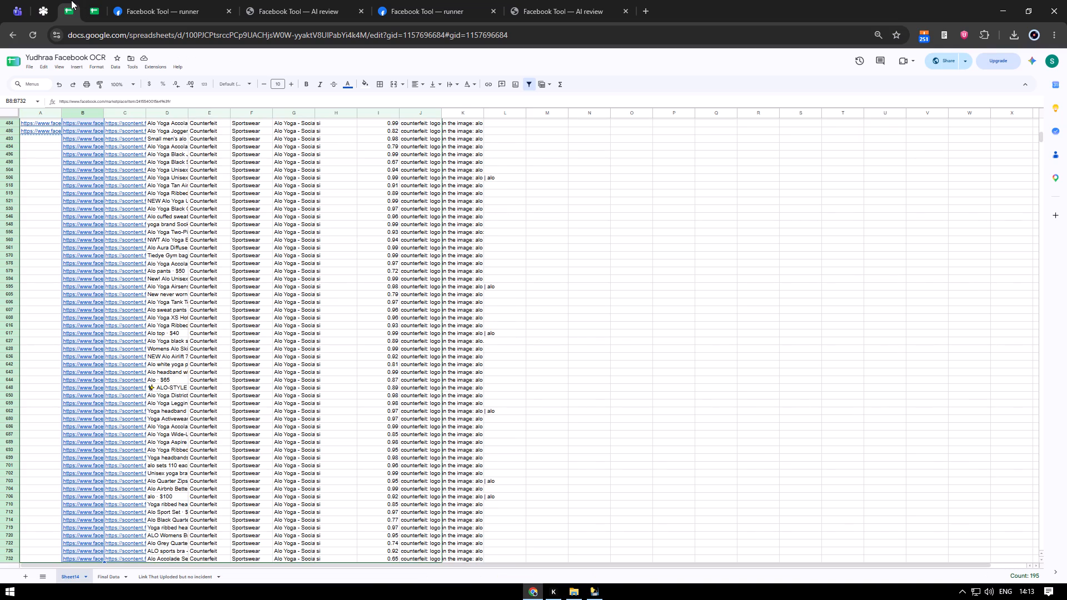
key("ctrl+c")
key("ctrl+c")
key("ctrl+c")
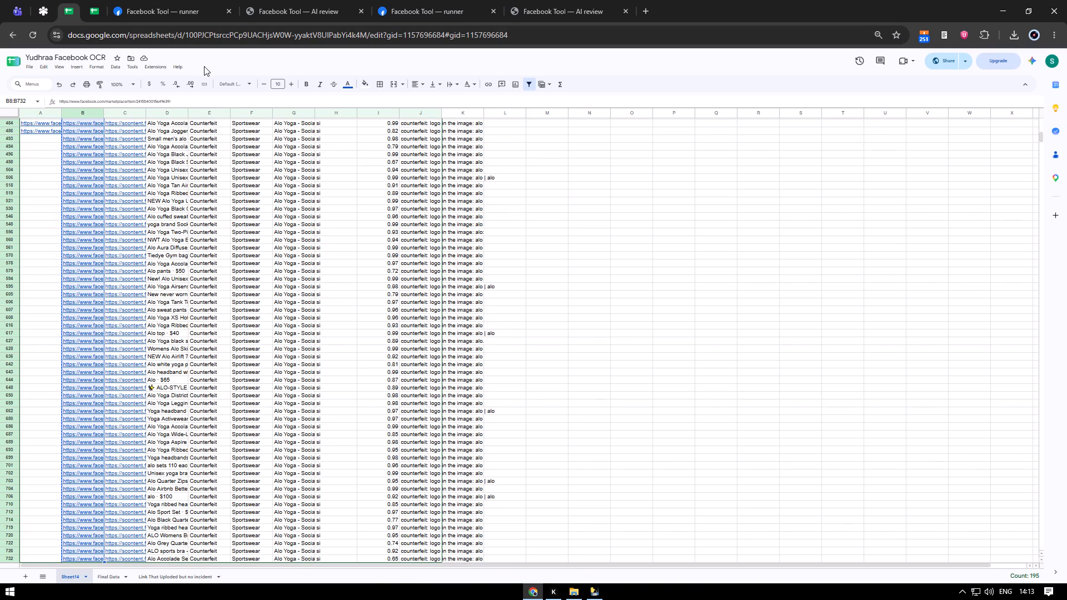
key("ctrl+c")
key("ctrl+c")
Reload the Red Points new incident form; set multiple detection links, asset Alo Yoga - Social Media Facebook and protection type Product counterfeit.
key("ctrl+shift+Tab")
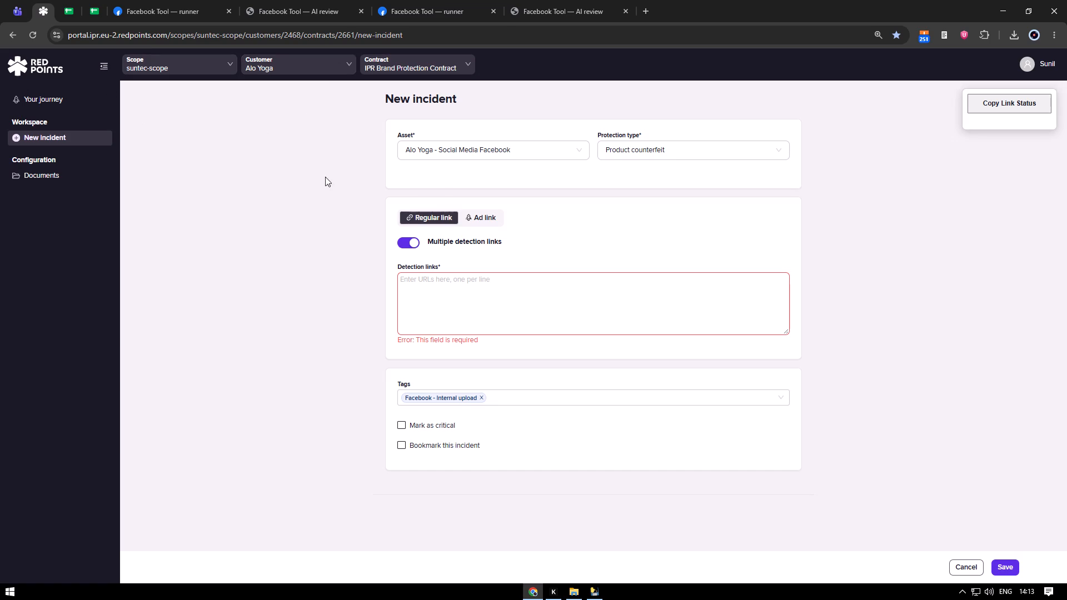
left_click(33, 36)
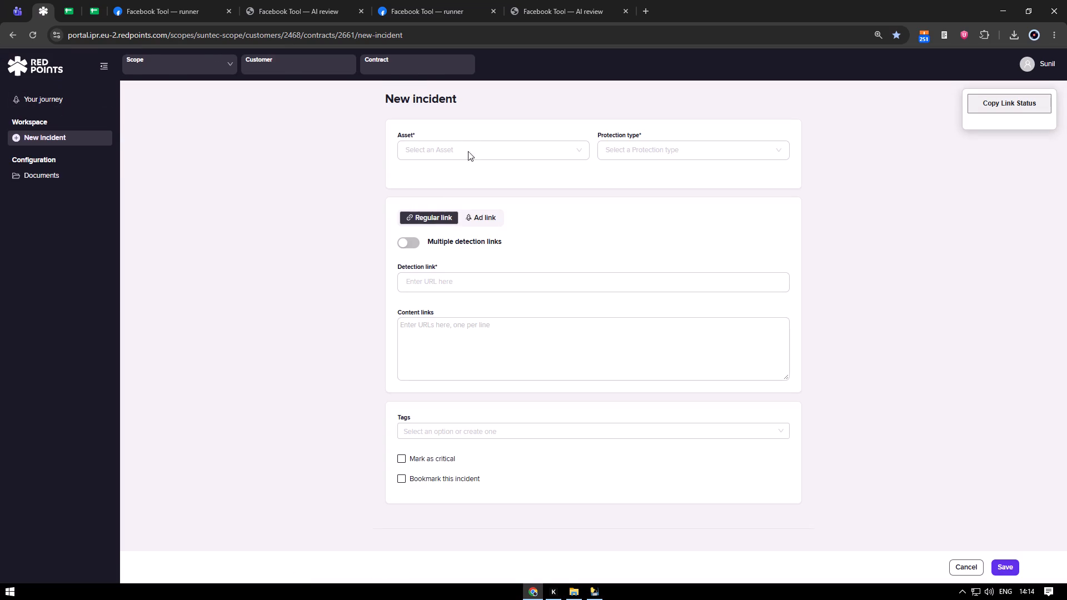
left_click(417, 256)
left_click(405, 238)
left_click(486, 158)
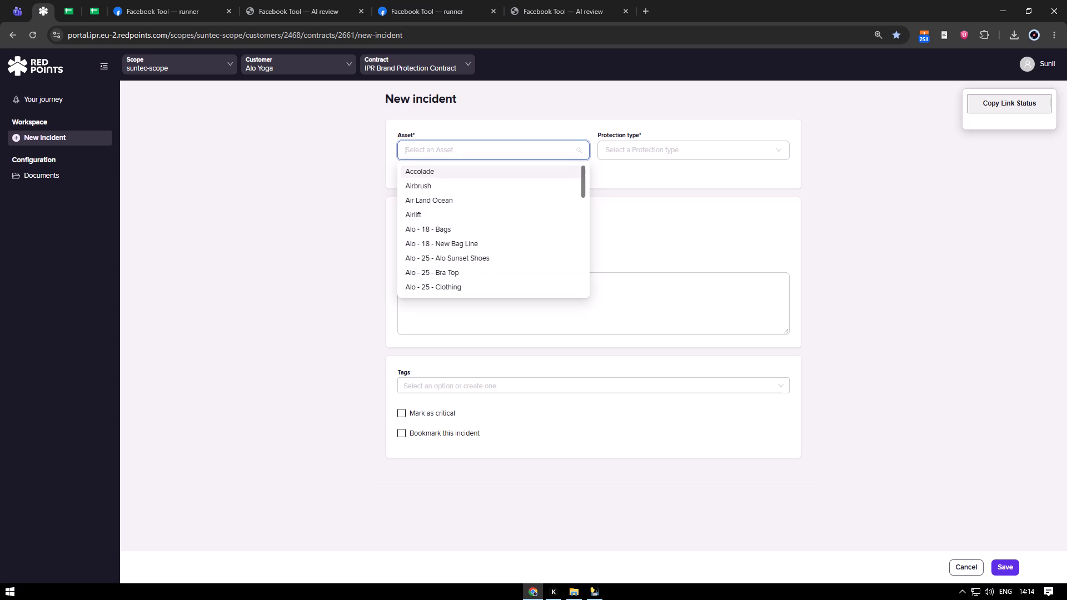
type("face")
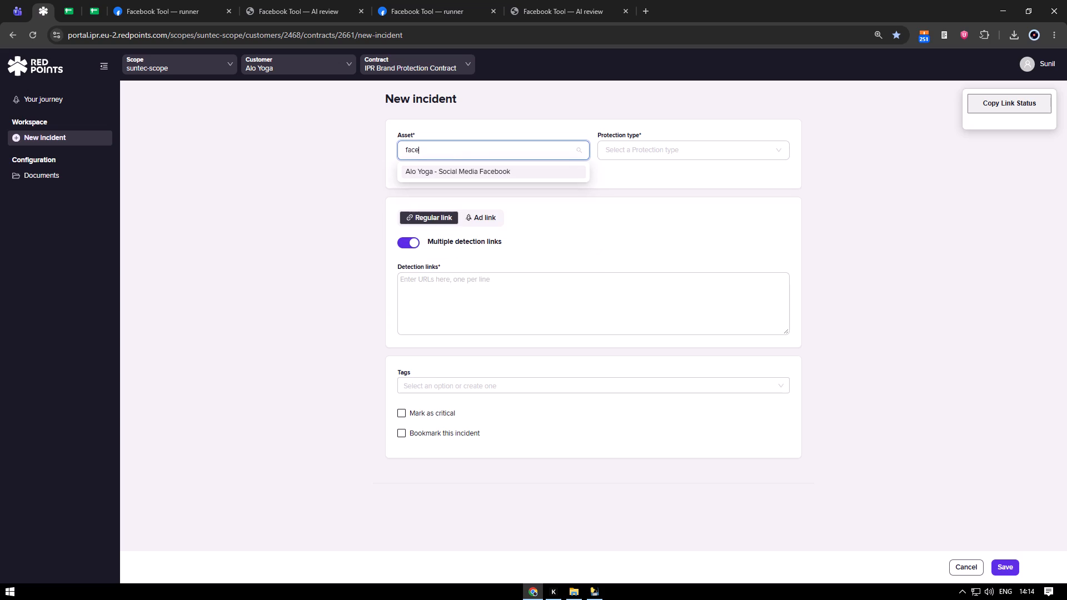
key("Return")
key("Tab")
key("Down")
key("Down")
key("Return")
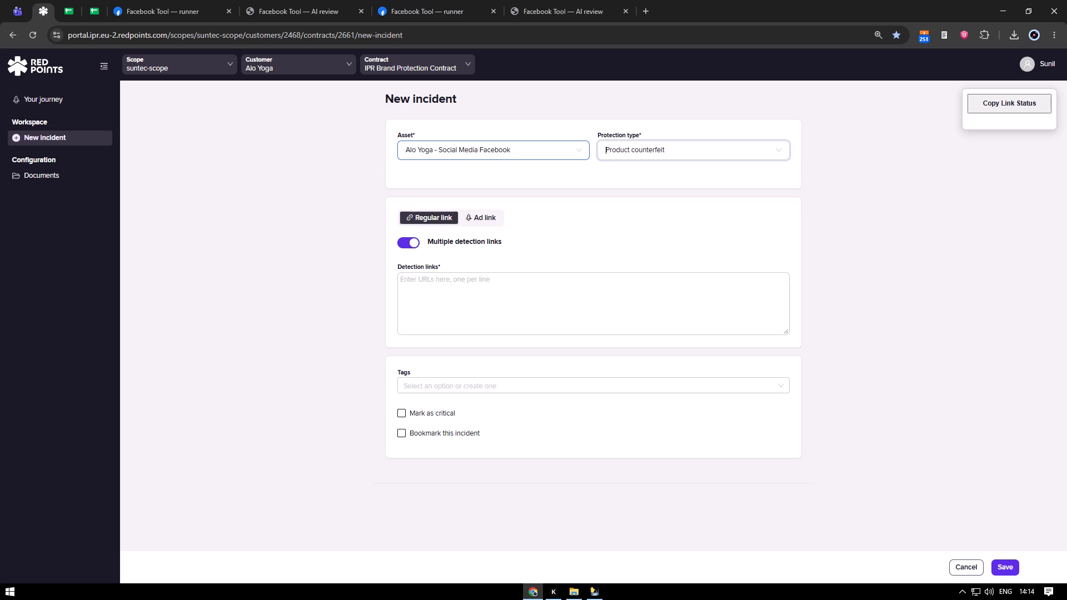
Paste the copied Marketplace post links into the incident's Detection links.
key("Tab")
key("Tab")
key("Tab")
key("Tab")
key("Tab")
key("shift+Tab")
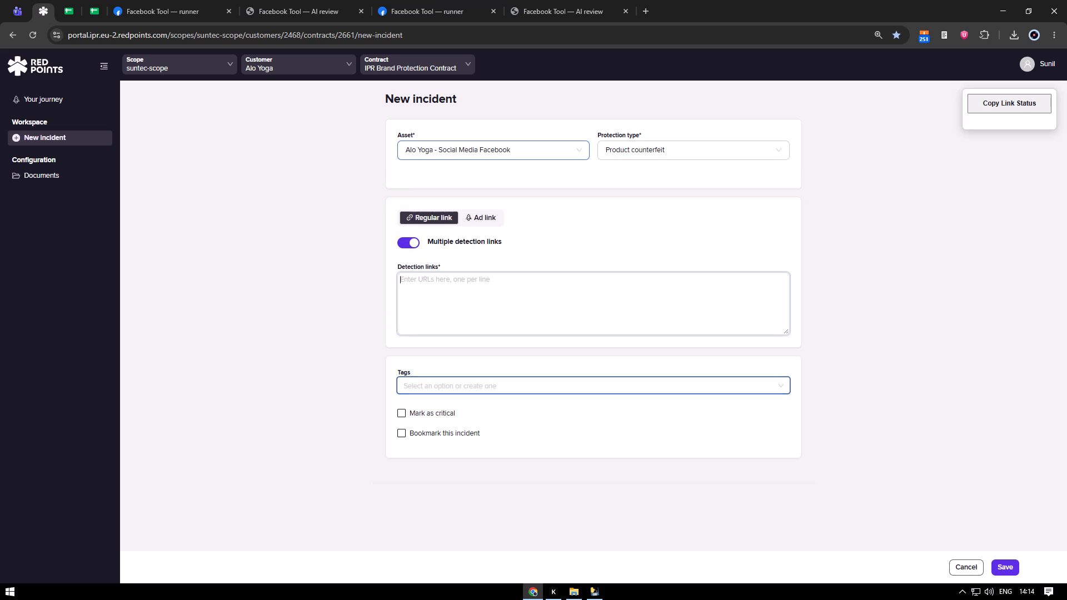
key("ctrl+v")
Tag the incident with Facebook - Internal upload and save it.
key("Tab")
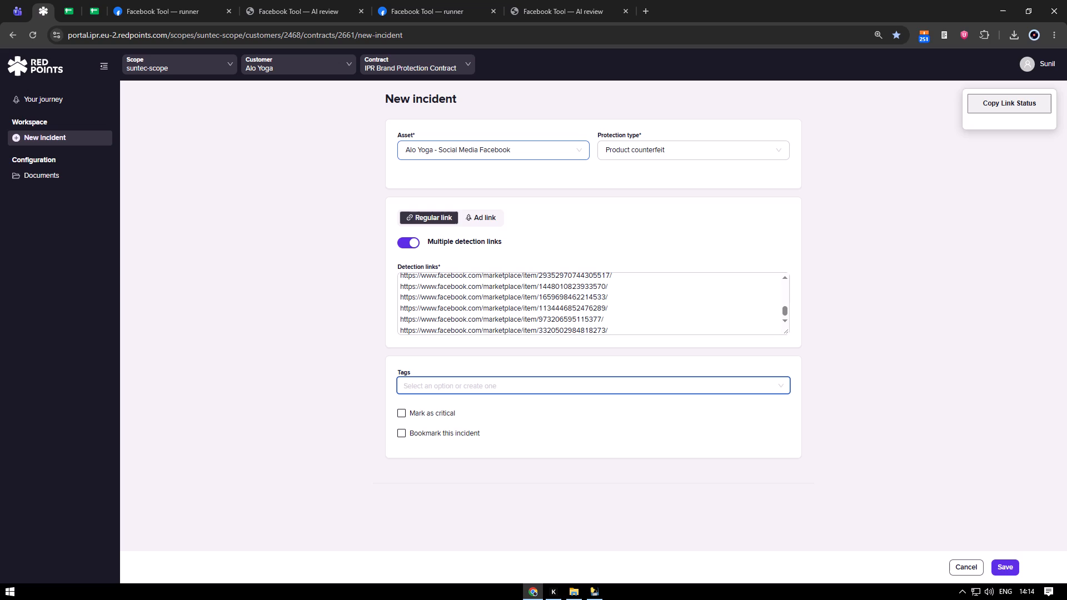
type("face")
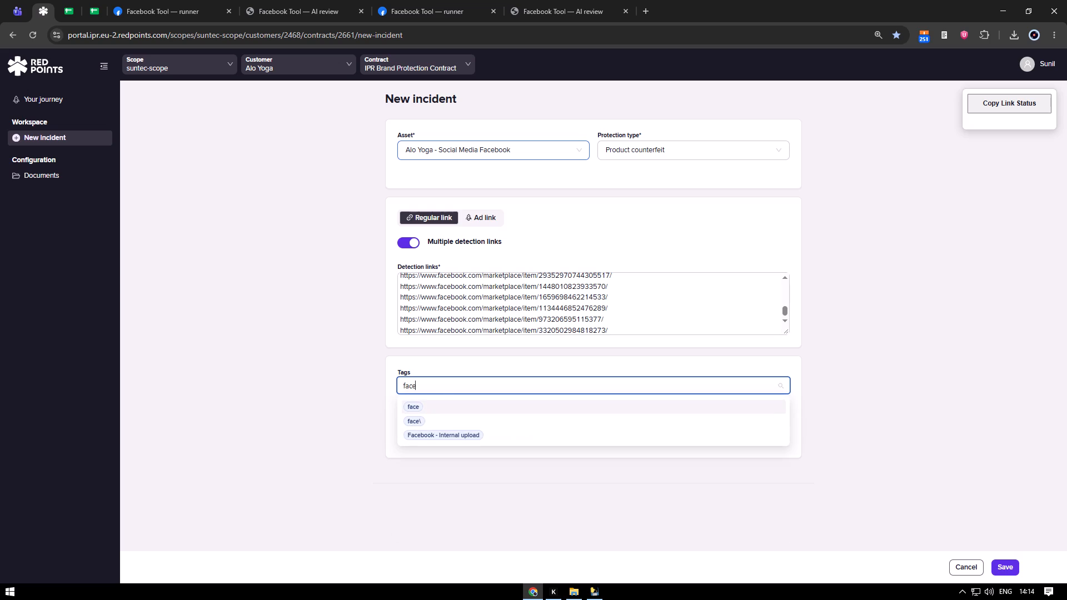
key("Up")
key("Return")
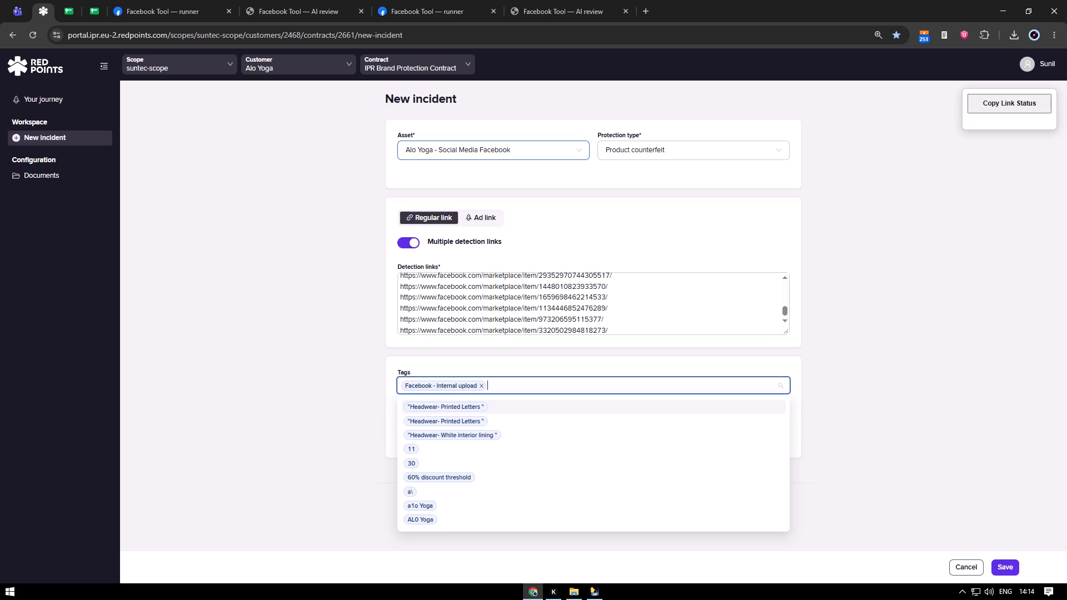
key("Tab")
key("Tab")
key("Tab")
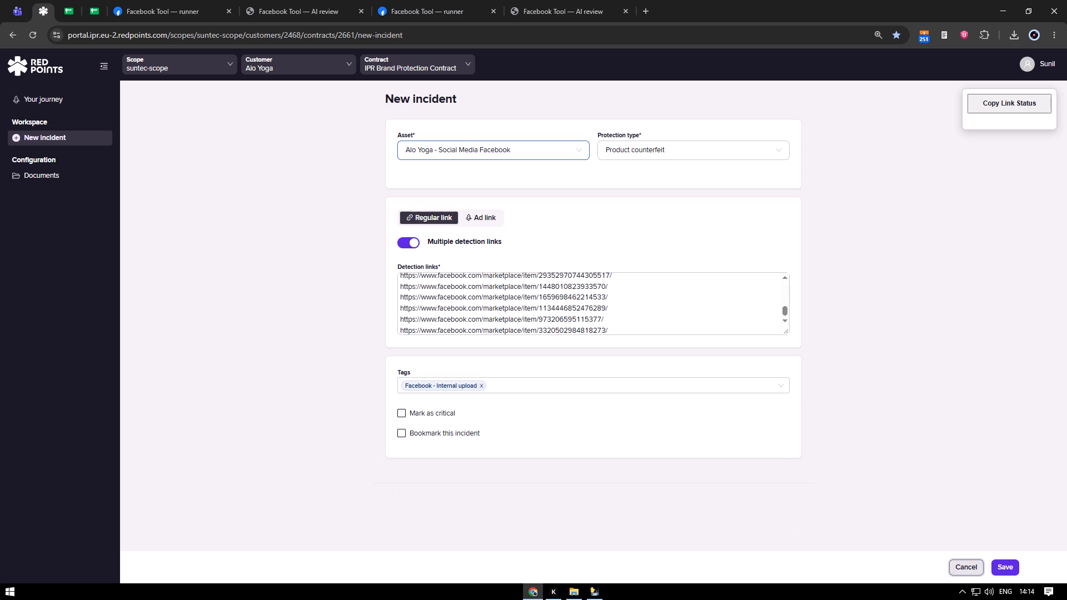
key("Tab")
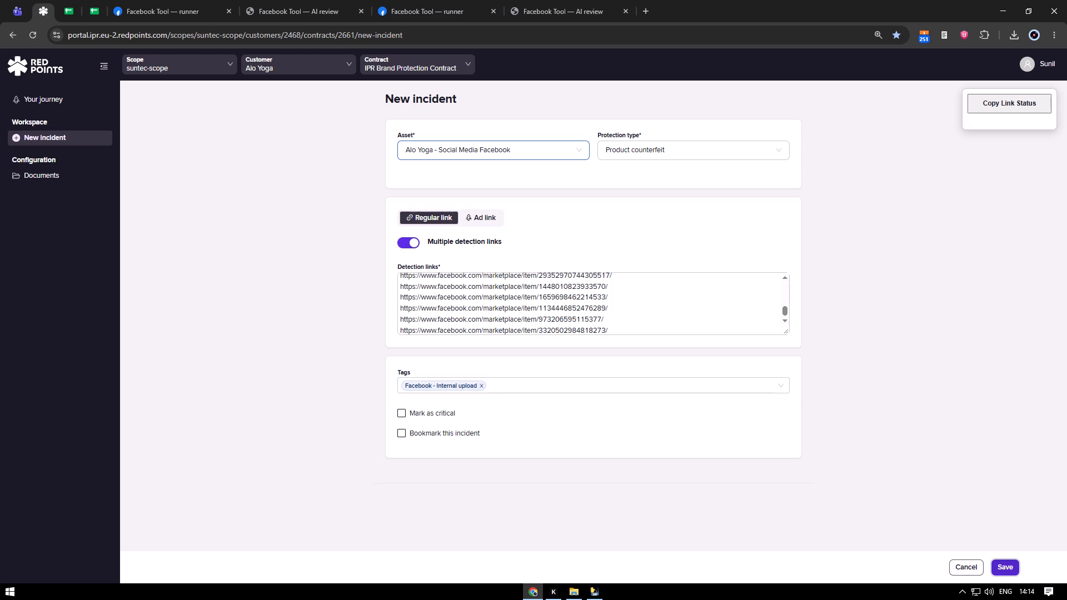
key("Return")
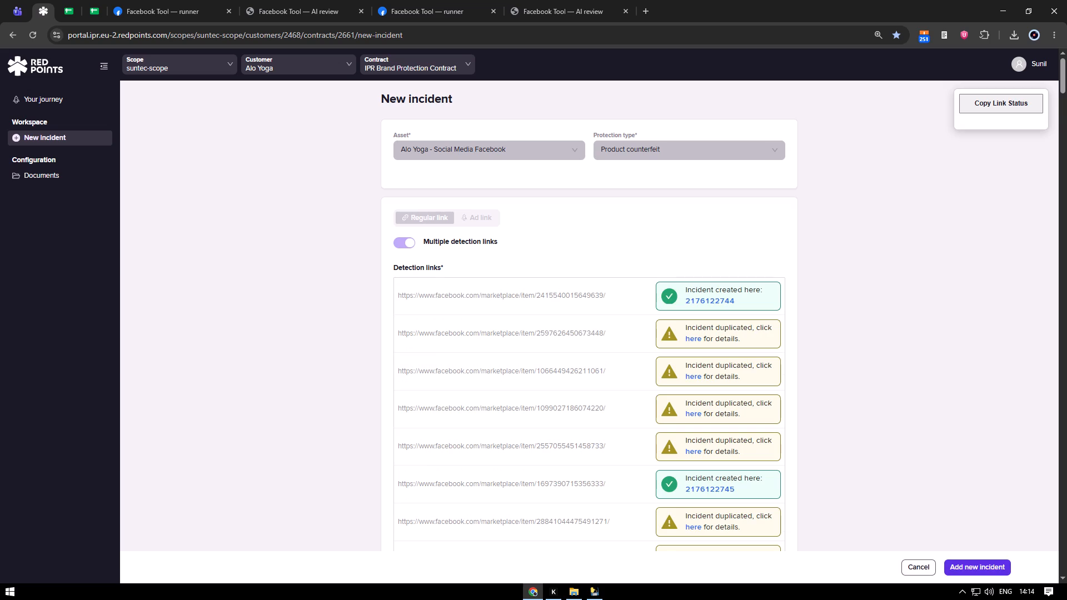
Go through the submitted detection links to the end of the list and copy their link status.
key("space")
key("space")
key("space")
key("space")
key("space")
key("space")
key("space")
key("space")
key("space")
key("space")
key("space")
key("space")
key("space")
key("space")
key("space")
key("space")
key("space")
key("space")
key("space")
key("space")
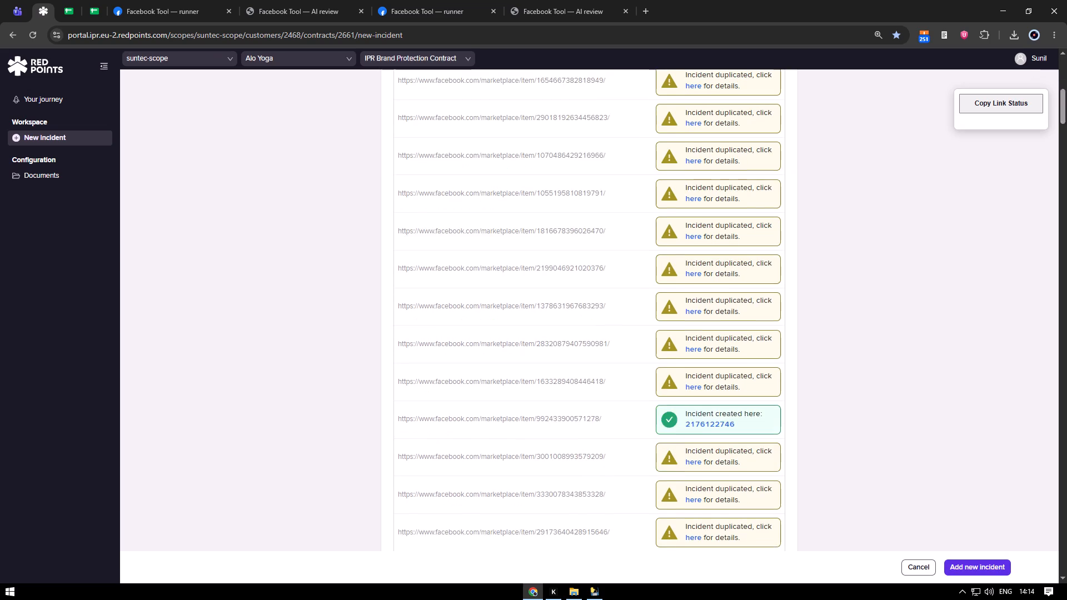
left_click(974, 106)
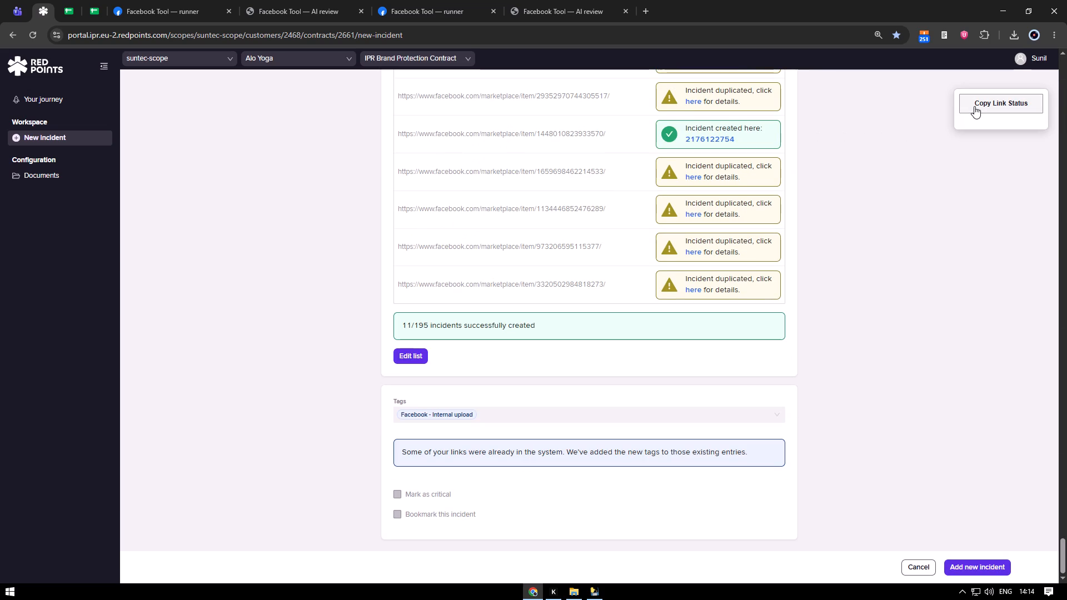
Paste the copied link status into the Final Data sheet of Yudhraa Facebook OCR, beside the table starting at cell H5019.
left_click(69, 1)
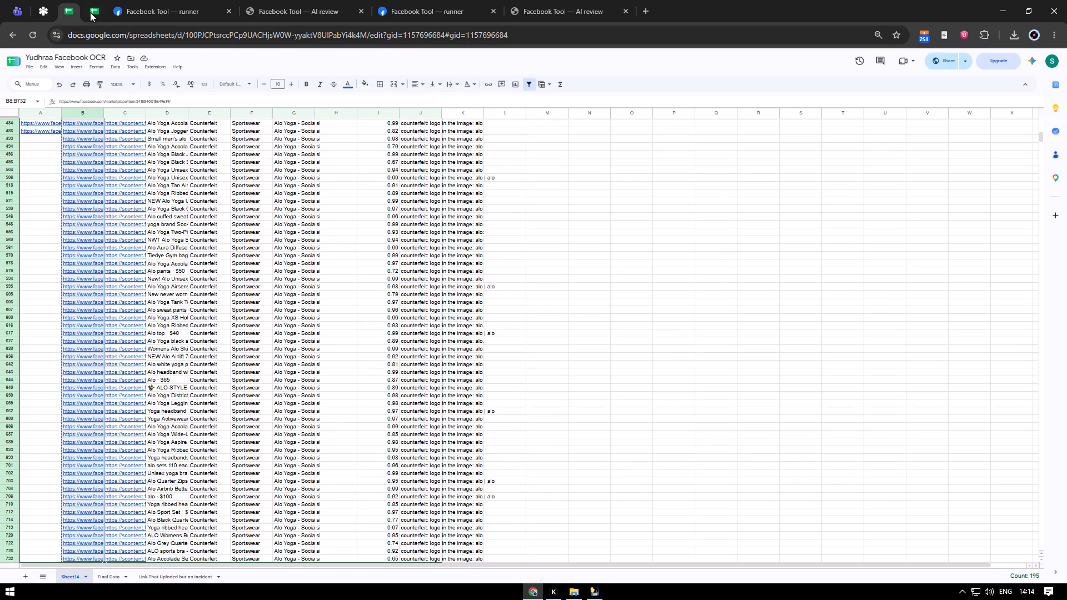
left_click(119, 578)
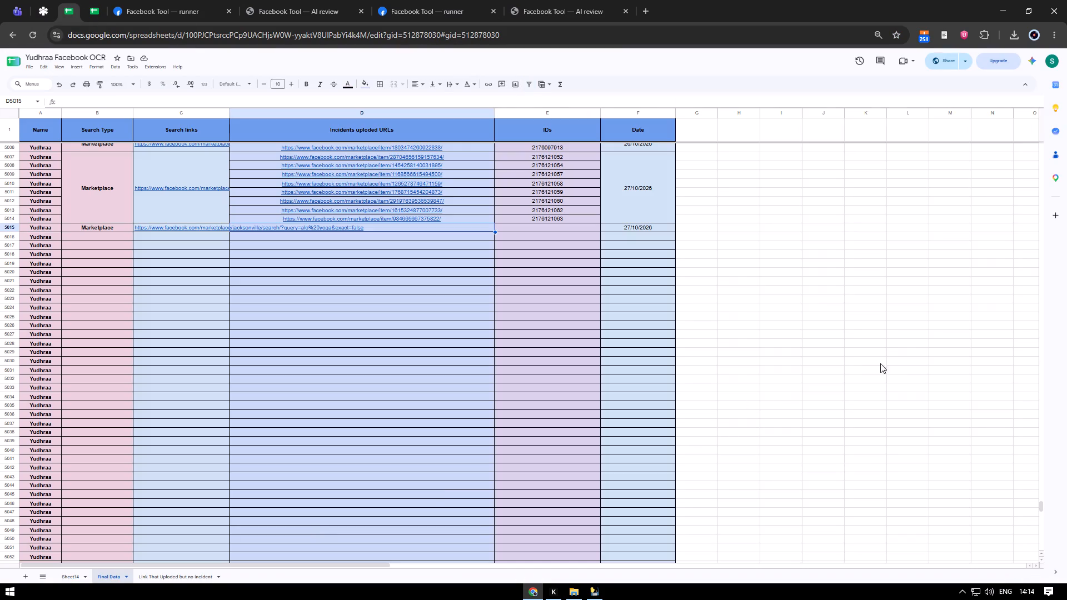
left_click(816, 309)
left_click(749, 266)
key("ctrl+v")
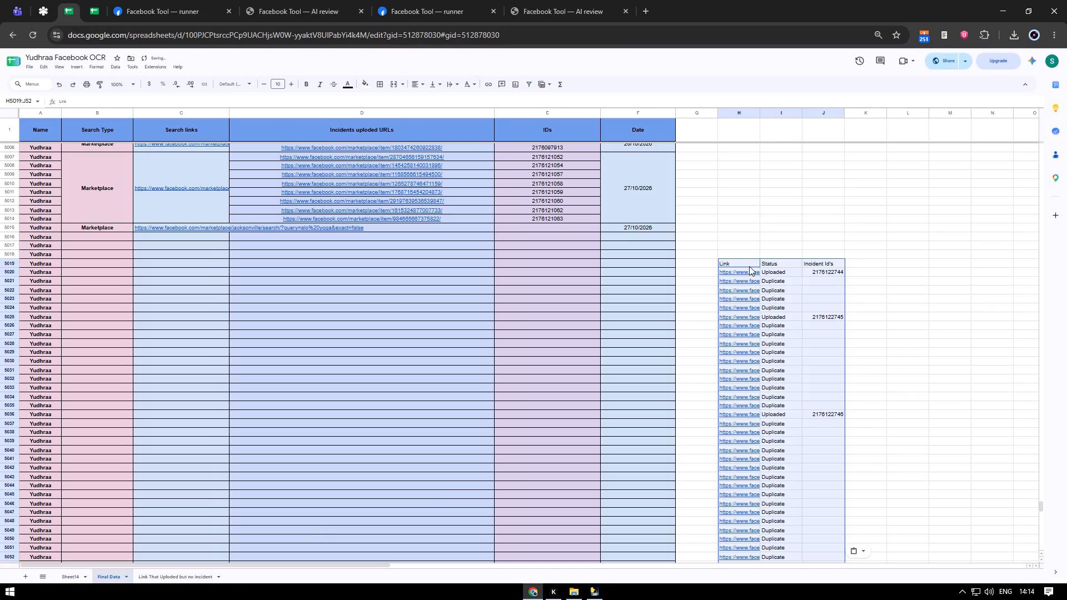
Delete the Status column from the pasted link status table on the Final Data sheet.
key("Right")
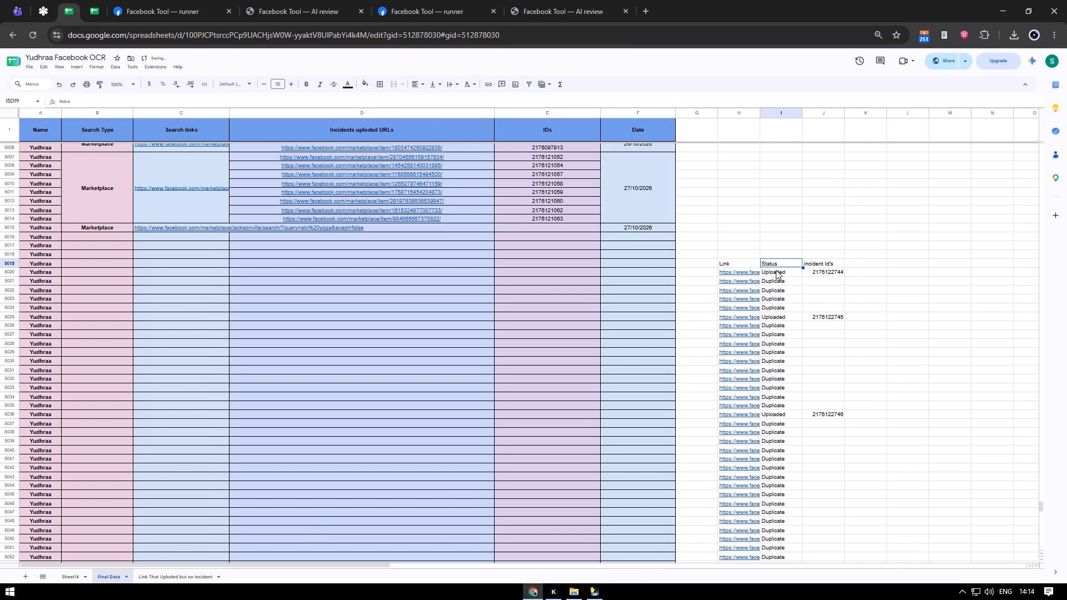
key("ctrl+shift+x")
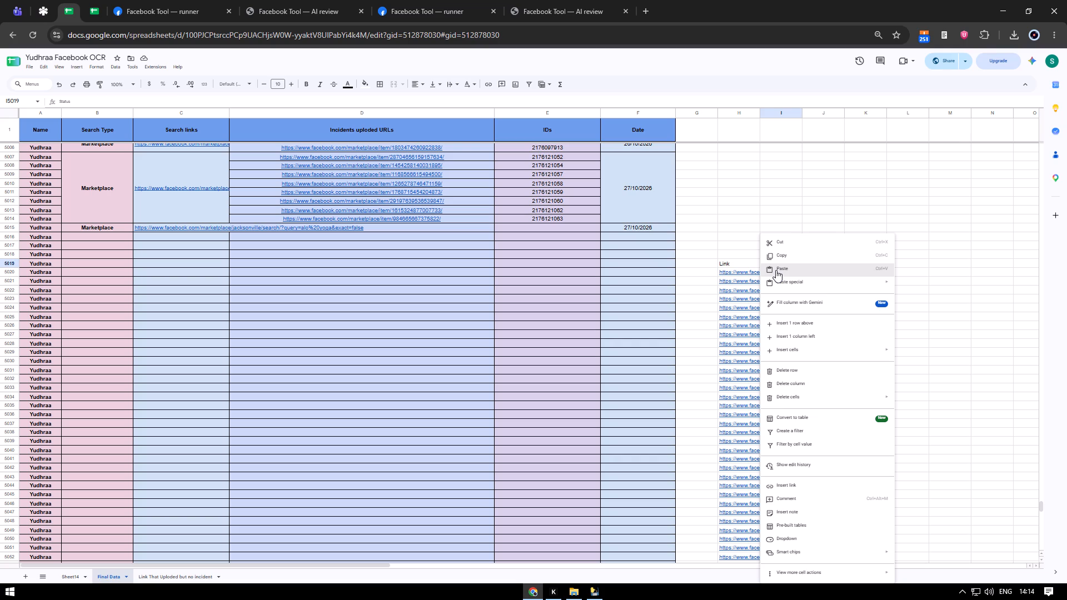
key("Up")
key("Up")
key("Up")
key("Up")
key("Up")
key("Up")
key("Up")
key("Up")
key("Up")
key("Up")
key("Up")
key("Up")
key("Up")
key("Up")
key("Up")
key("Up")
key("Down")
key("Return")
Add a filter to the Link and Incident Id's columns and show only the rows with a blank incident ID.
key("Left")
key("shift+Right")
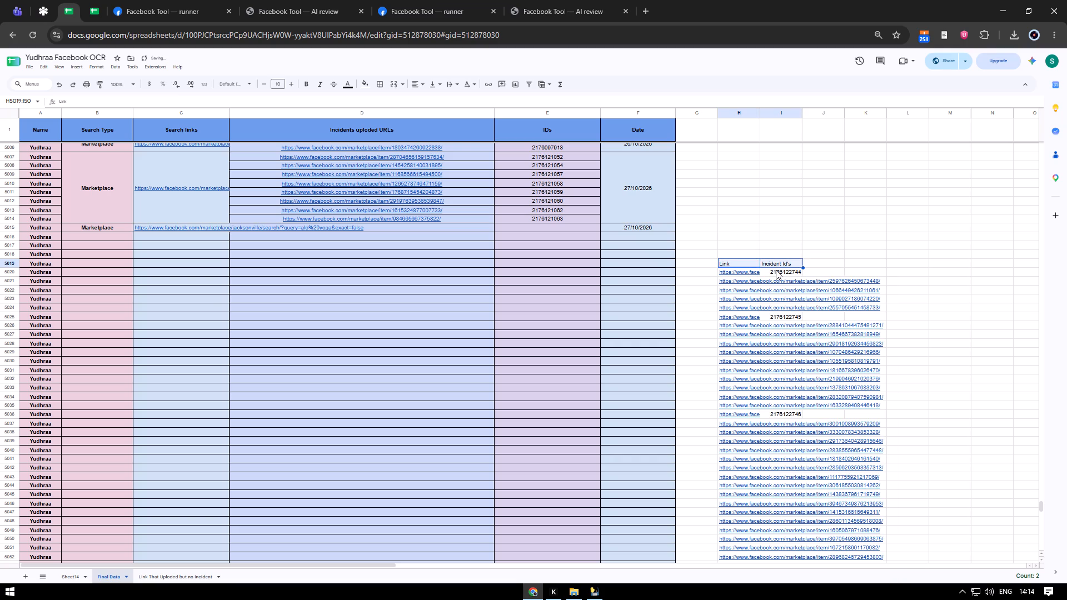
key("alt+d")
key("alt+f")
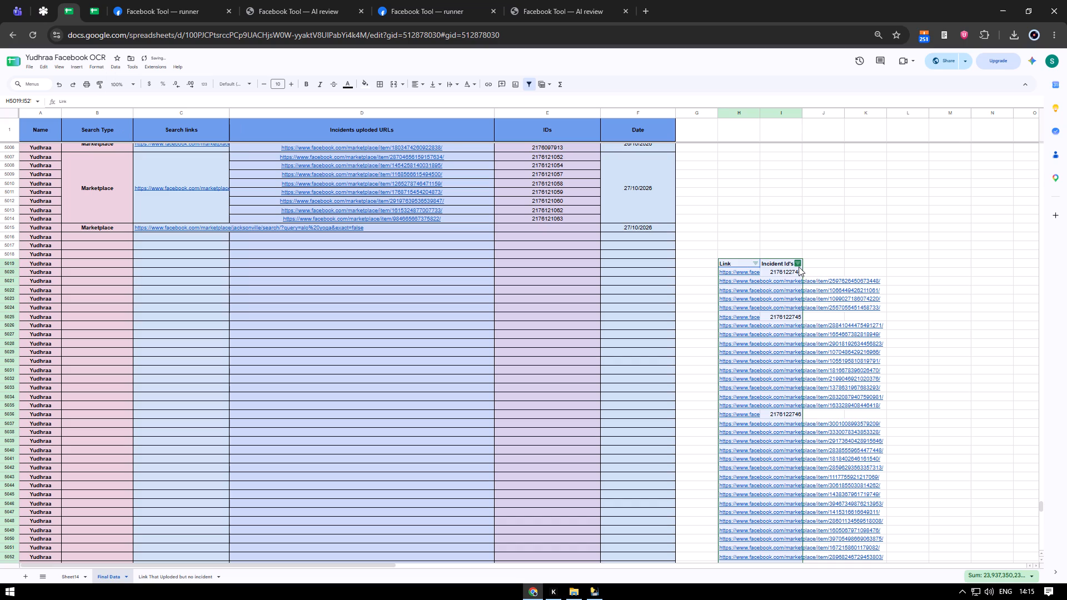
left_click(799, 267)
left_click(718, 358)
left_click(706, 387)
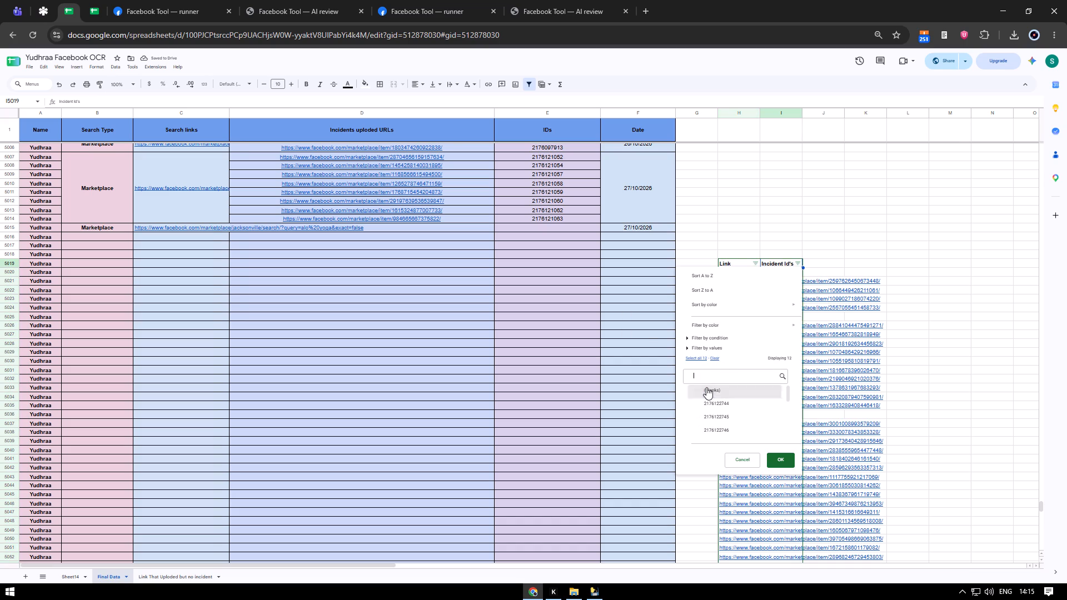
left_click(774, 454)
key("Down")
key("Left")
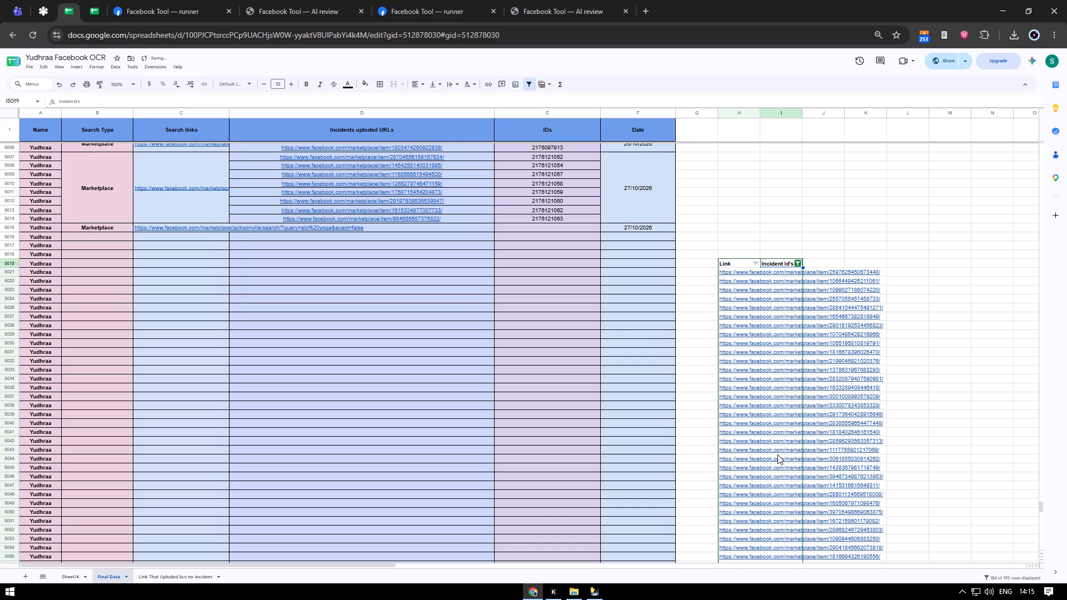
key("Left")
key("Down")
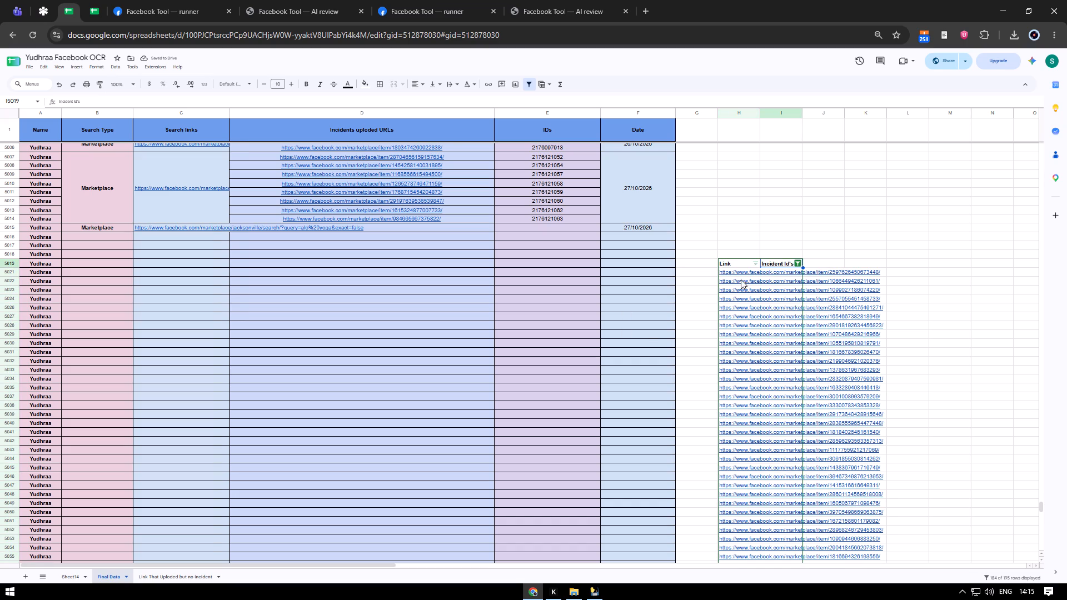
Delete all the filtered rows whose links have no incident ID.
left_click(739, 271)
key("ctrl+shift+Down")
key("ctrl+shift+x")
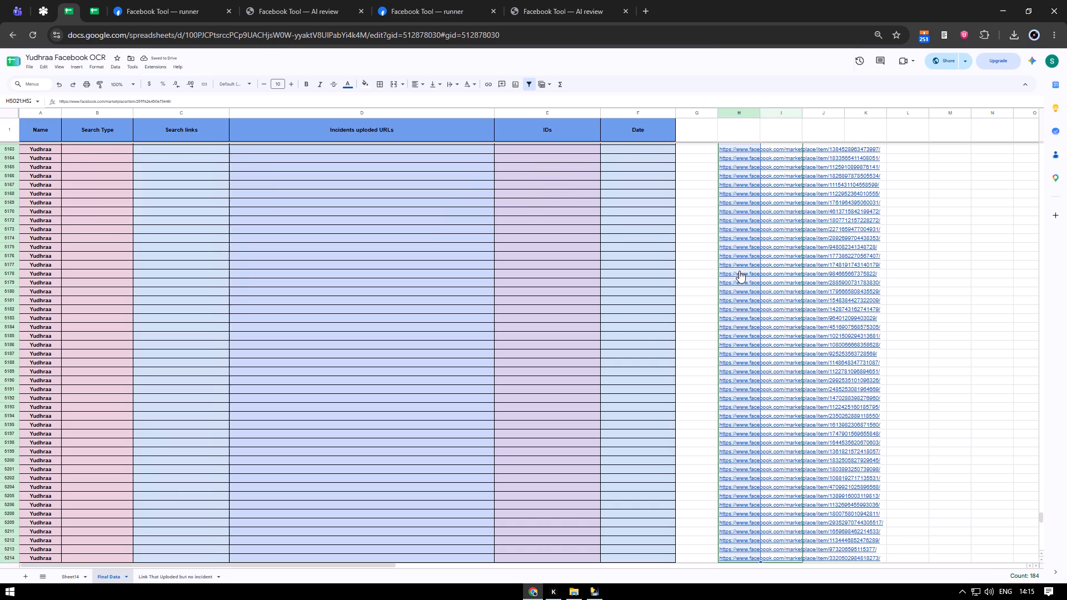
key("Up")
key("Up")
key("Up")
key("Up")
key("Up")
key("Up")
key("Up")
key("Down")
key("Down")
key("Return")
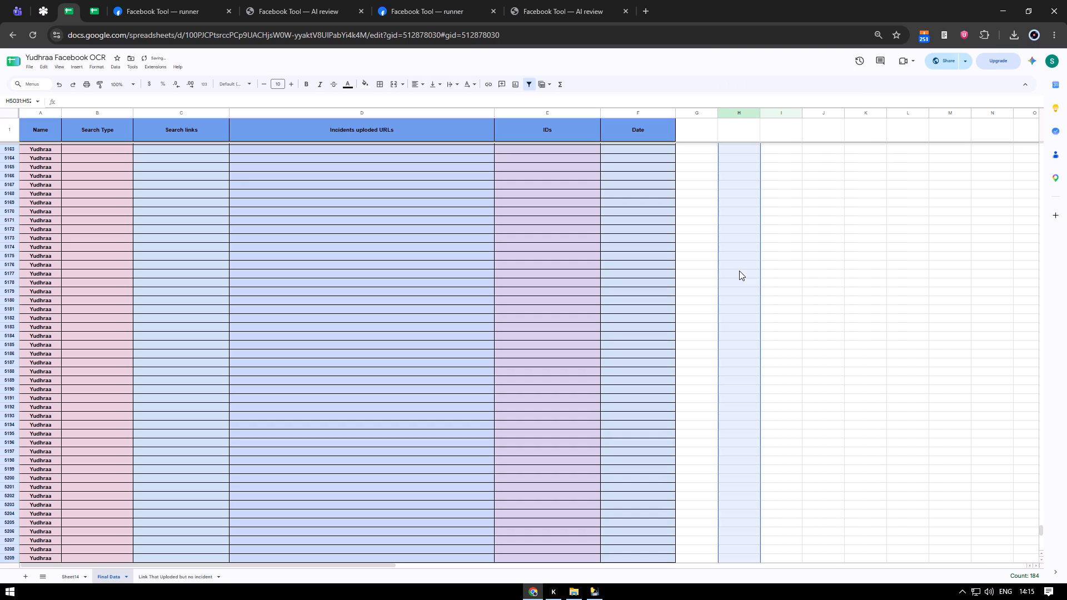
Show all incident IDs again, remove the filter, and clear the Link and Incident Id's header cells.
key("Up")
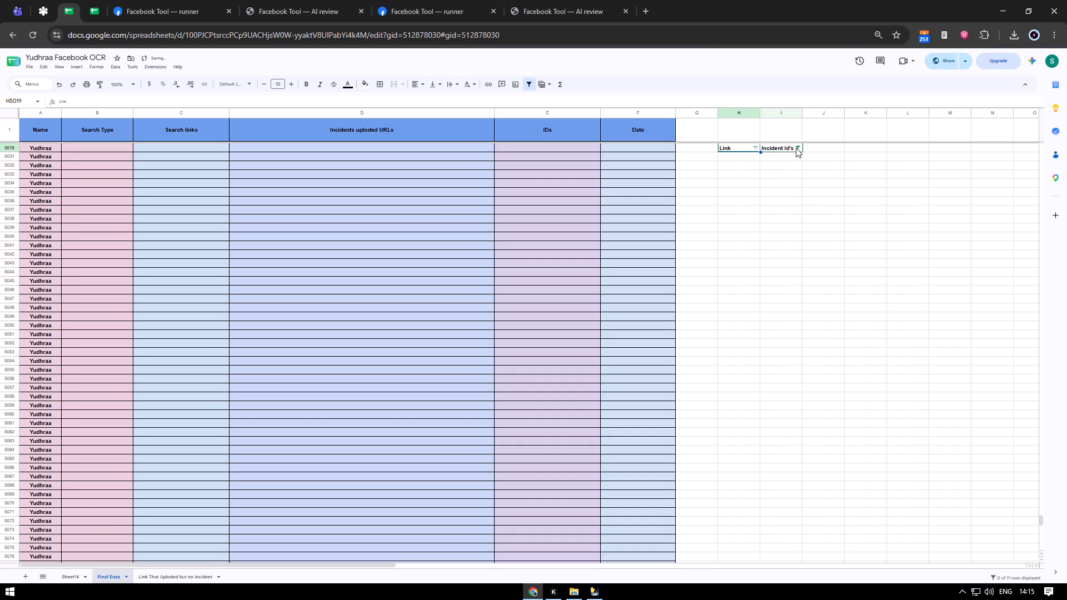
left_click(797, 148)
left_click(694, 240)
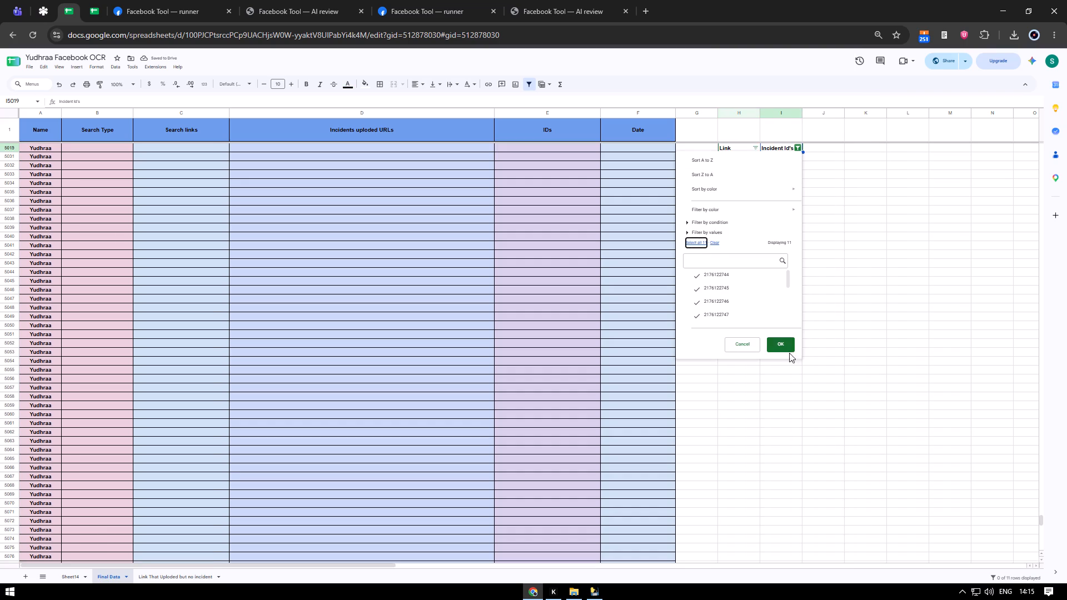
left_click(787, 342)
key("shift+Left")
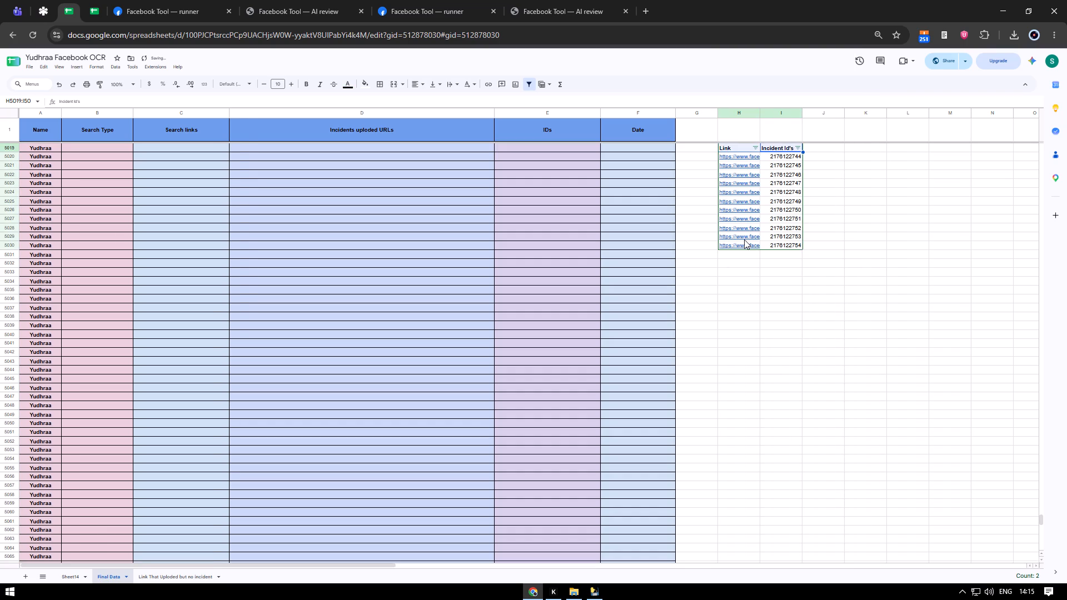
key("alt+d")
key("alt+f")
key("Delete")
Move the remaining links and incident IDs into the Incidents uploded URLs and IDs columns from row 5015, and centre them.
key("Left")
key("Down")
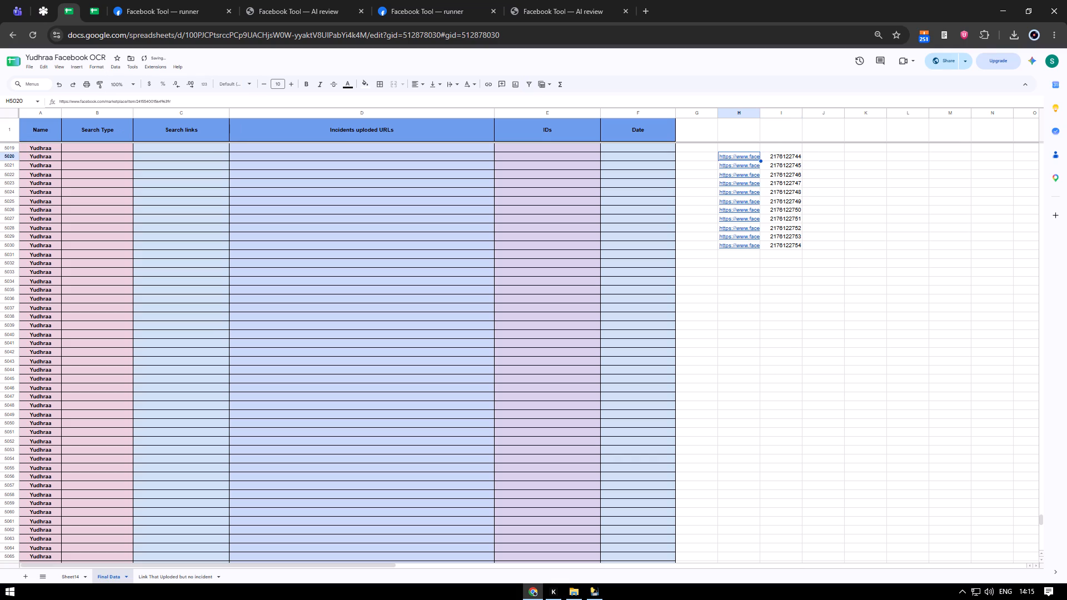
key("ctrl+shift+Right")
key("ctrl+shift+Down")
key("ctrl+x")
key("ctrl+Left")
key("Right")
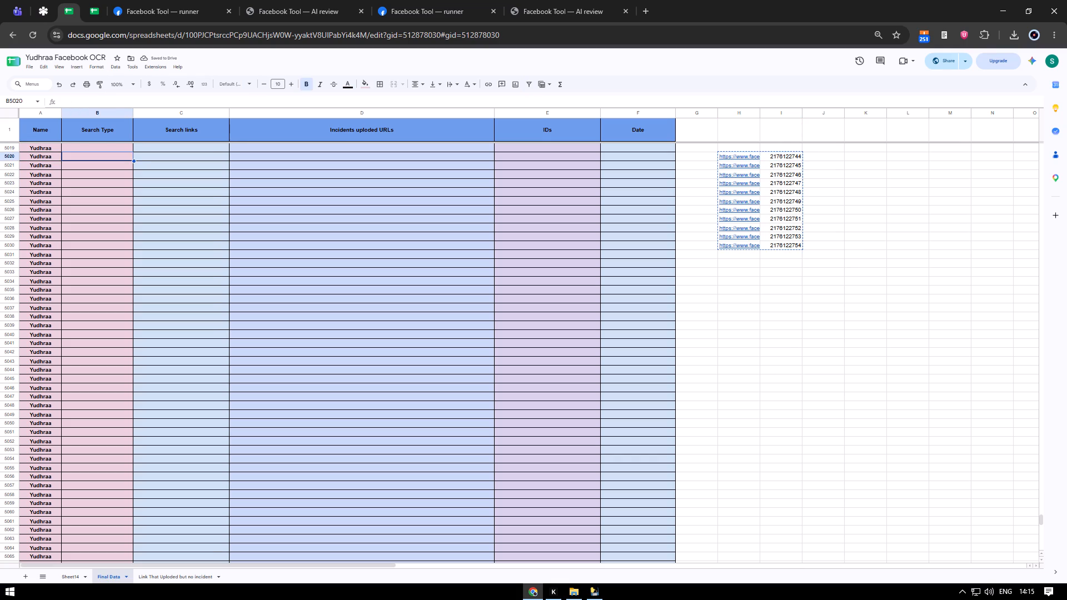
key("Right")
key("ctrl+Up")
key("Right")
key("ctrl+v")
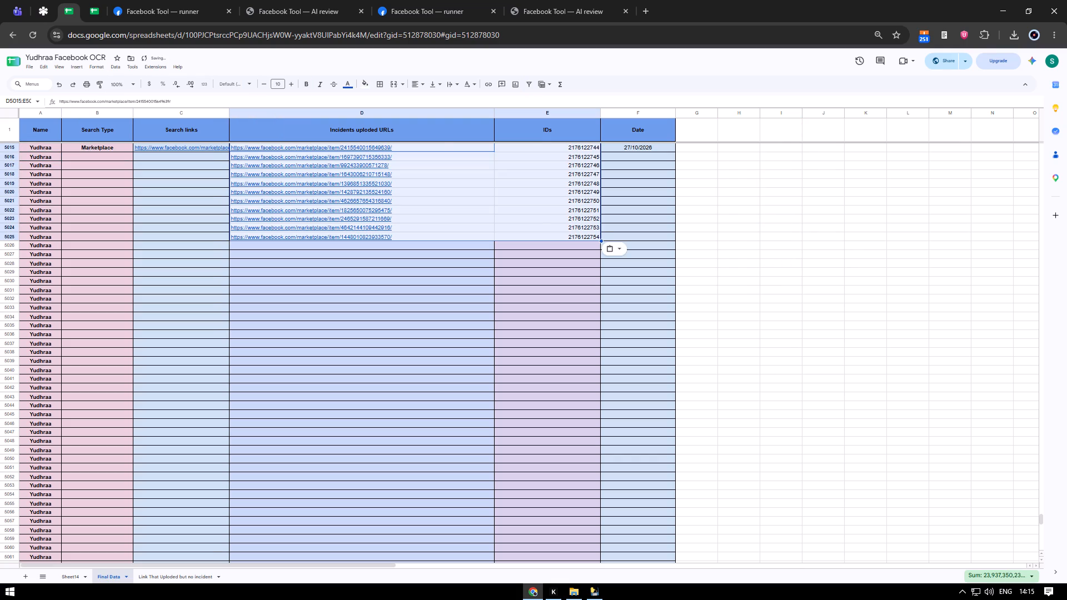
key("ctrl+shift+e")
Copy the uploaded URLs in D5015:D5025 into the Jacksonville, FL row's Incidents uploded URLs cell H117 of the Alo FB US worksheet.
key("shift+Left")
key("ctrl+c")
key("ctrl+c")
key("ctrl+c")
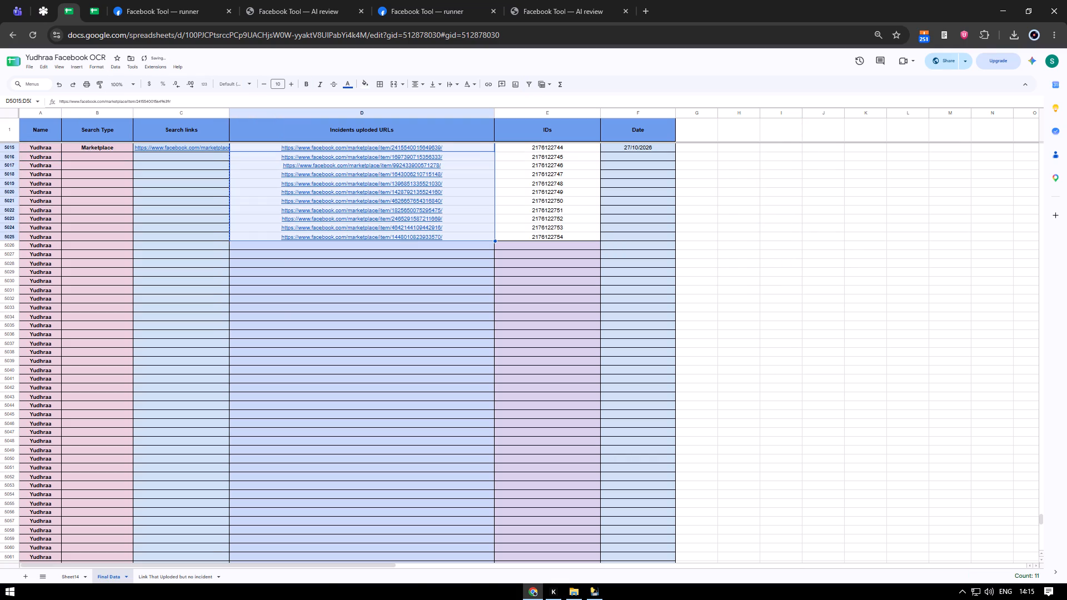
key("ctrl+Tab")
key("Right")
key("Left")
key("Return")
key("ctrl+shift+v")
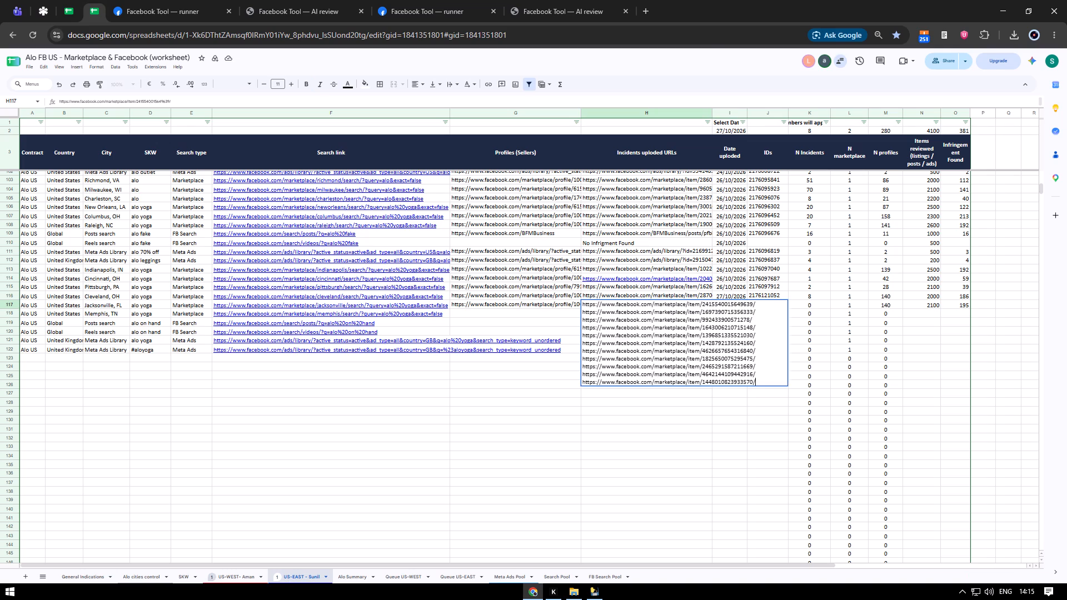
key("Return")
Copy the incident IDs from E5015:E5025 of Yudhraa Facebook OCR into the Jacksonville, FL row's IDs cell J117 of the worksheet.
key("Up")
key("Right")
key("Right")
key("ctrl+shift+Tab")
key("Right")
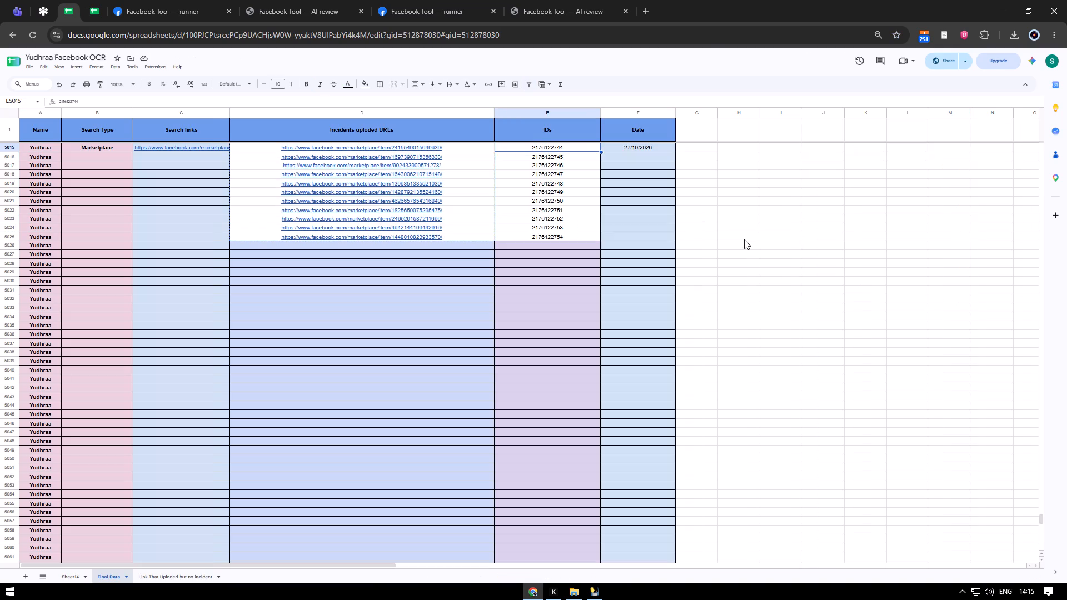
key("ctrl+shift+Down")
key("ctrl+c")
key("ctrl+c")
key("ctrl+c")
key("ctrl+Tab")
key("Return")
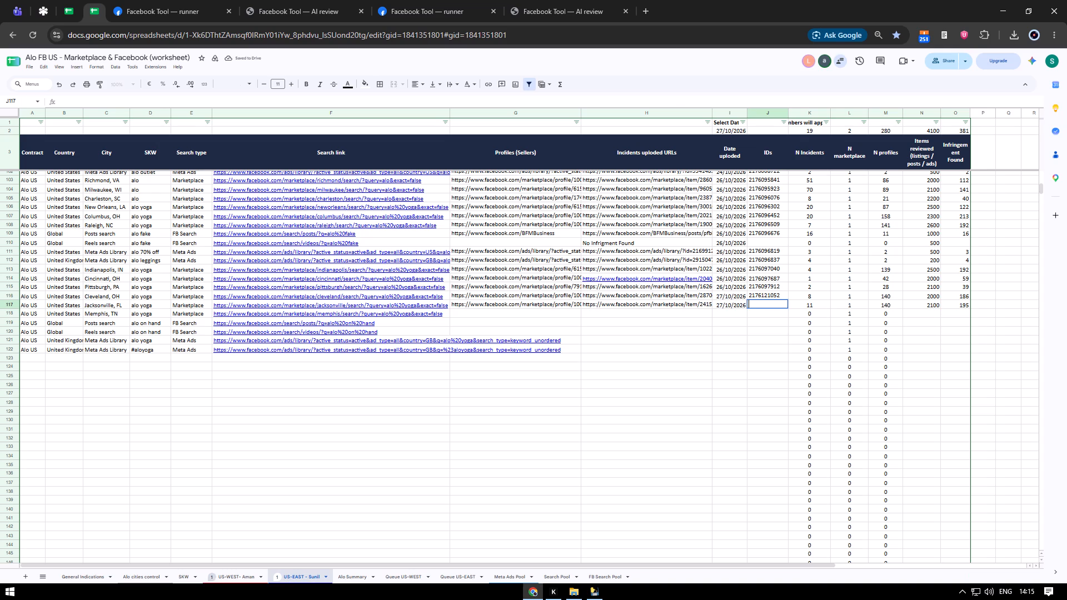
key("ctrl+shift+v")
key("Return")
key("Up")
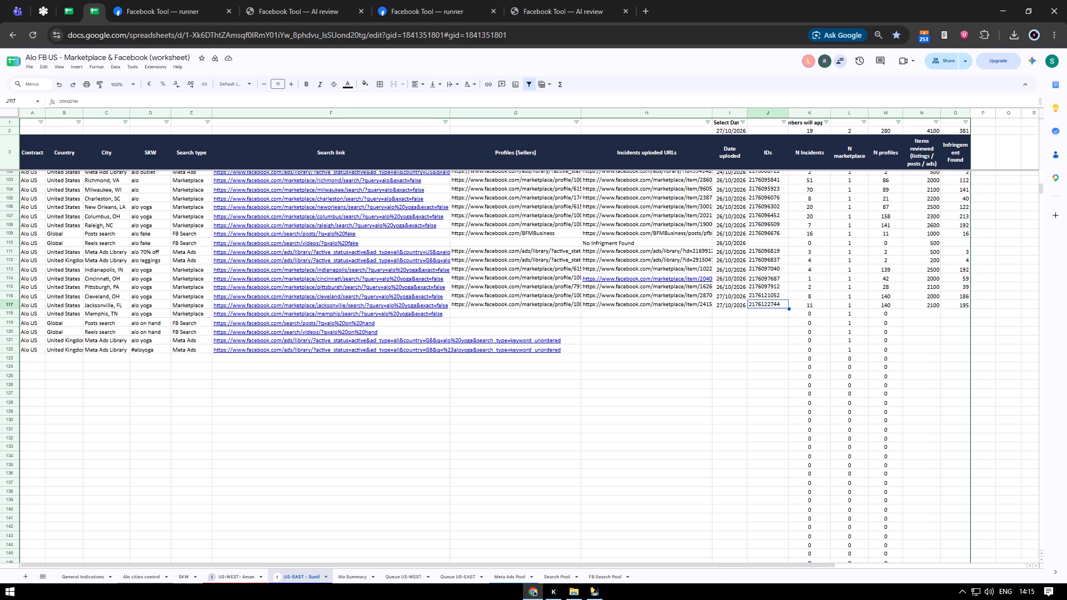
Select the empty Profiles (Sellers) cell G118 in the Memphis, TN row.
key("Left")
key("Left")
key("Left")
key("Left")
key("Up")
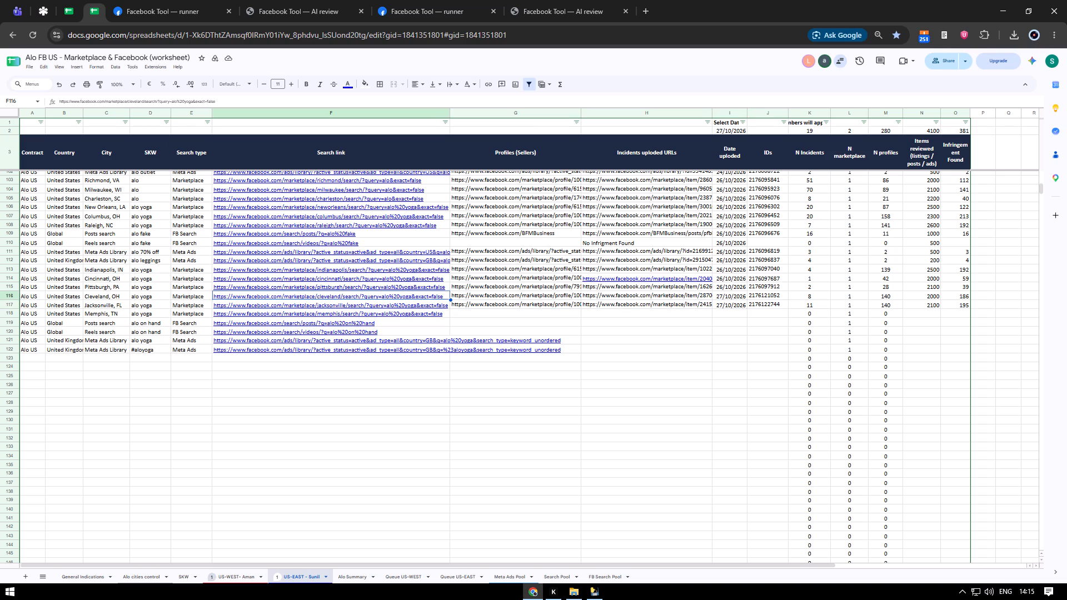
key("Right")
key("Down")
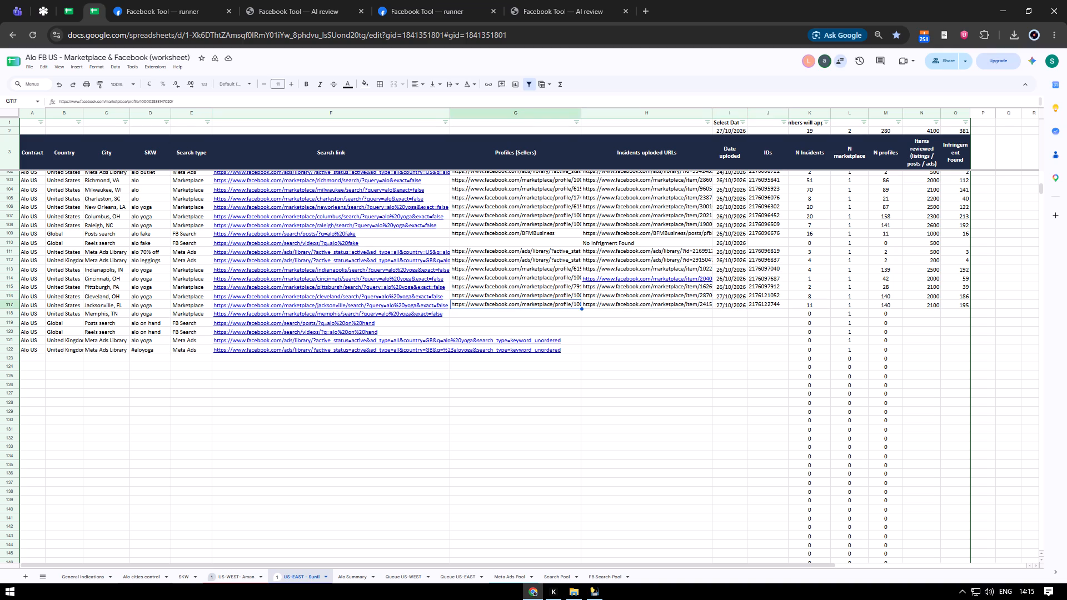
key("Left")
key("Down")
key("Right")
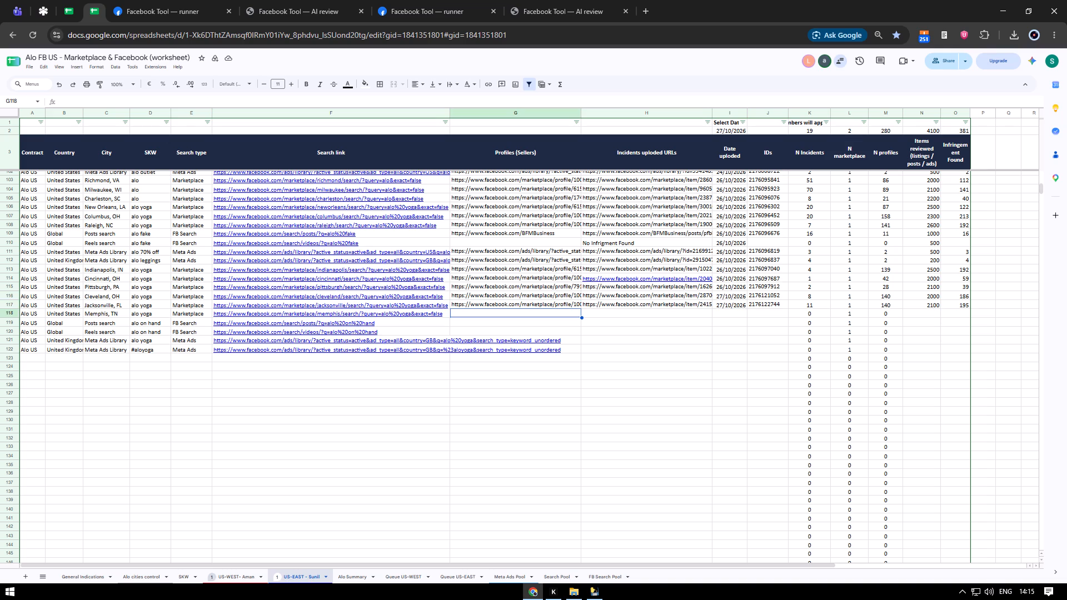
Show the Counterfeit listings in the Memphis AI review and close the earlier runner and AI review tabs.
left_click(438, 0)
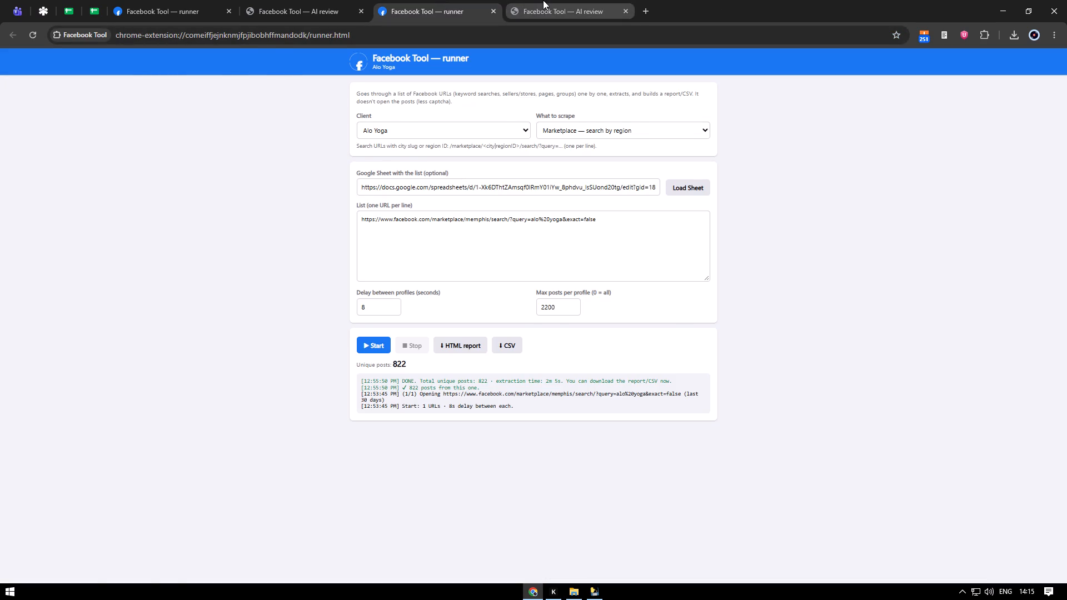
left_click(543, 0)
left_click(233, 126)
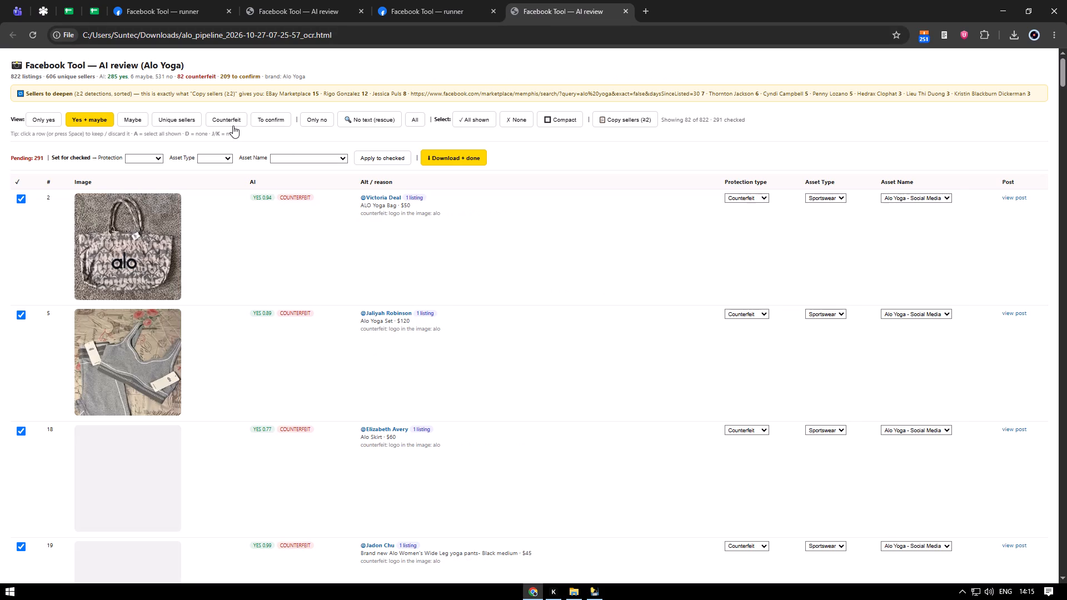
middle_click(146, 0)
middle_click(137, 0)
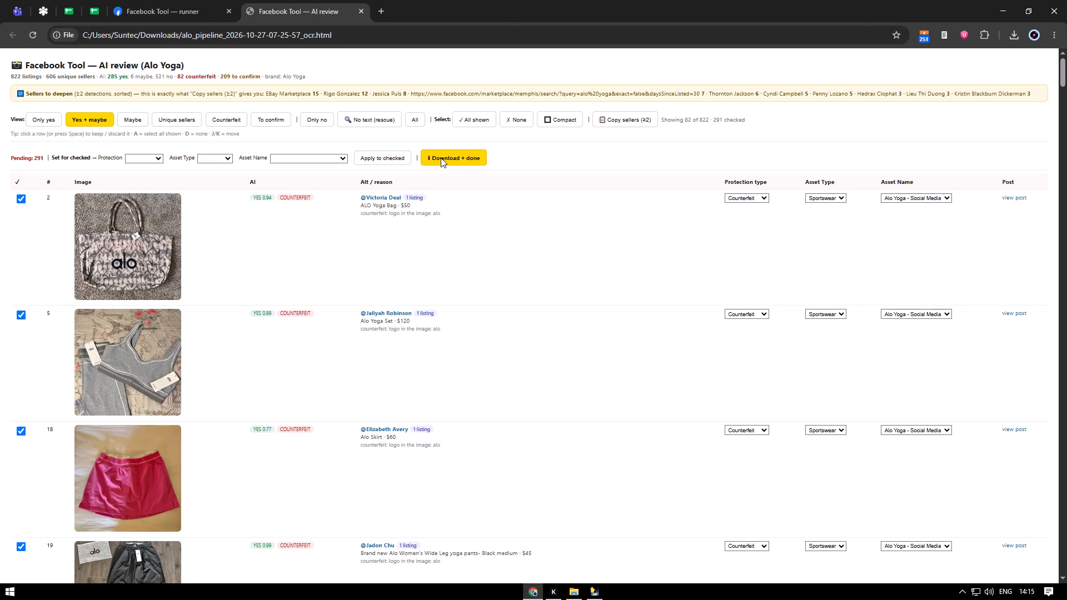
Download the reviewed Memphis listings and mark the review as done.
left_click(441, 158)
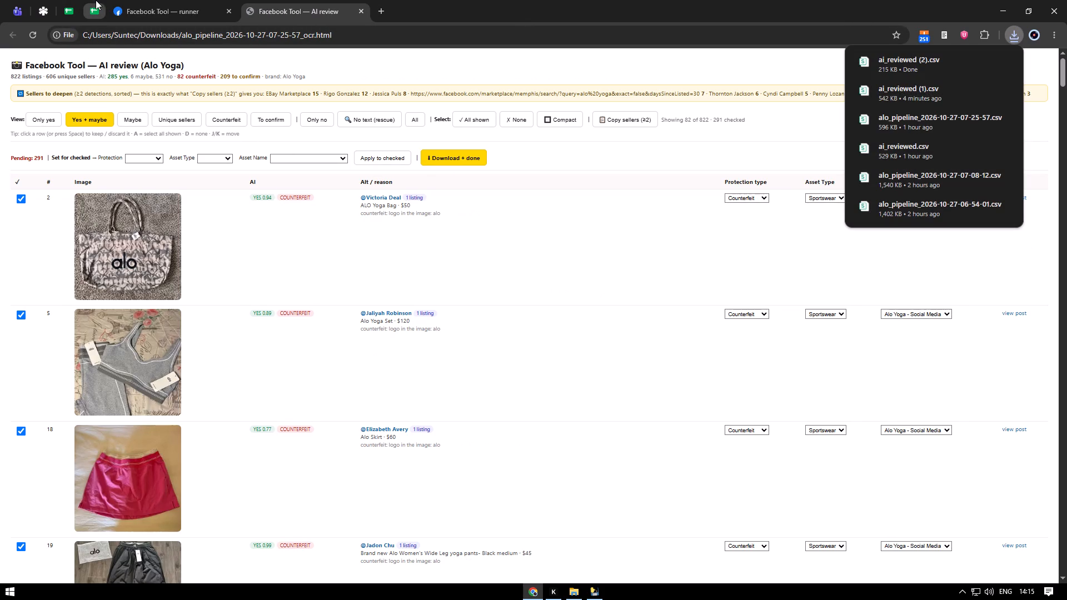
Remove the filter and clear all the old data from Sheet14 of Yudhraa Facebook OCR.
left_click(71, 0)
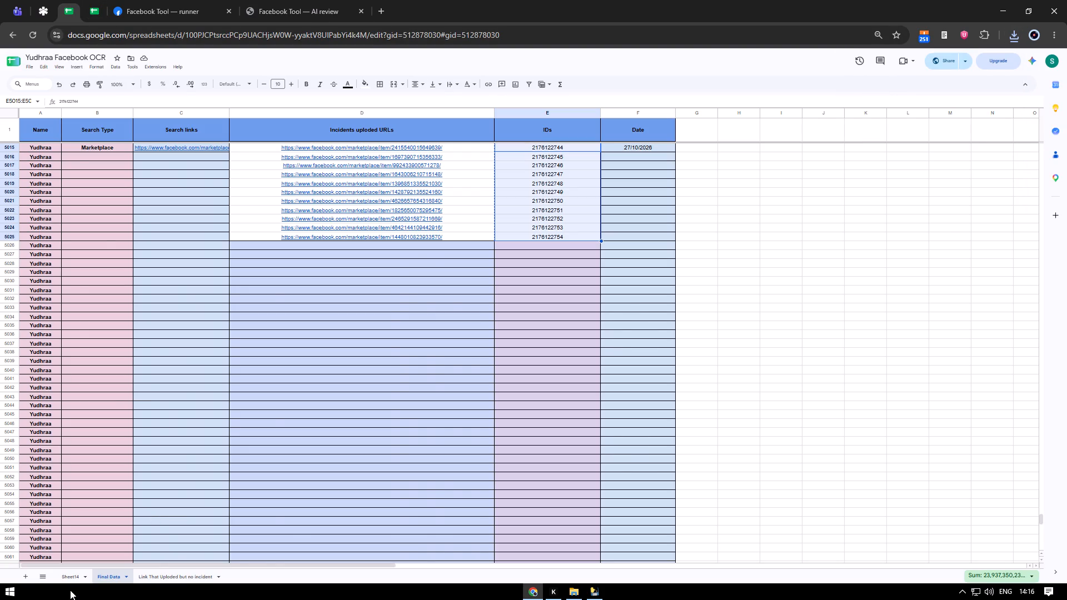
left_click(71, 576)
left_click(14, 112)
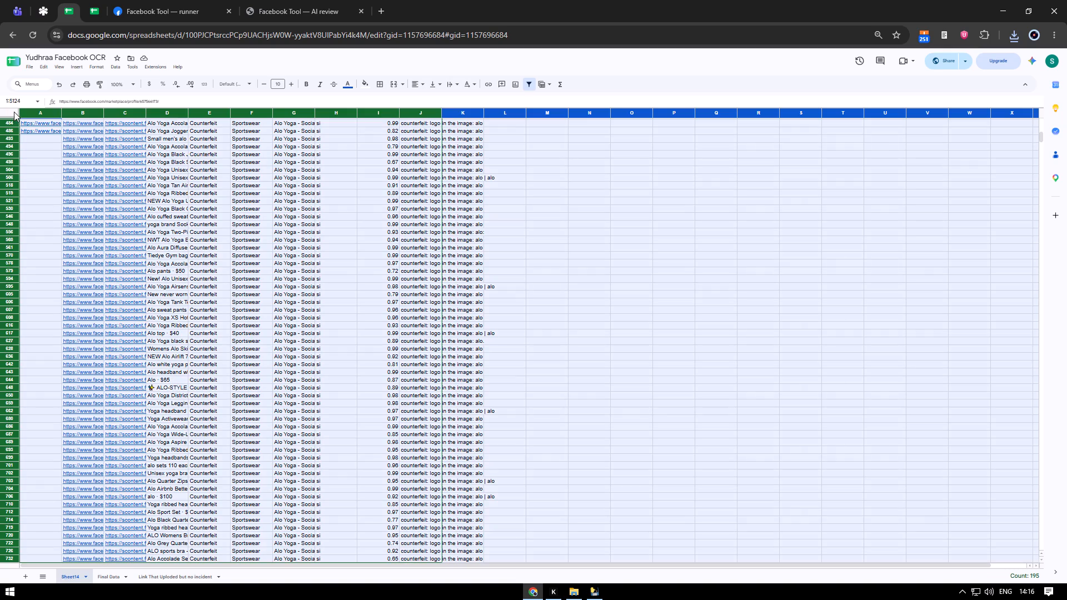
left_click(530, 83)
key("Delete")
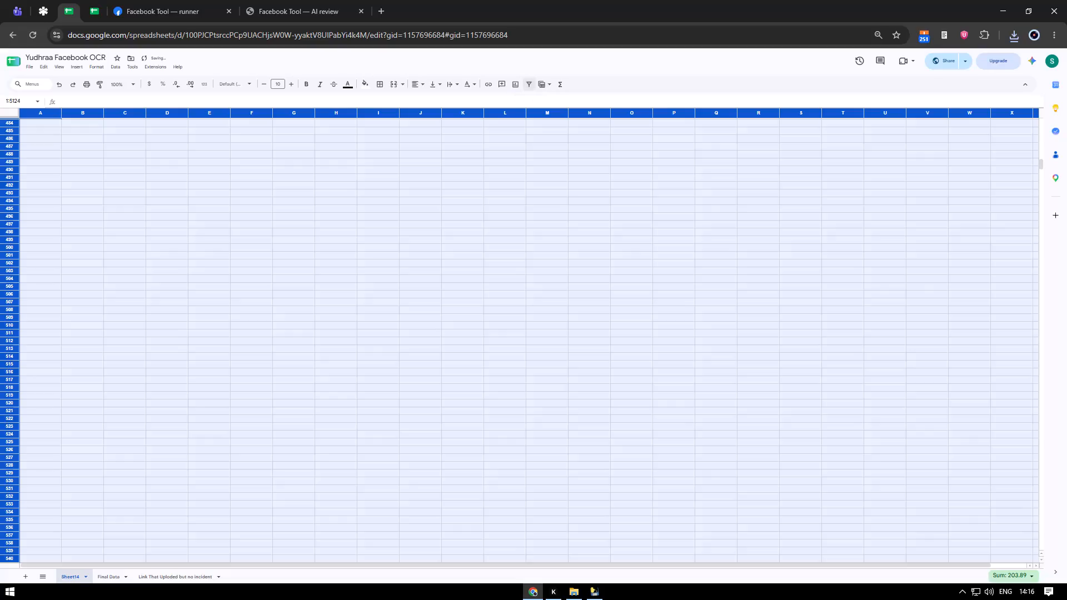
Import ai_reviewed (2).csv from Downloads into the emptied Sheet14, using Append to current sheet.
key("ctrl+Up")
key("Down")
key("Up")
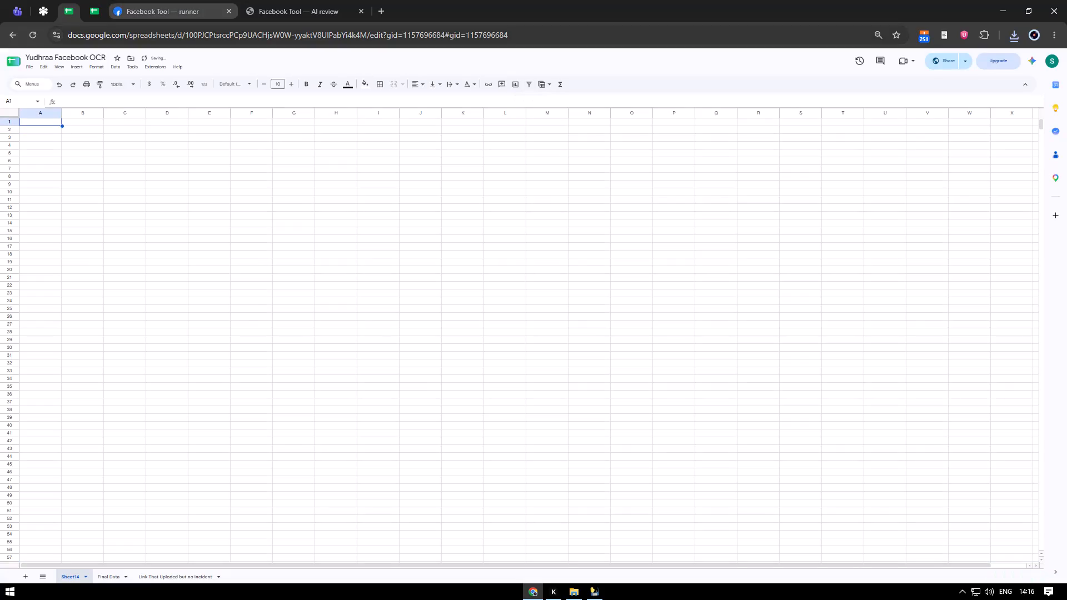
left_click(29, 67)
left_click(71, 109)
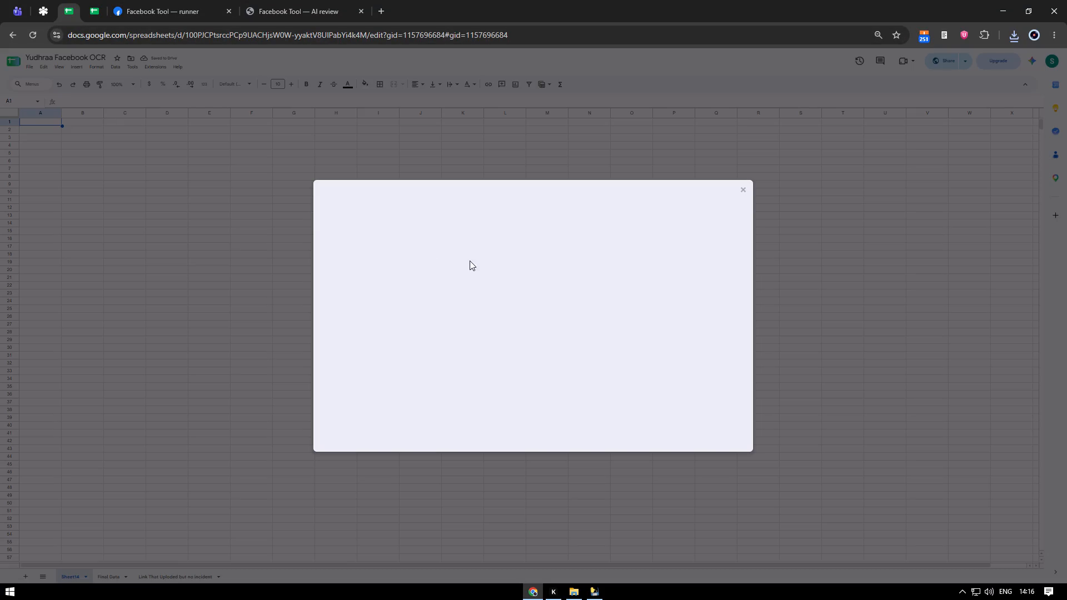
left_click(449, 218)
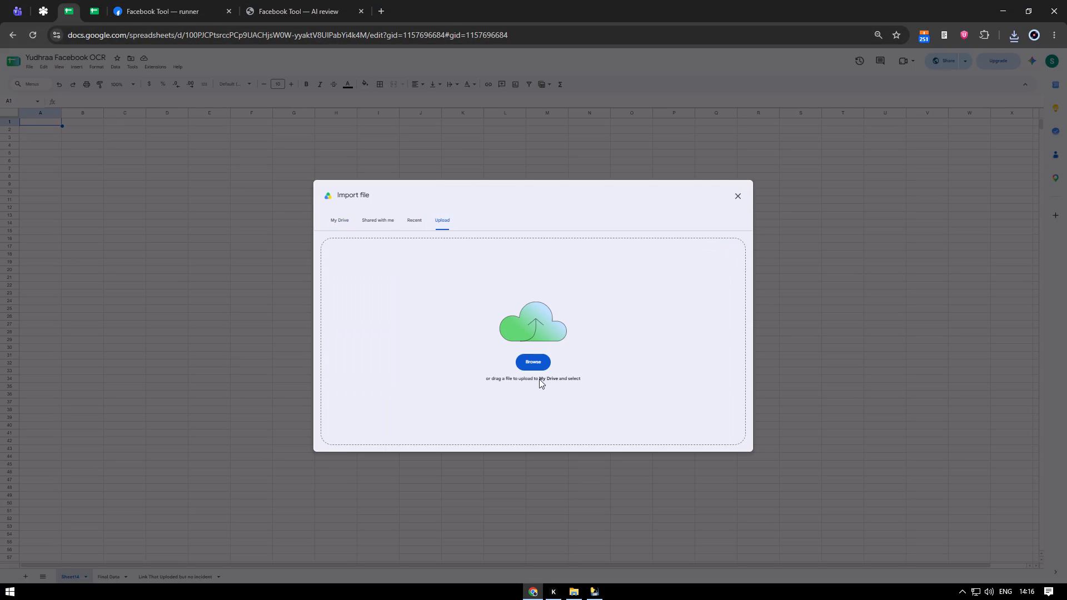
left_click(533, 352)
double_click(408, 363)
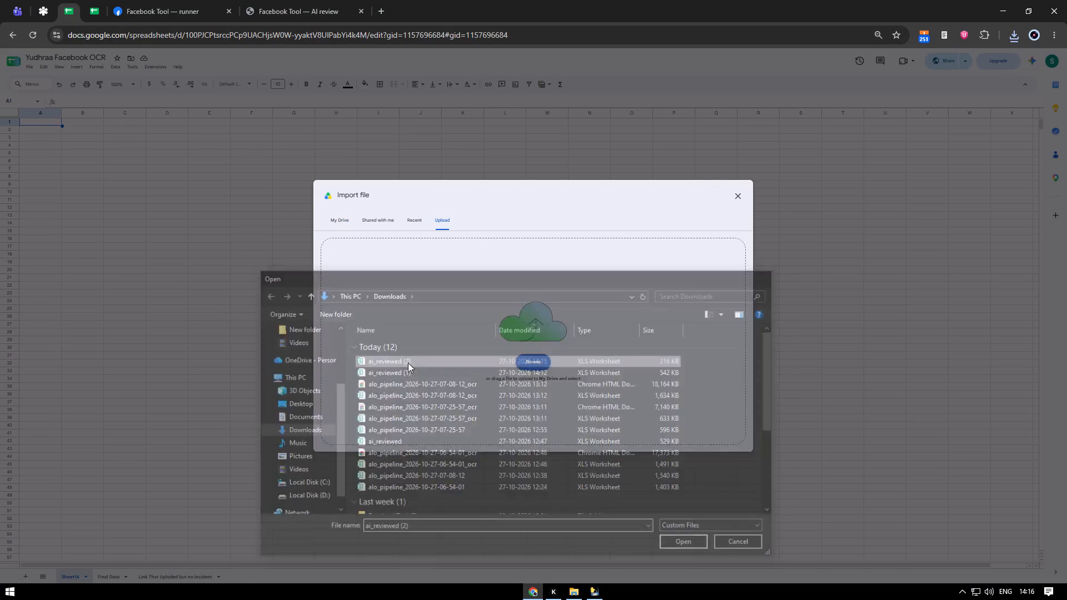
left_click_drag(527, 314, 516, 311)
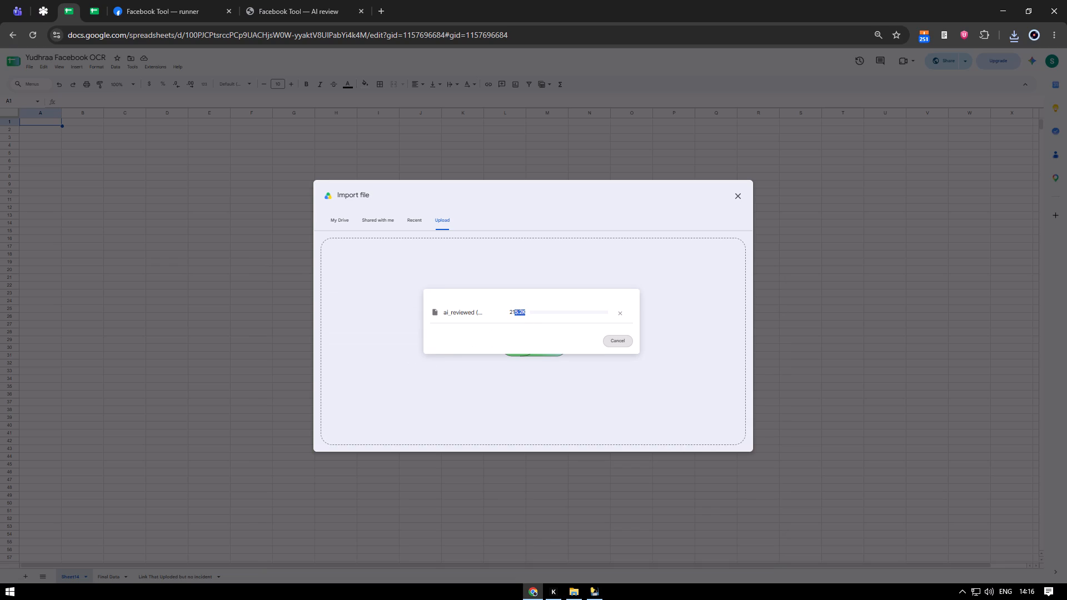
left_click(516, 311)
left_click(460, 321)
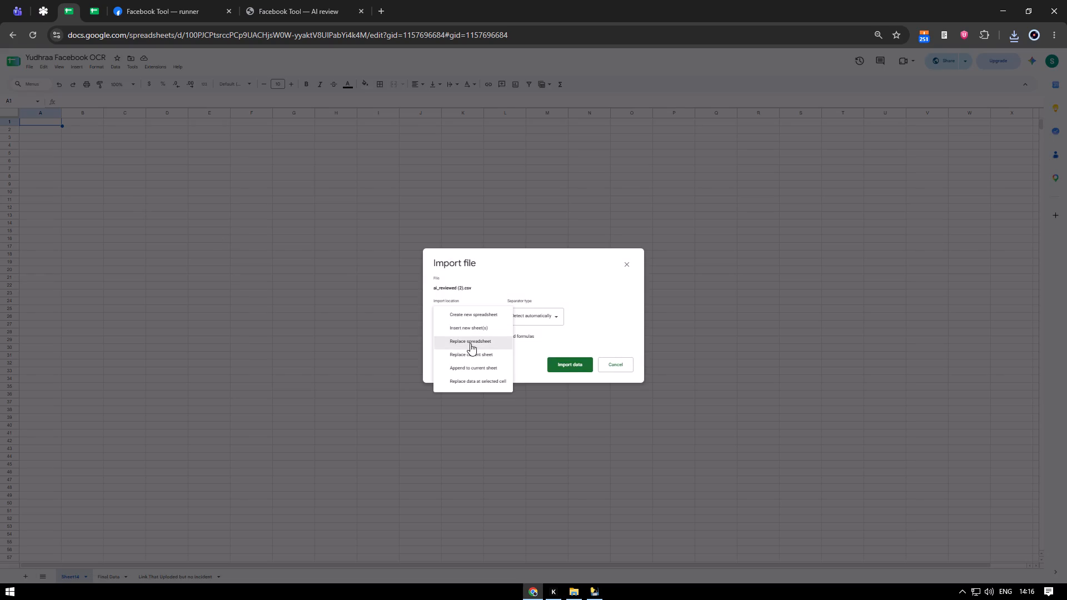
left_click(478, 367)
left_click(582, 367)
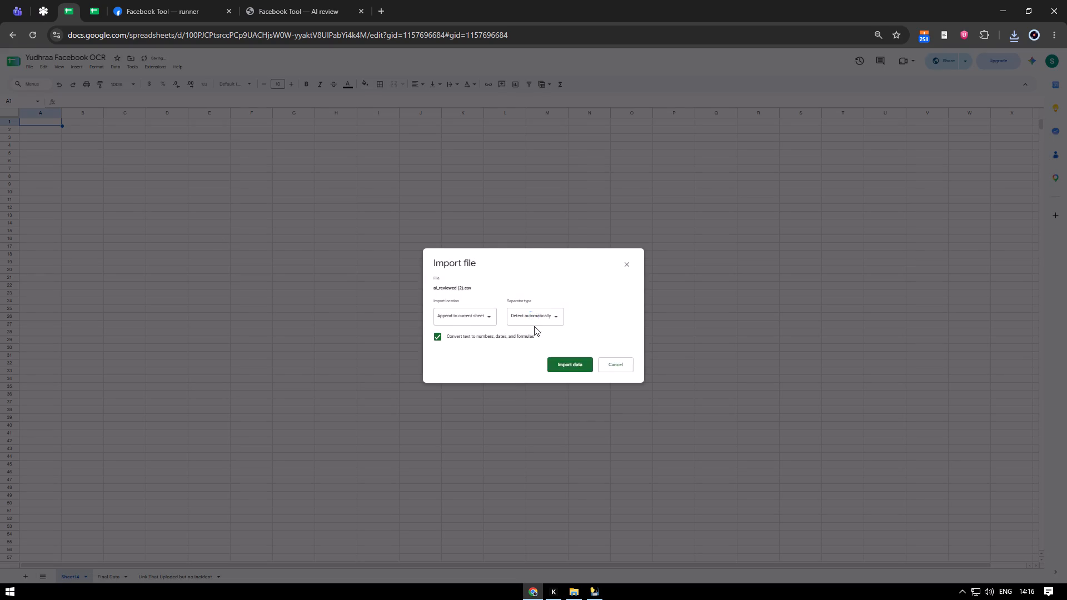
Select the header row A1:J1 of the imported data.
key("ctrl+shift+Right")
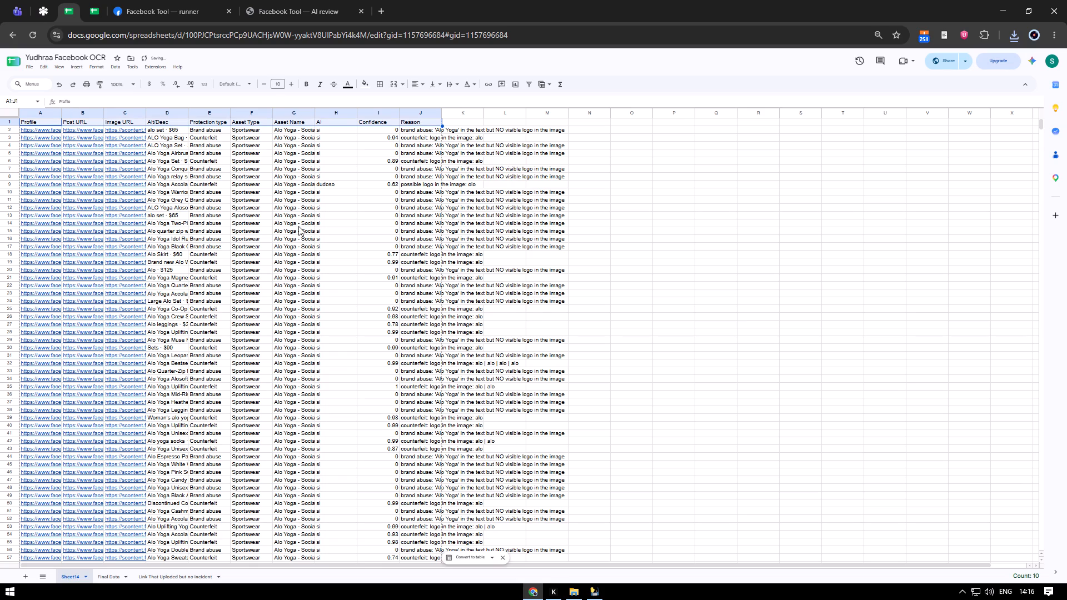
Create a filter on the new data set and exclude Brand abuse from its Protection type column.
left_click(529, 85)
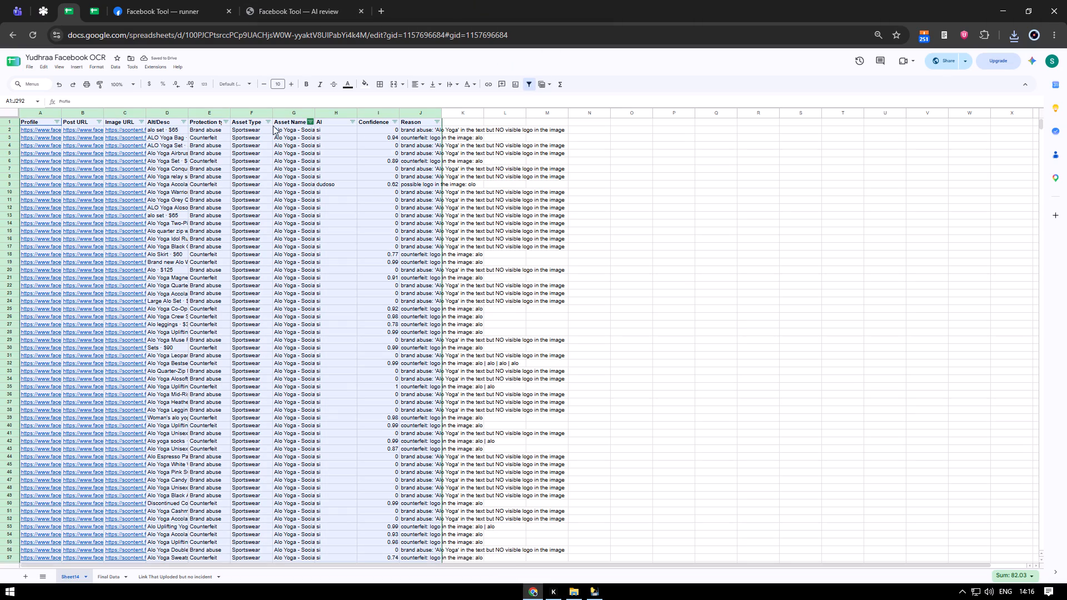
left_click(225, 124)
left_click(193, 252)
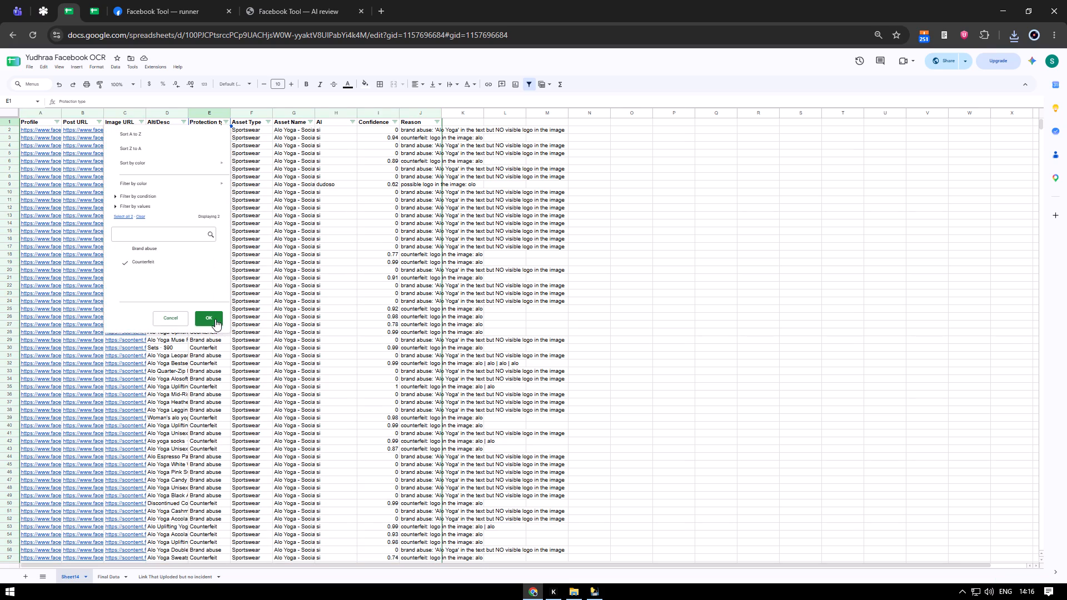
left_click(215, 319)
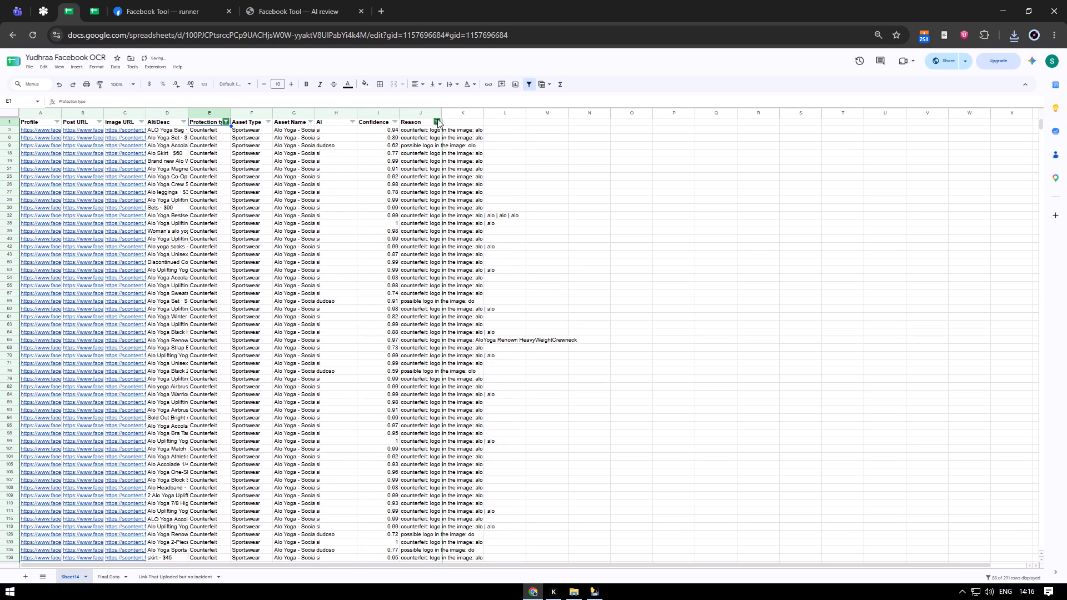
Filter the Reason column to exclude the "possible logo in the image" values "do" and "olo".
left_click(437, 119)
scroll(365, 256, "down", 11)
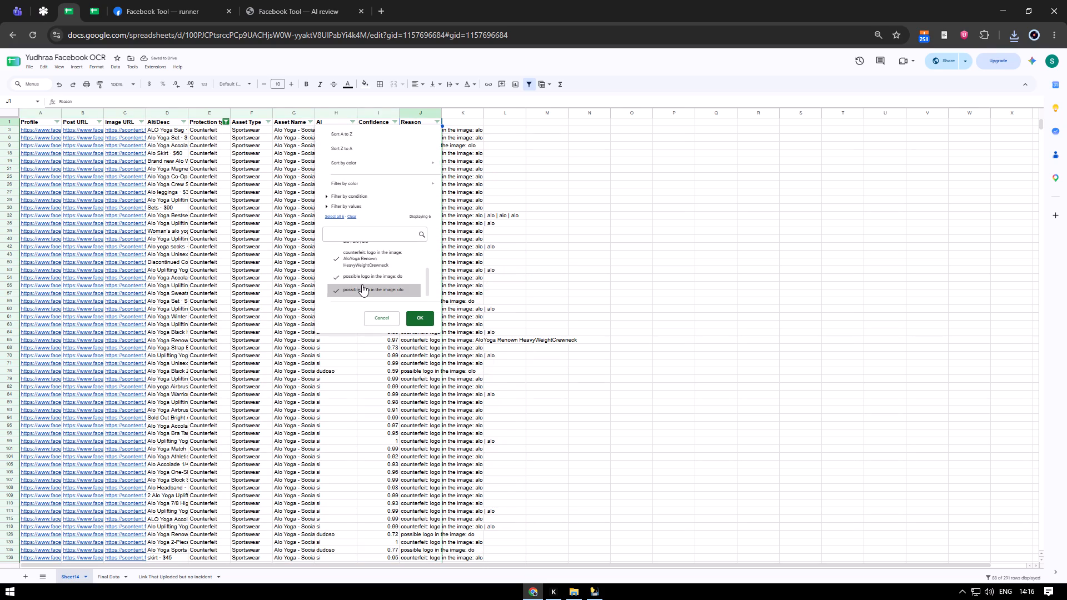
left_click(362, 284)
left_click(362, 276)
scroll(392, 287, "up", 1)
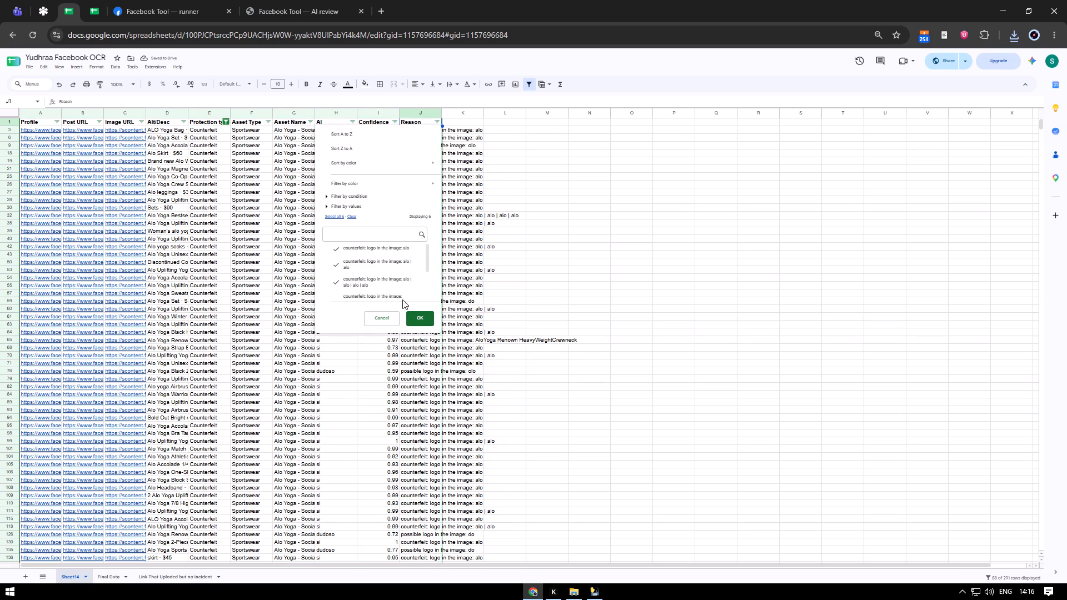
left_click(425, 321)
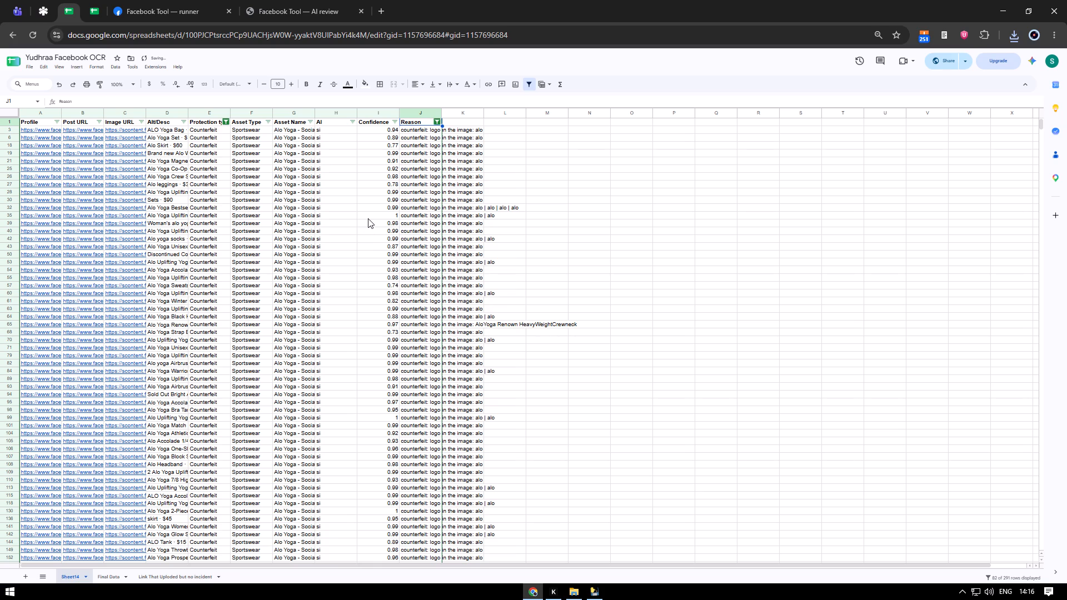
Remove duplicates from the Profile column alone, from the first filtered data row down, leaving the other columns out.
key("ctrl+Left")
key("Down")
key("ctrl+shift+Down")
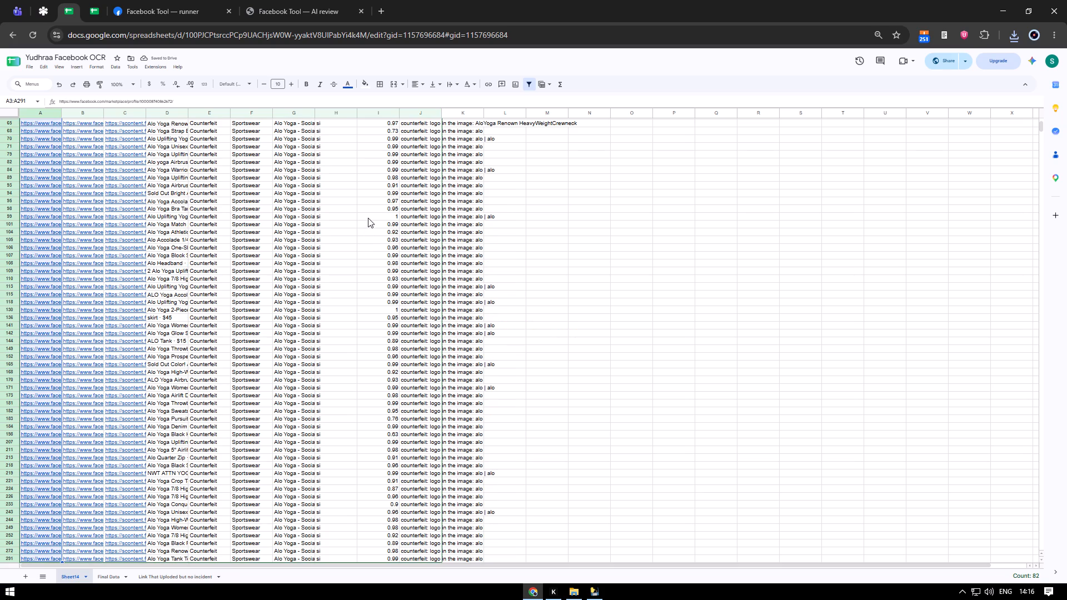
left_click(118, 71)
left_click(117, 69)
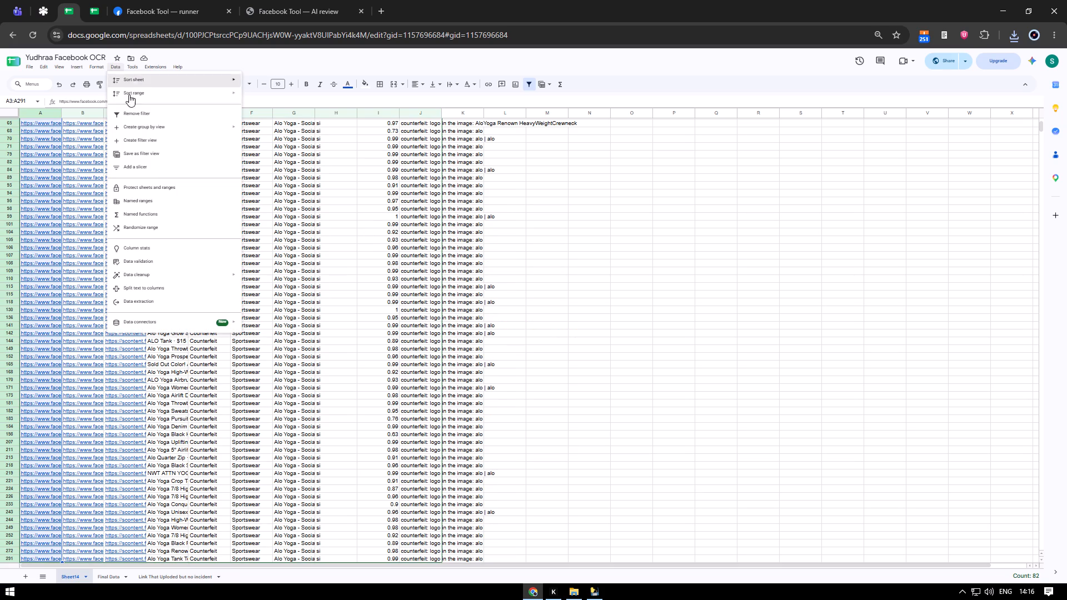
left_click(186, 276)
left_click(267, 288)
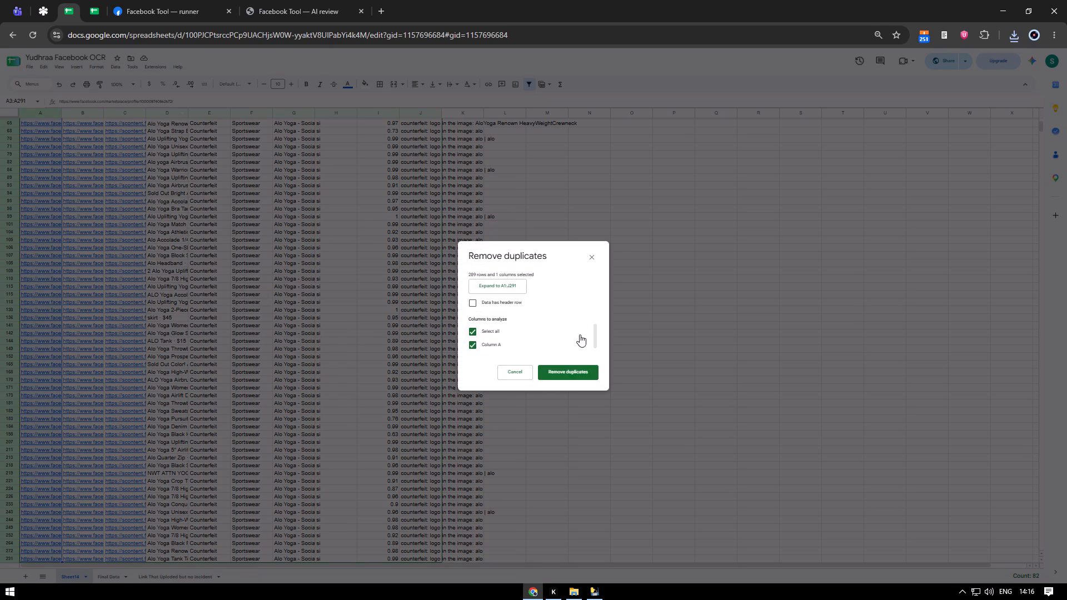
left_click(577, 367)
left_click(626, 329)
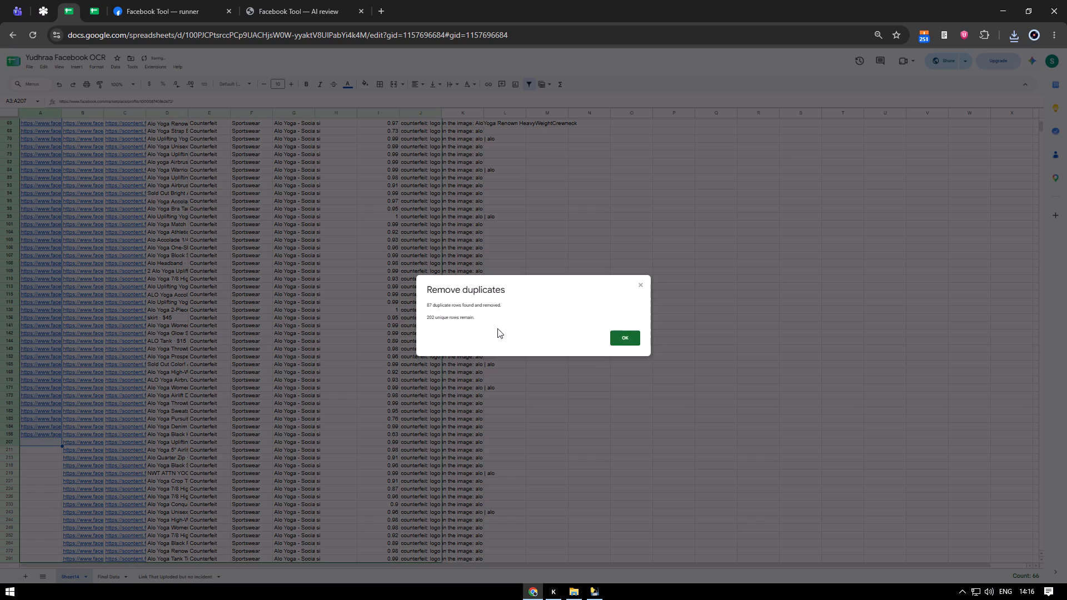
key("shift+Tab")
key("Return")
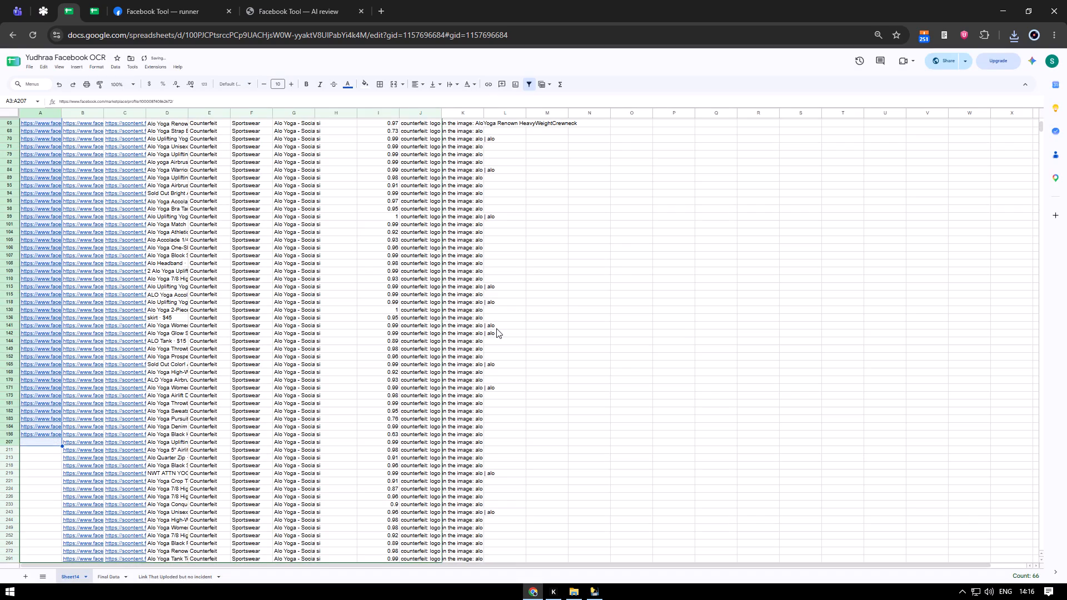
Copy the deduplicated profile URLs into the Profiles (Sellers) cell of the Memphis, TN row in the Alo FB US worksheet.
key("shift+Up")
key("ctrl+c")
key("ctrl+c")
key("ctrl+c")
key("ctrl+c")
key("ctrl+c")
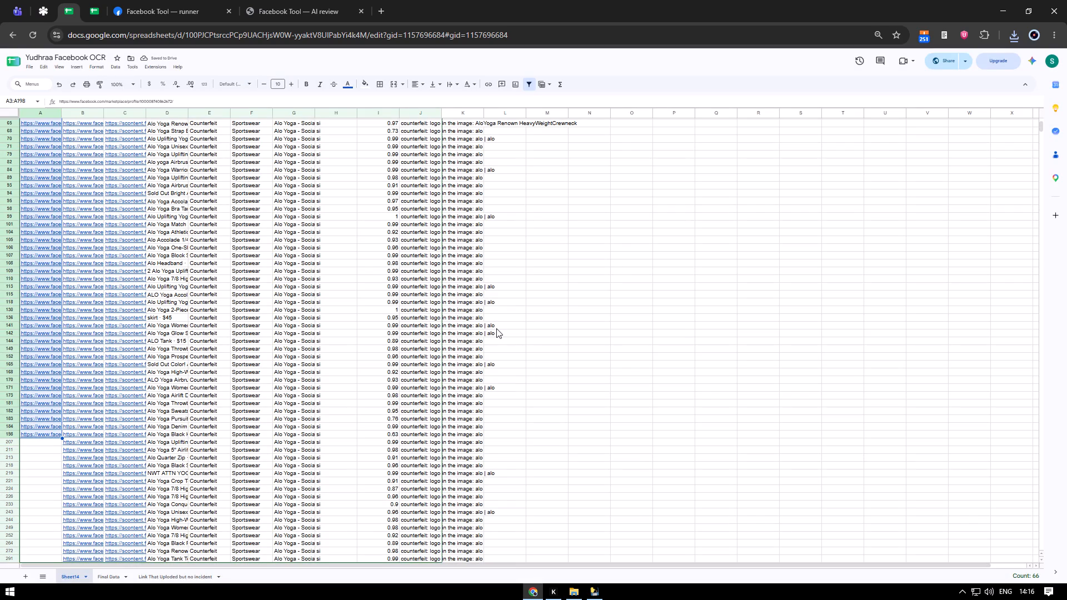
key("ctrl+Tab")
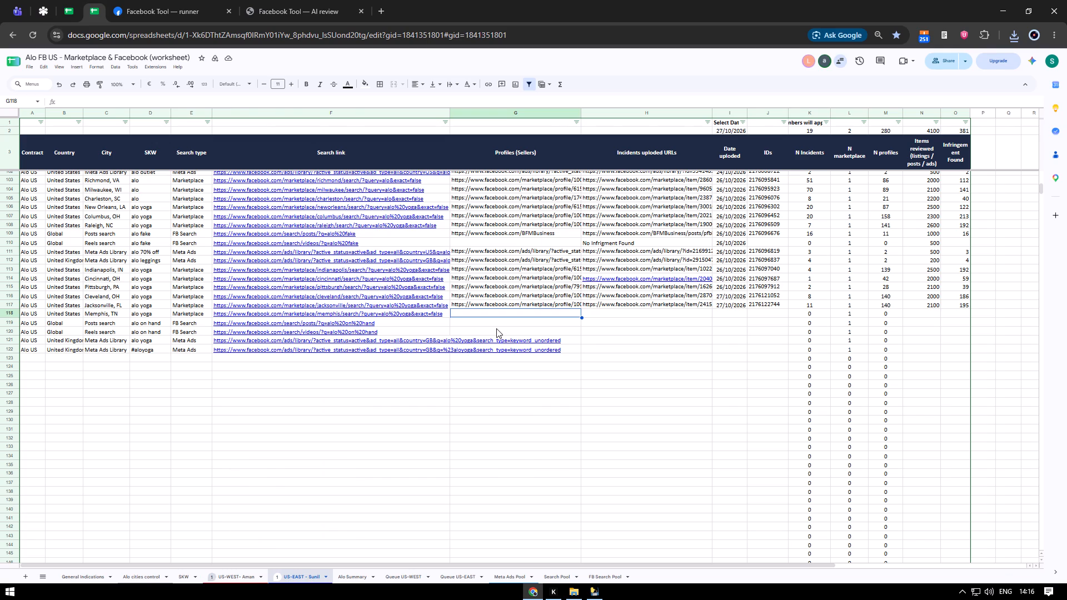
key("Return")
key("ctrl+shift+v")
key("Return")
key("Up")
key("Right")
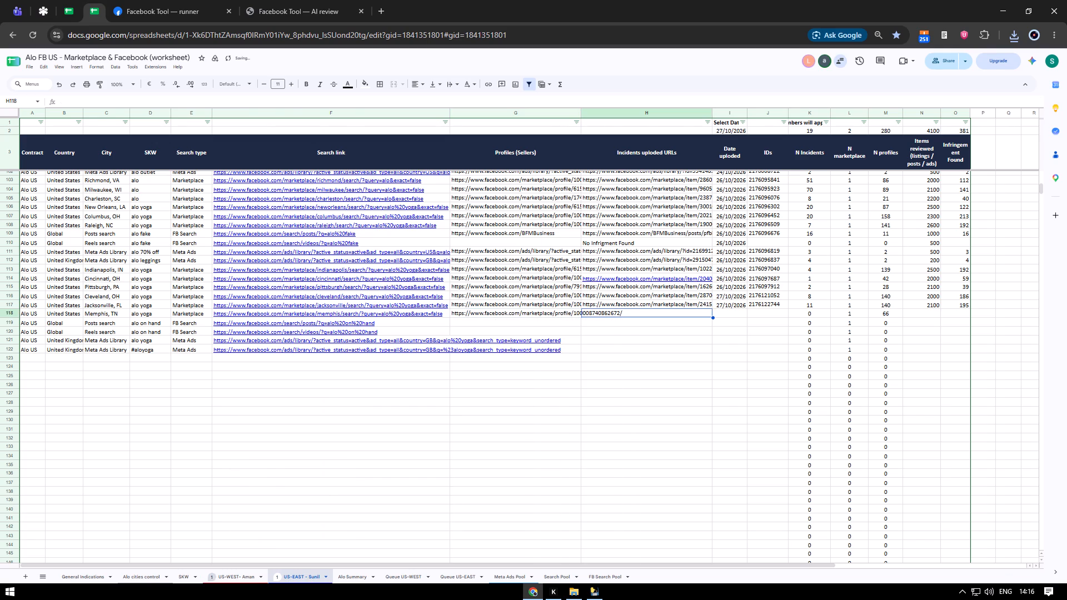
Copy all filtered Post URL entries below the header in the Yudhraa Facebook OCR sheet.
key("ctrl+shift+Tab")
key("Up")
key("Right")
key("Down")
key("ctrl+shift+Down")
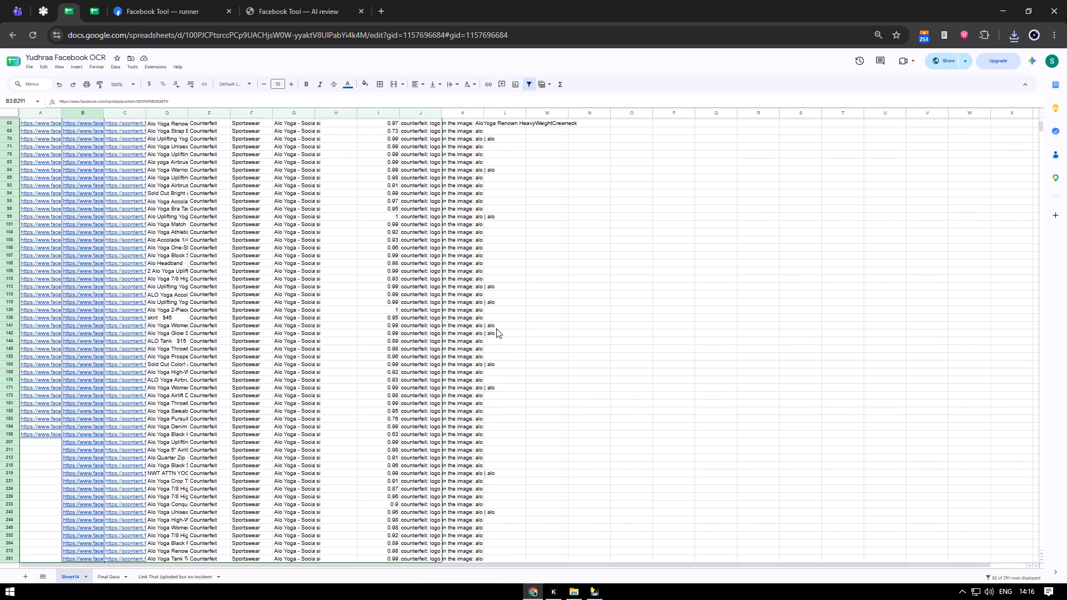
key("ctrl+c")
key("ctrl+c")
key("ctrl+c")
In the Red Points new incident form, replace the previous detection links with the copied post URLs and save.
key("ctrl+shift+Tab")
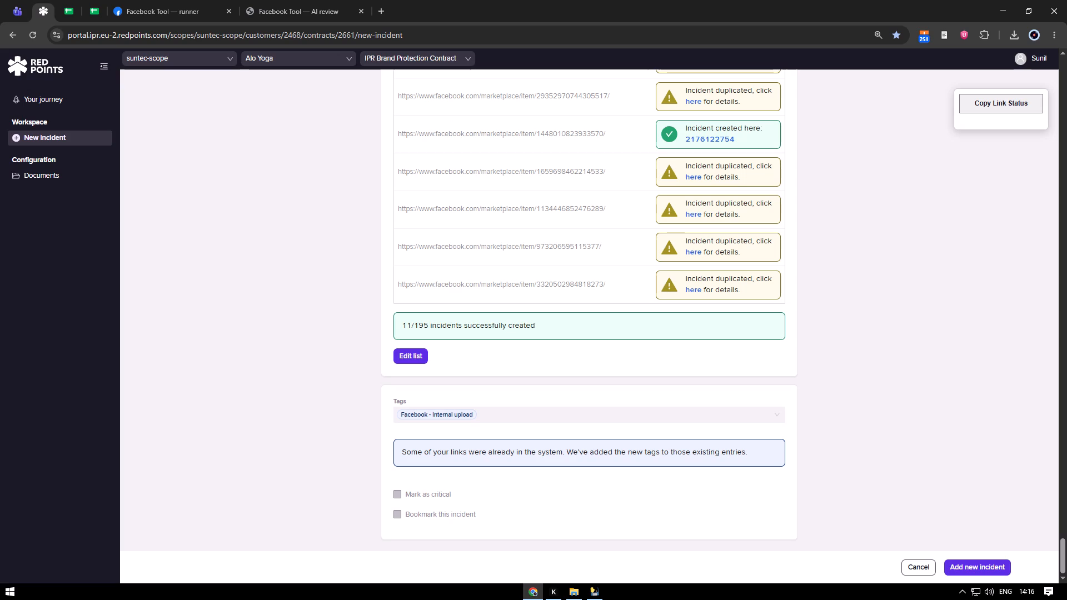
left_click(398, 362)
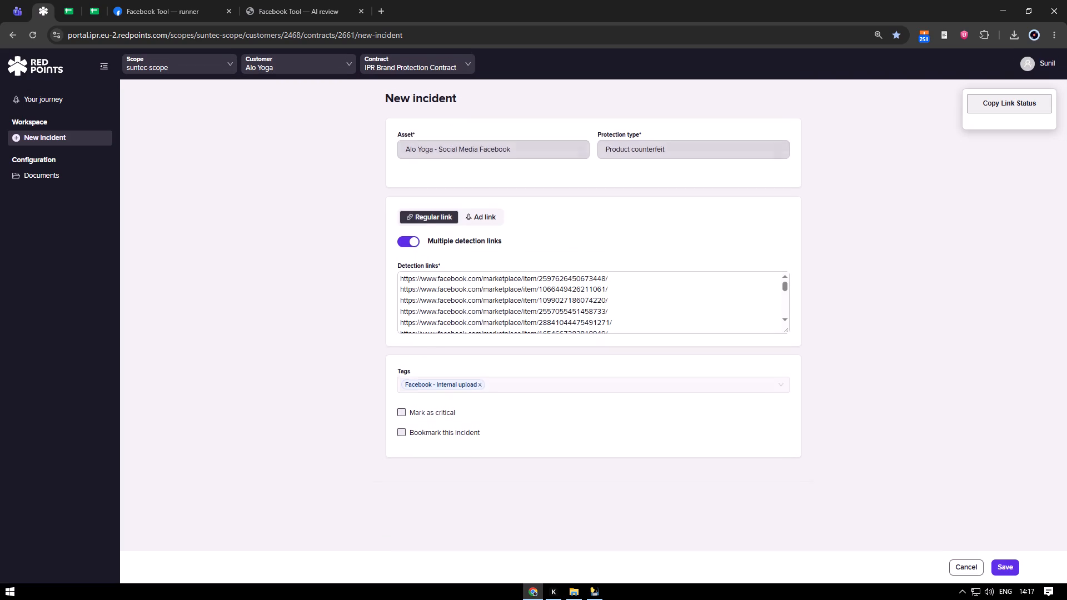
left_click(429, 331)
key("ctrl+a")
key("Delete")
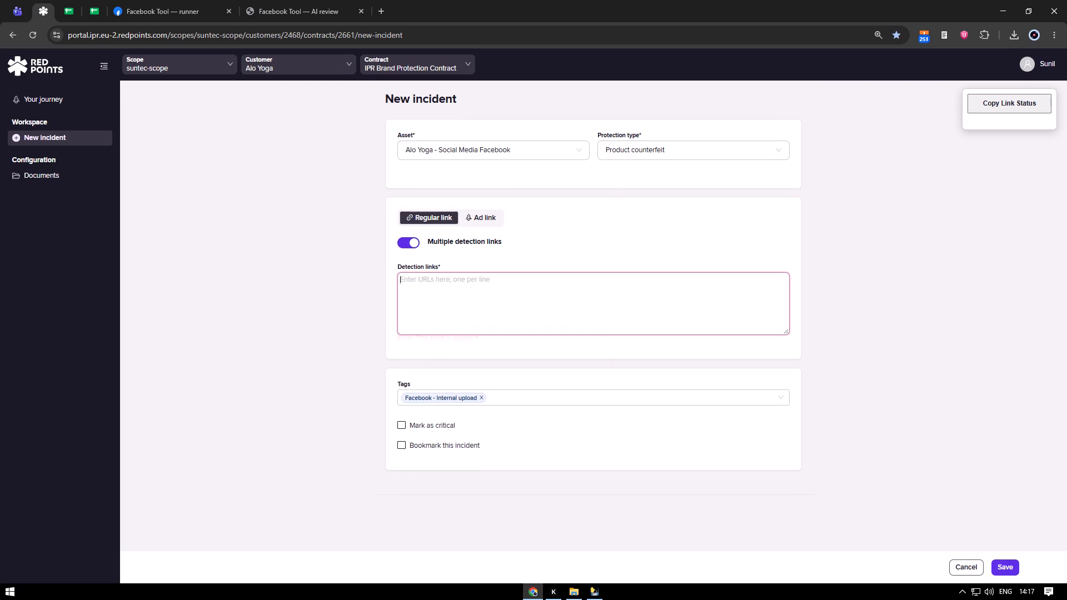
key("ctrl+v")
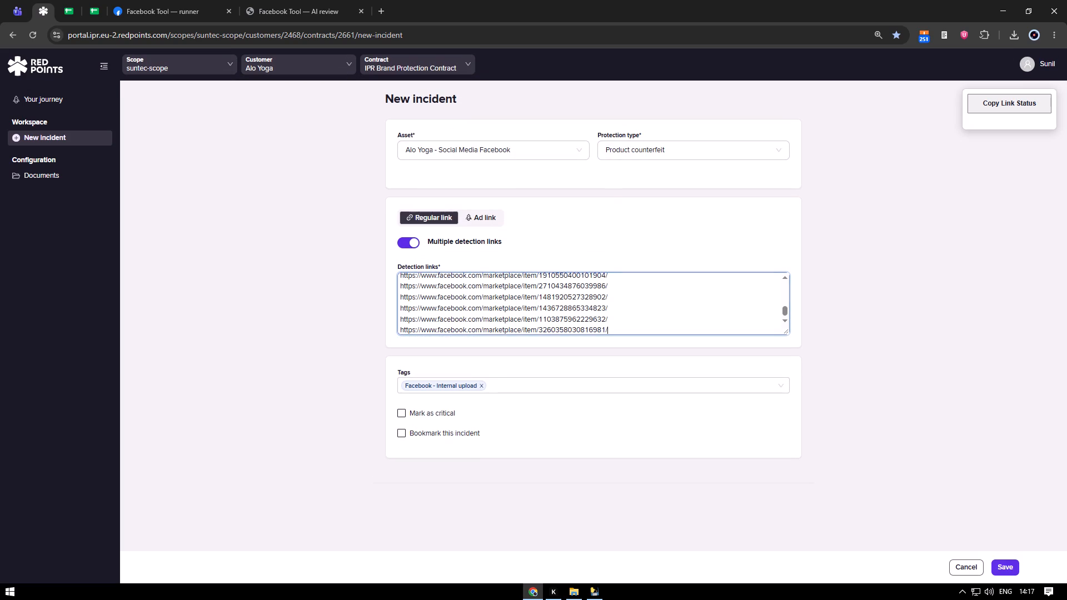
left_click(1011, 563)
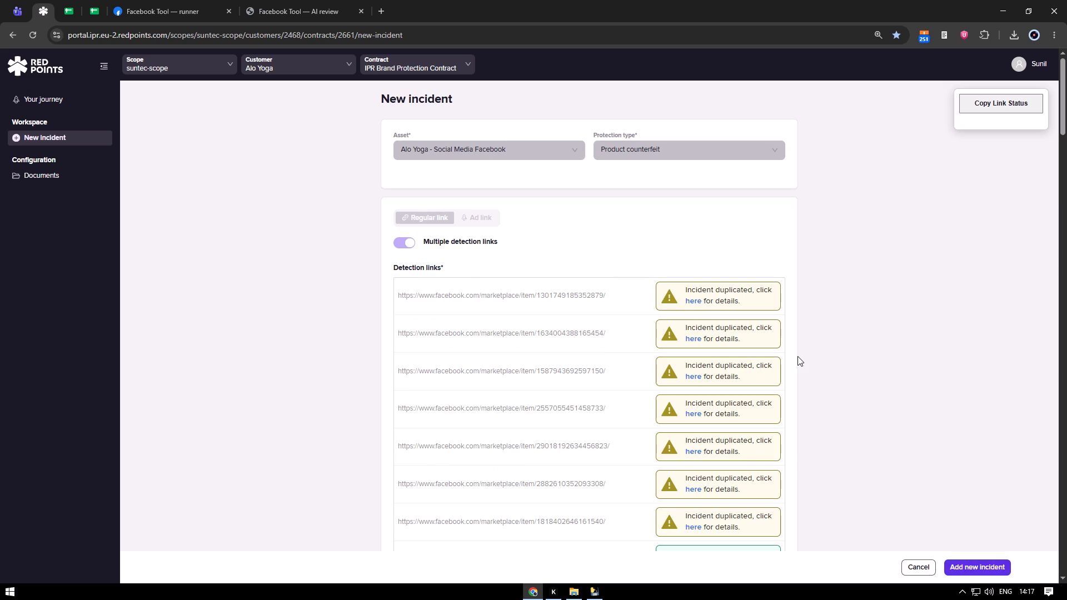
Go through the submitted detection links to the end of the list and copy their link status.
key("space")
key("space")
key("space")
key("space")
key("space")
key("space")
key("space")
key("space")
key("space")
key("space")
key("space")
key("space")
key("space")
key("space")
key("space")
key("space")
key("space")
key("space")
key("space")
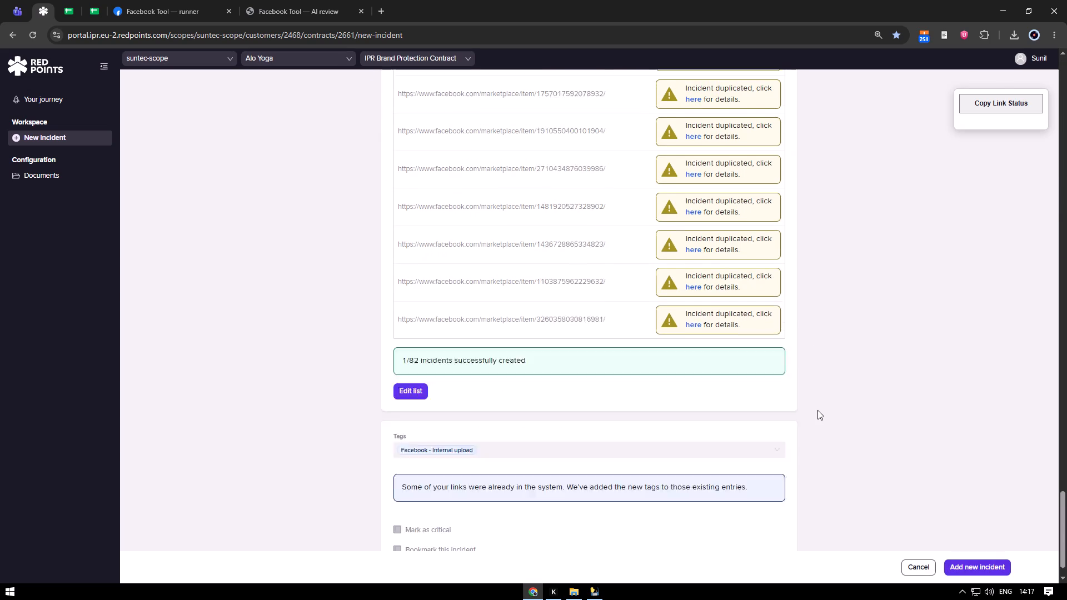
left_click(1021, 107)
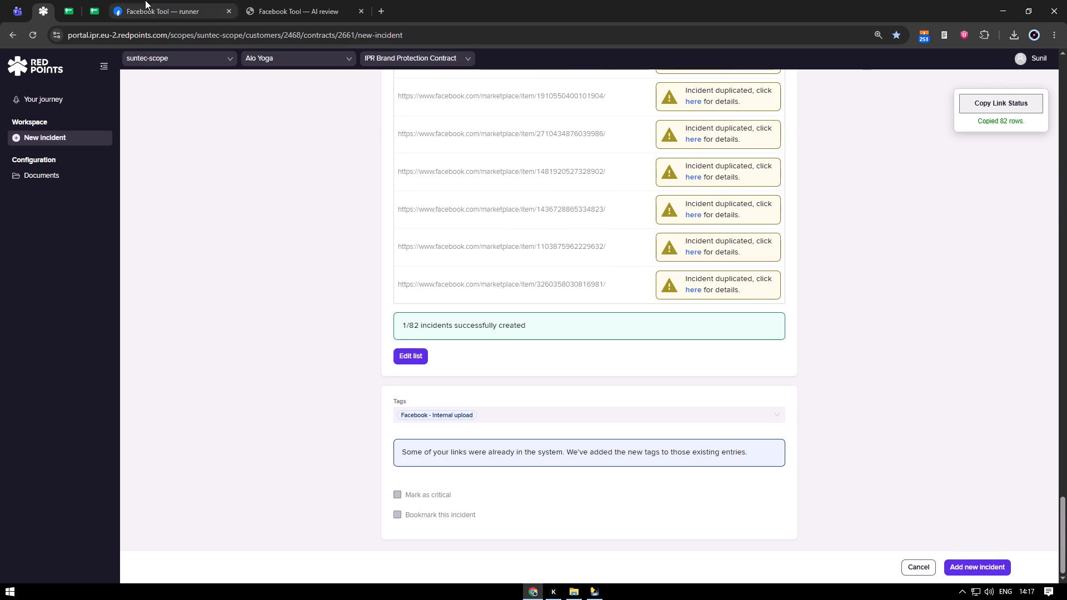
Open the Final Data sheet of the Yudhraa Facebook OCR spreadsheet.
left_click(88, 1)
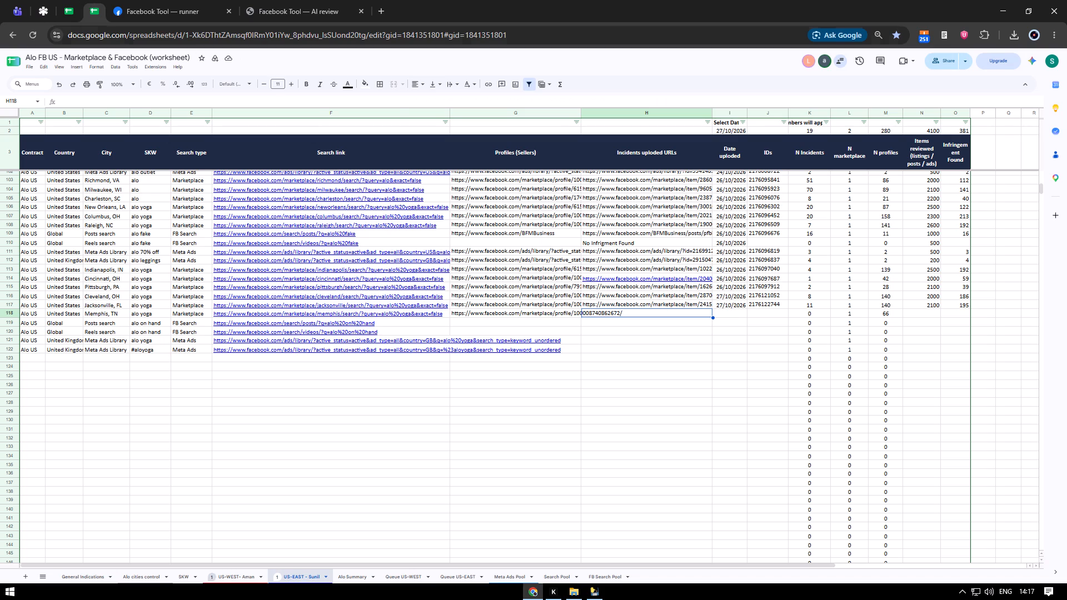
left_click(62, 0)
left_click(108, 581)
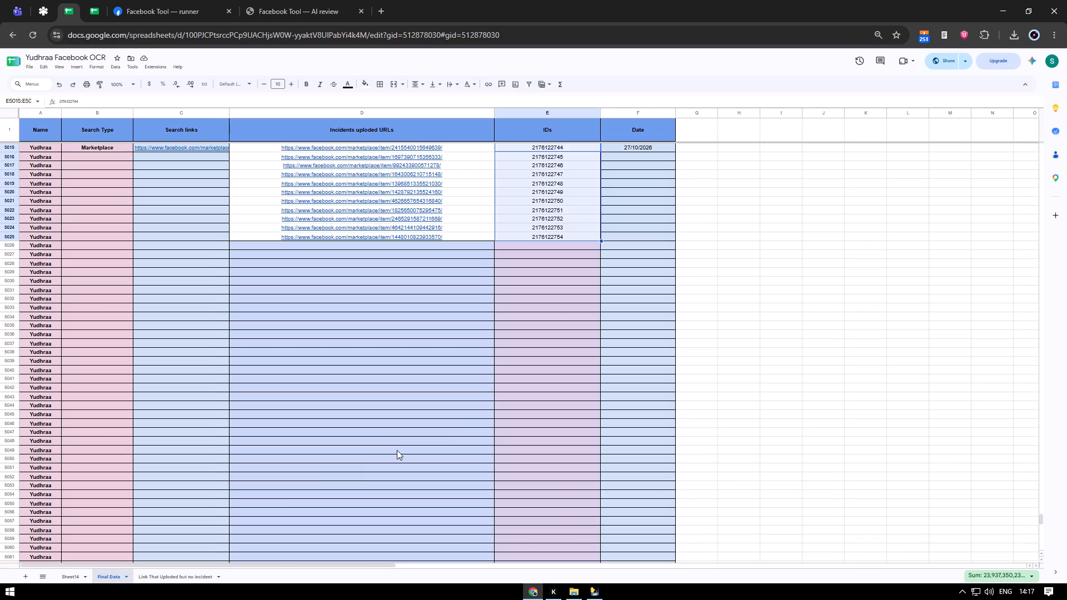
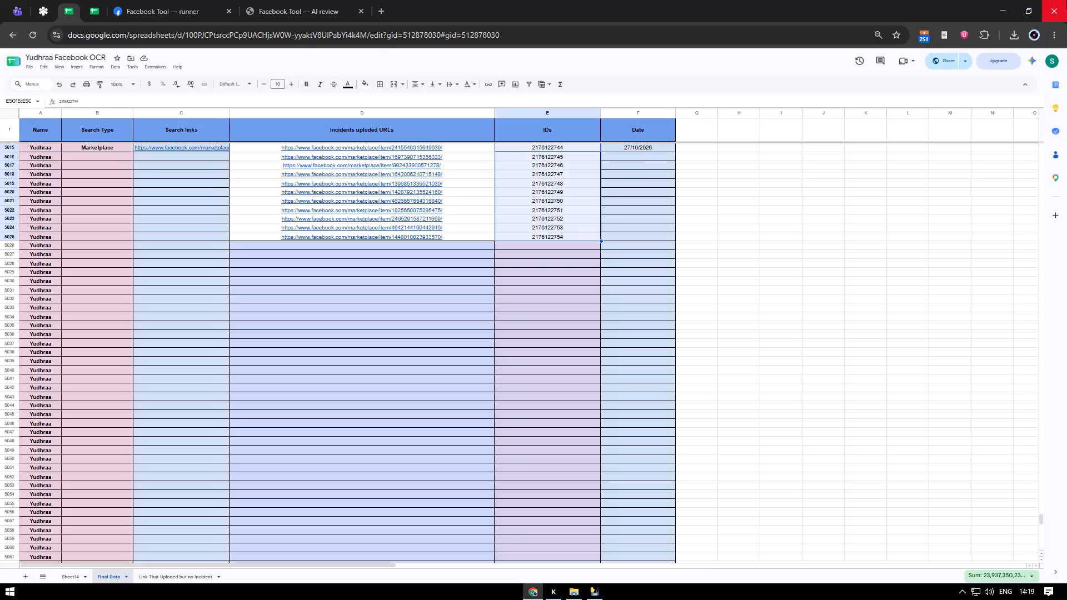
Paste the copied Link, Status and Incident Id's table into the empty area starting at H5029 of the Final Data sheet.
left_click(737, 274)
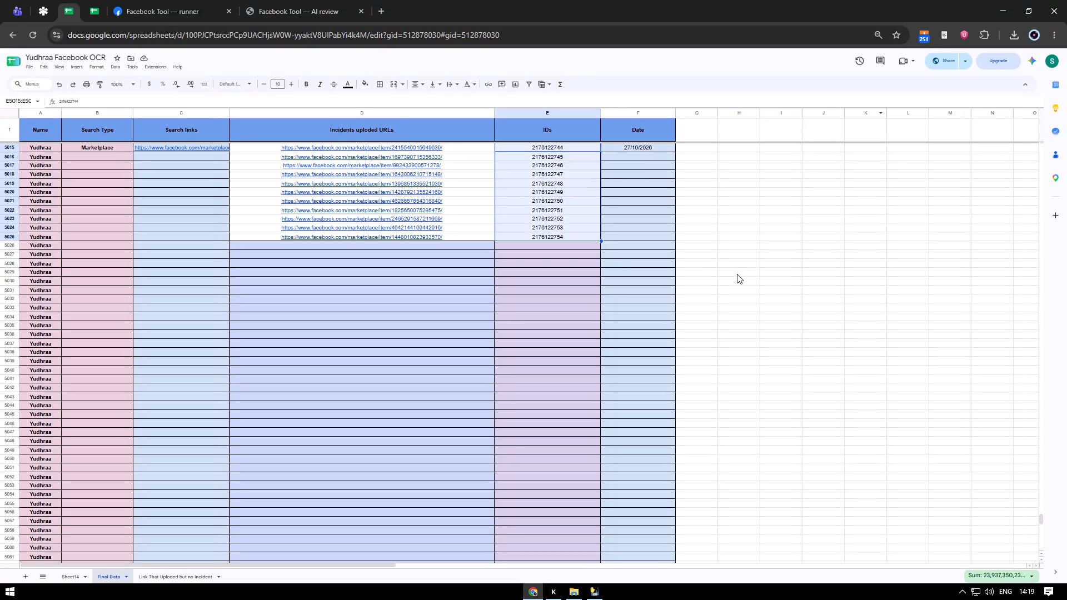
key("ctrl+v")
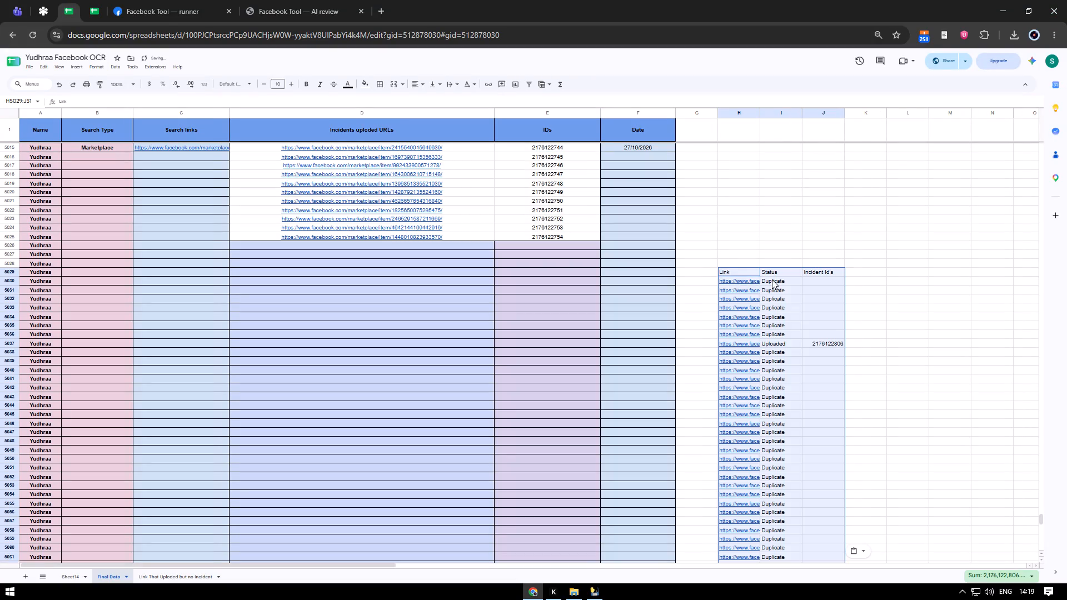
Delete the pasted Status cells I5029:I5111, shifting the Incident Id's cells left beside the links.
key("Right")
key("ctrl+shift+Tab")
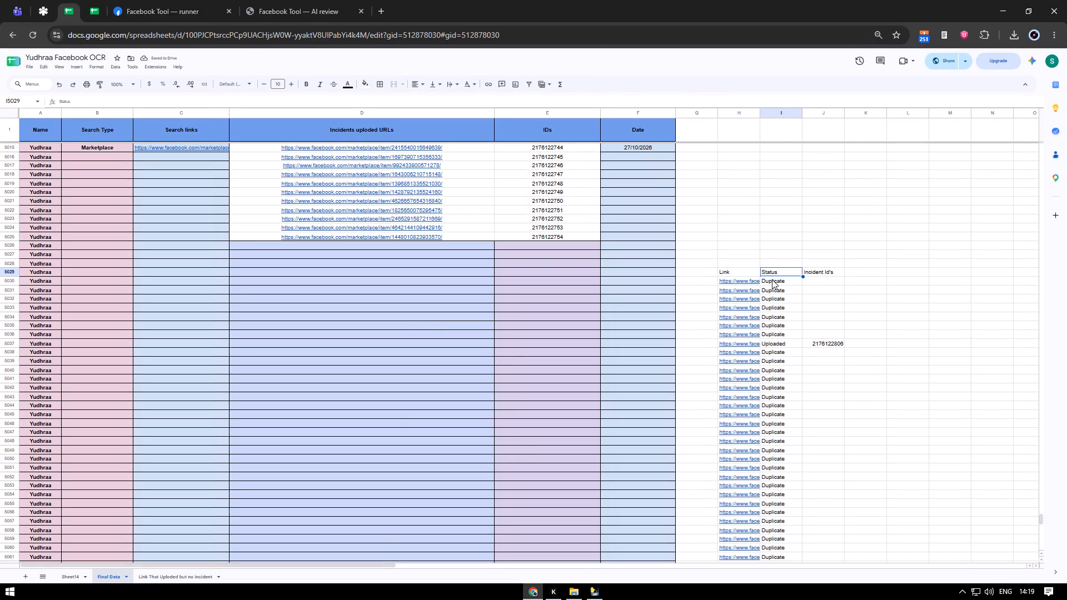
key("ctrl+Tab")
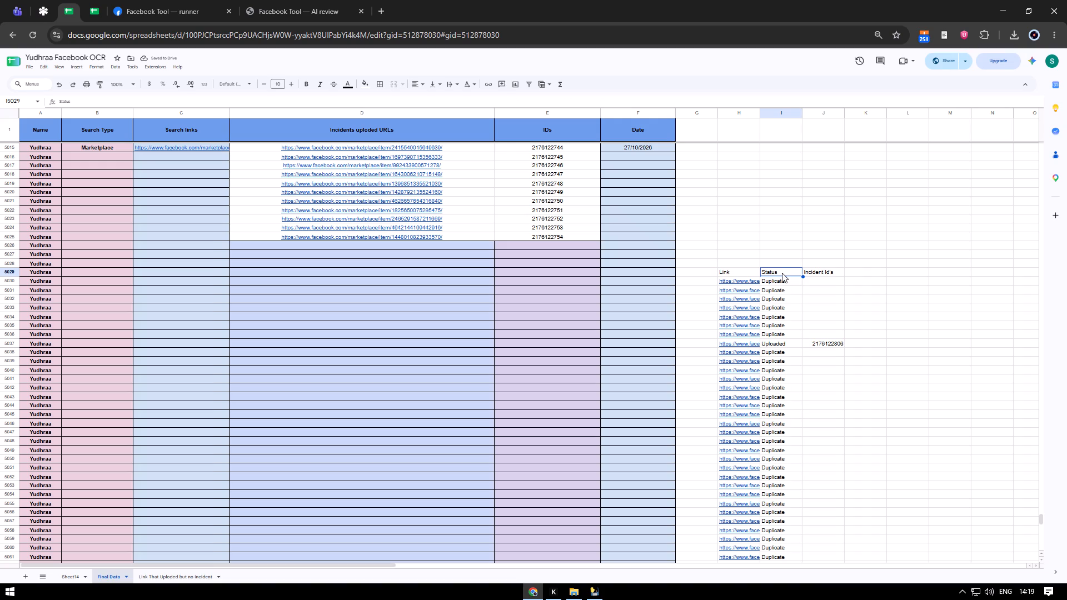
key("ctrl+shift+Down")
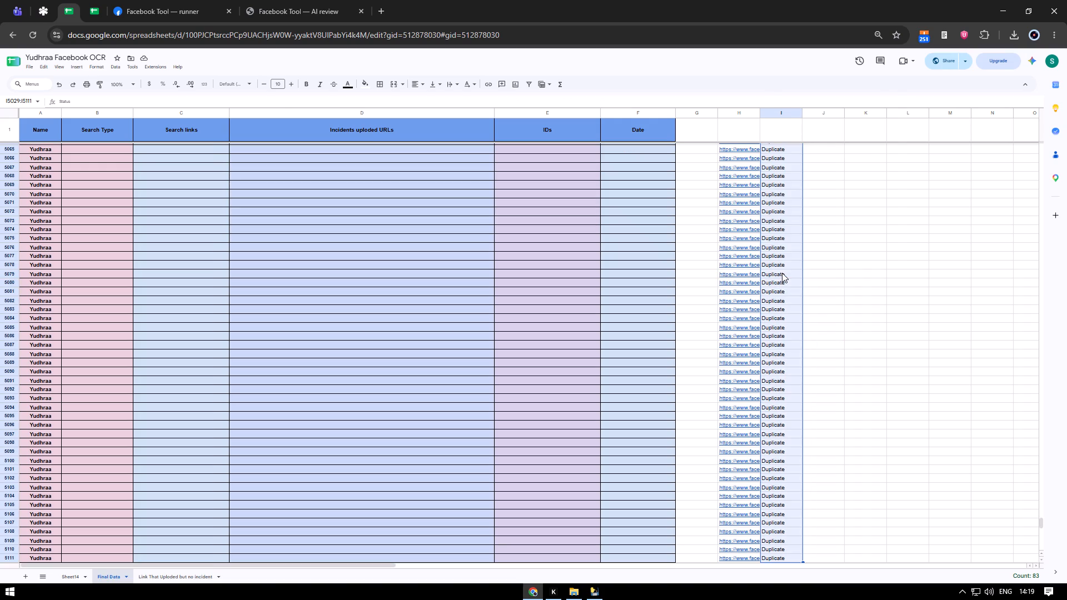
key("ctrl+shift+x")
key("Up")
key("Up")
key("Up")
key("Up")
key("Return")
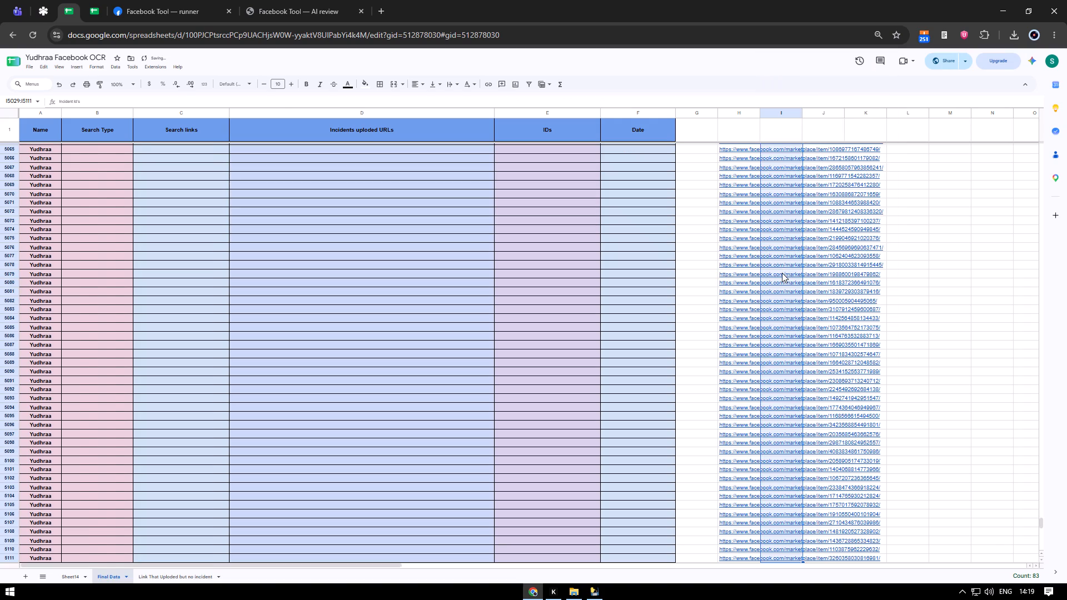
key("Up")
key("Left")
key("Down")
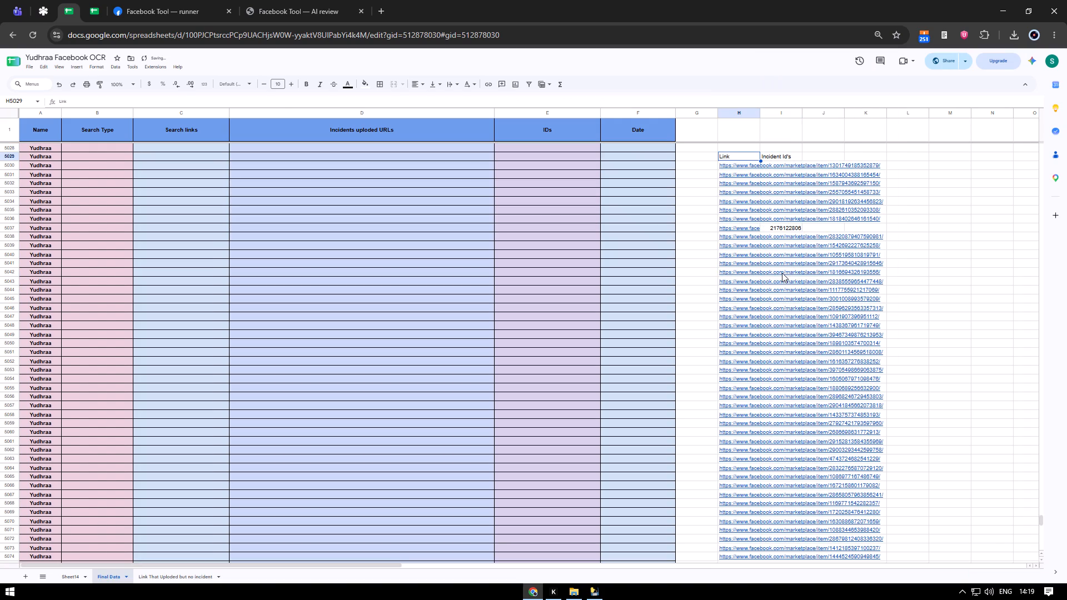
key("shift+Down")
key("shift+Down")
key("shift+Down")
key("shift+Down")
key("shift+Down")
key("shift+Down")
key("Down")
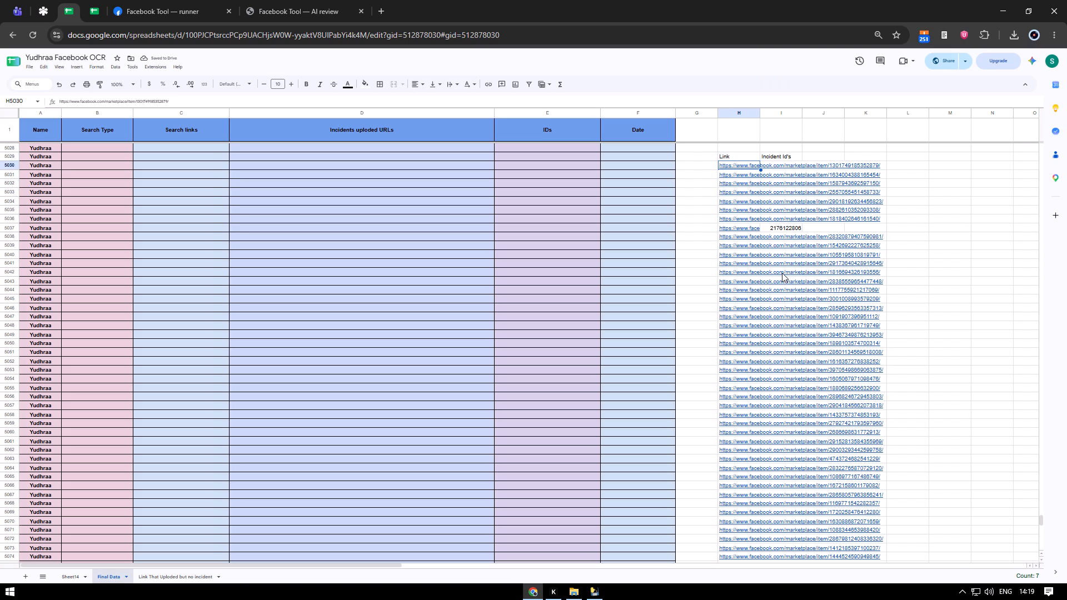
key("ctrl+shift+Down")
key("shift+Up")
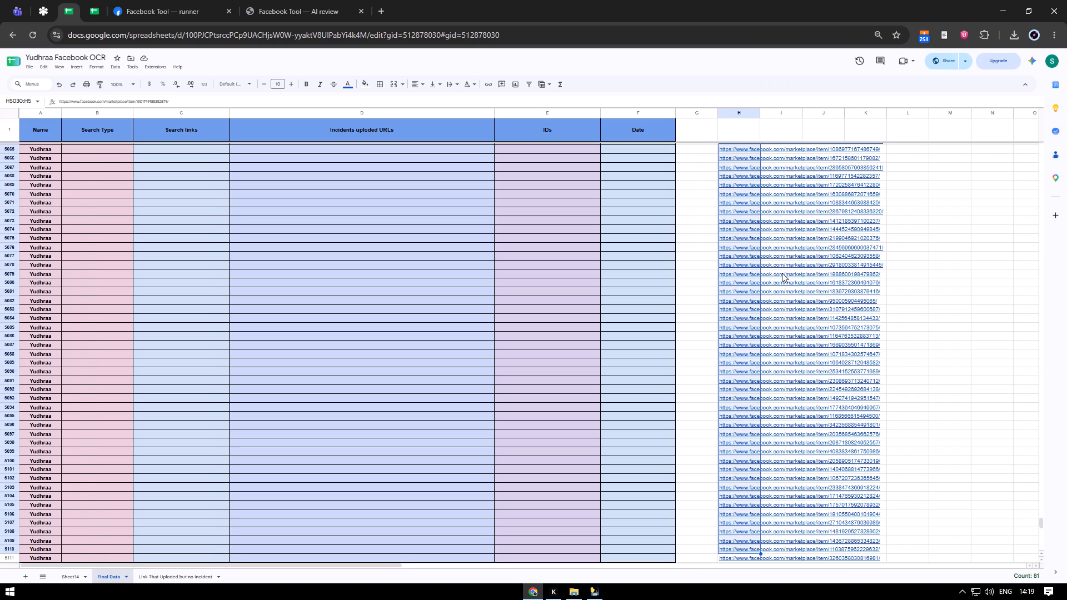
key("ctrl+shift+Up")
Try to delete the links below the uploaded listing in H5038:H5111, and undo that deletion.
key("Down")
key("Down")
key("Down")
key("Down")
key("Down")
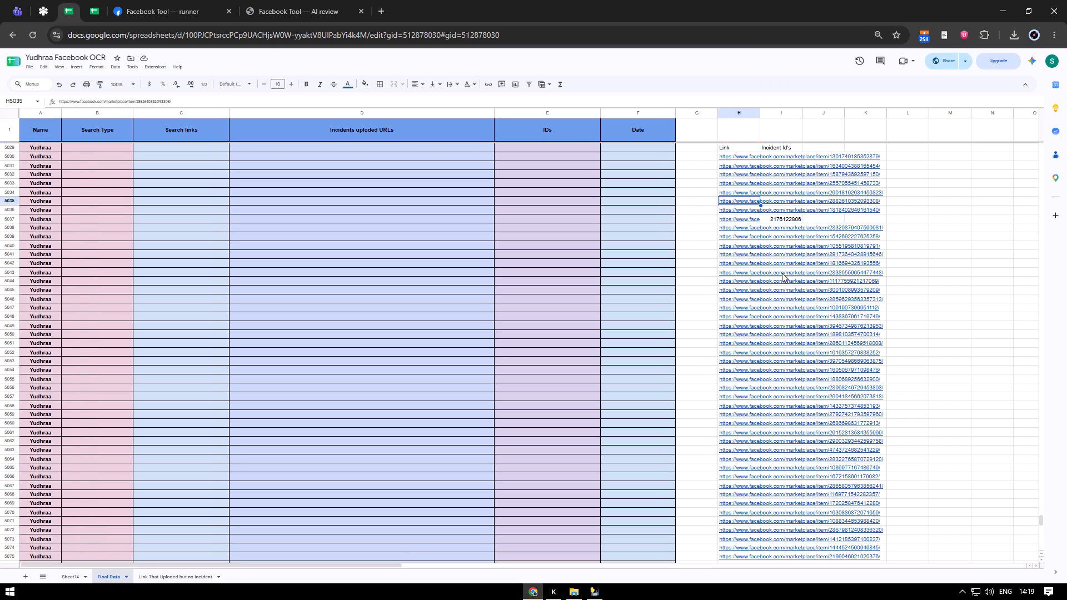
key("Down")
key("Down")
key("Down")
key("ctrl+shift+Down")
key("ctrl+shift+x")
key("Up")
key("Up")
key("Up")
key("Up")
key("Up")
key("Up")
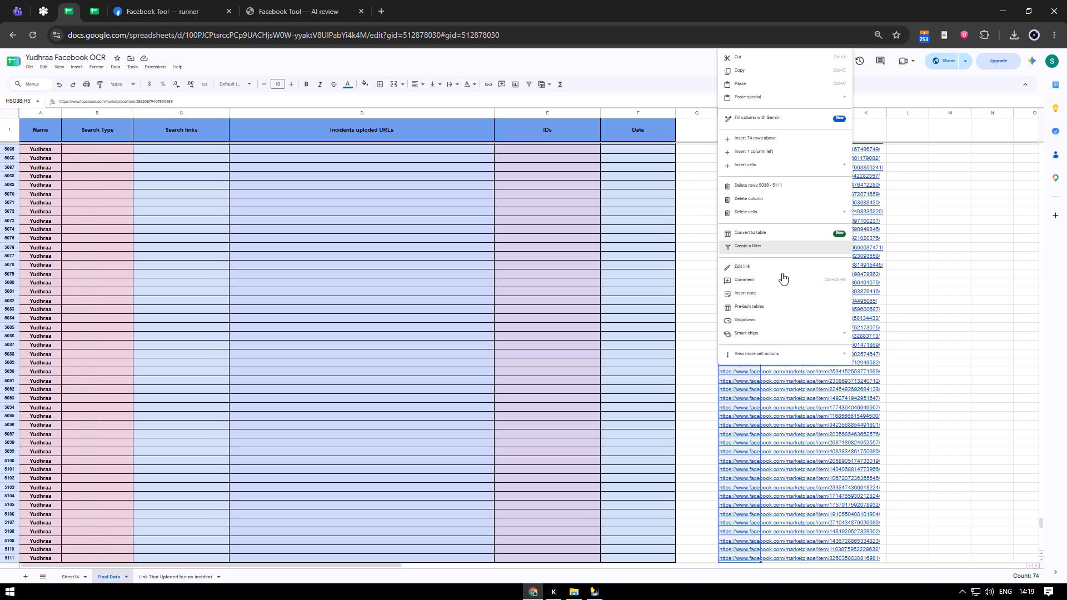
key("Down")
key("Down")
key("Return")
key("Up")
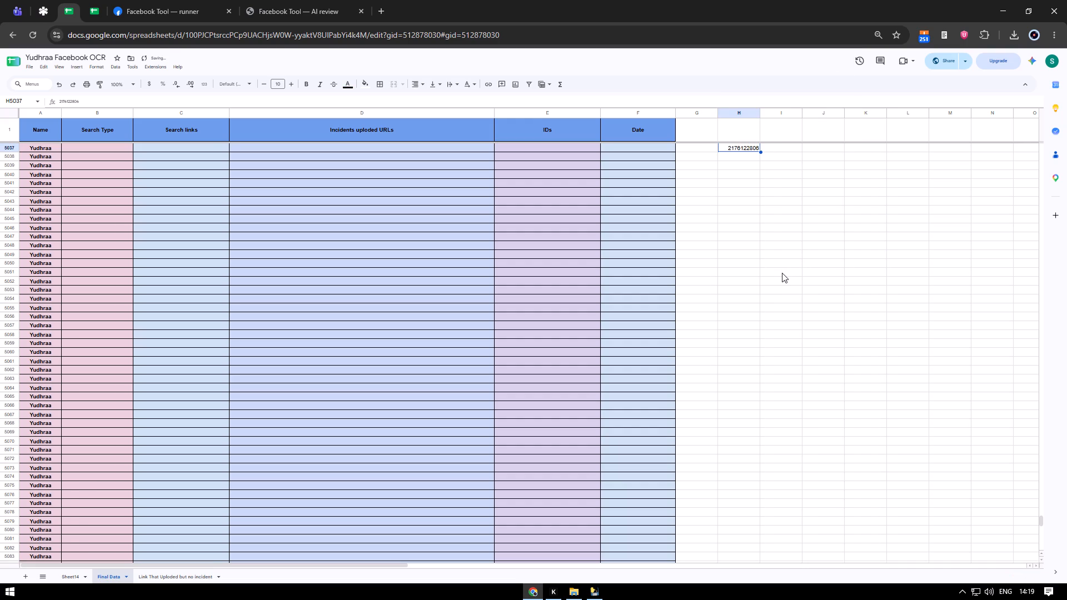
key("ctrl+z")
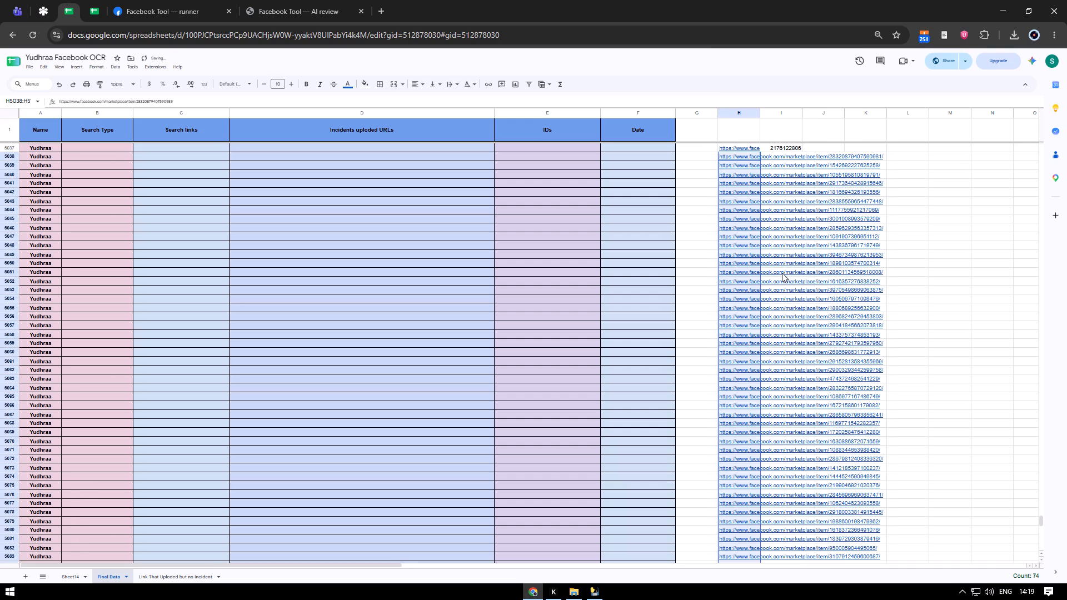
Delete the duplicate link cells H5038:H5111 below the uploaded listing's row.
key("ctrl+shift+x")
key("Up")
key("Down")
key("Down")
key("Return")
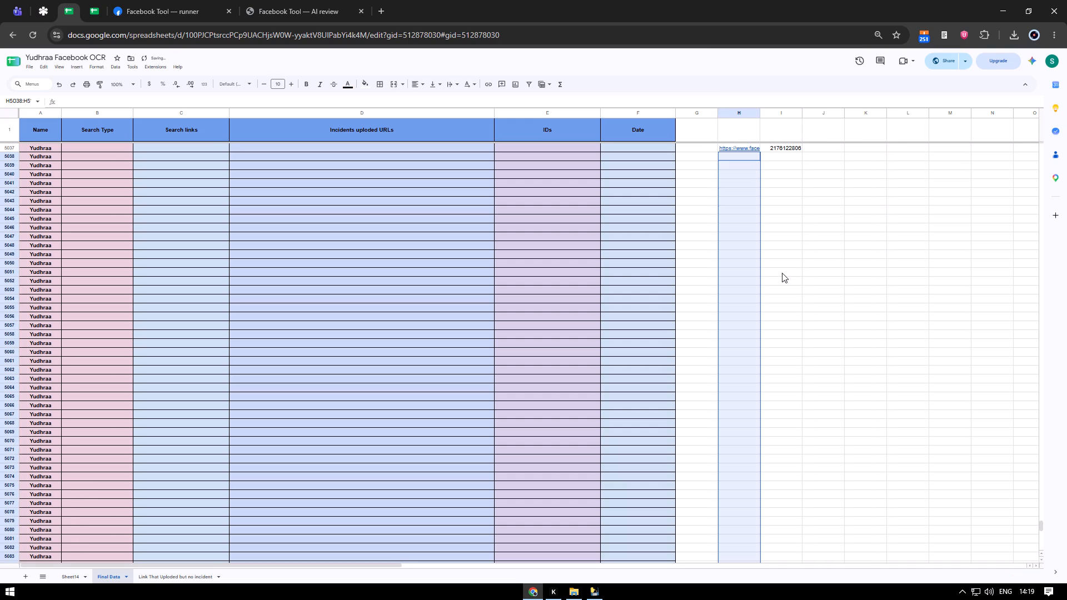
Delete the header and duplicate listing cells H5029:I5036, shifting the uploaded listing's cells up.
key("Up")
key("Up")
key("Up")
key("Down")
key("ctrl+shift+Up")
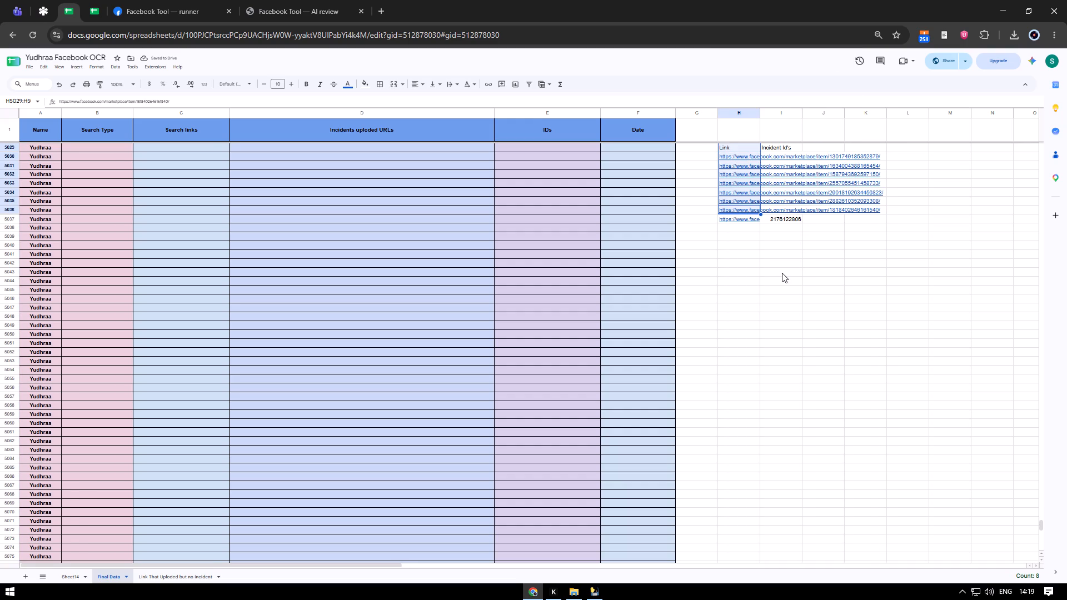
key("ctrl+shift+Right")
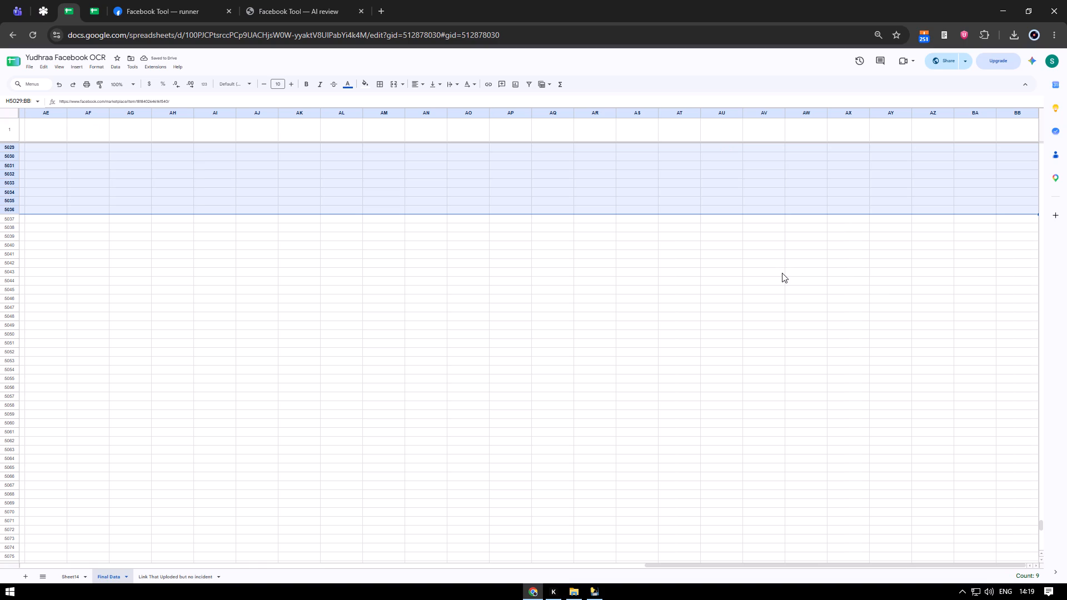
key("ctrl+shift+Left")
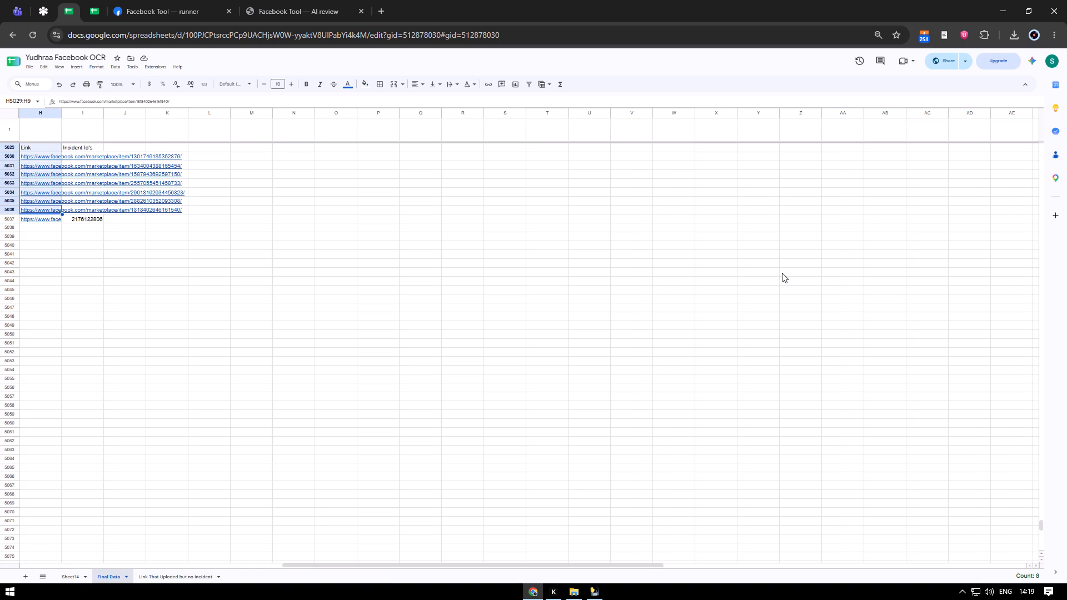
key("shift+Right")
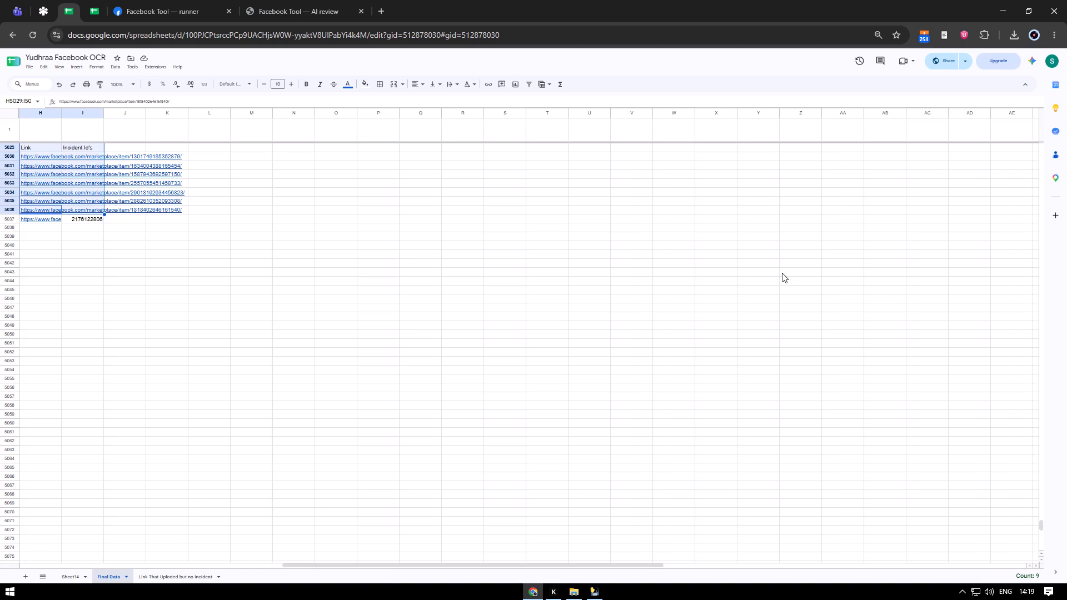
key("ctrl+shift+x")
key("Up")
key("Up")
key("Up")
key("Up")
key("Up")
key("Up")
key("Up")
key("Up")
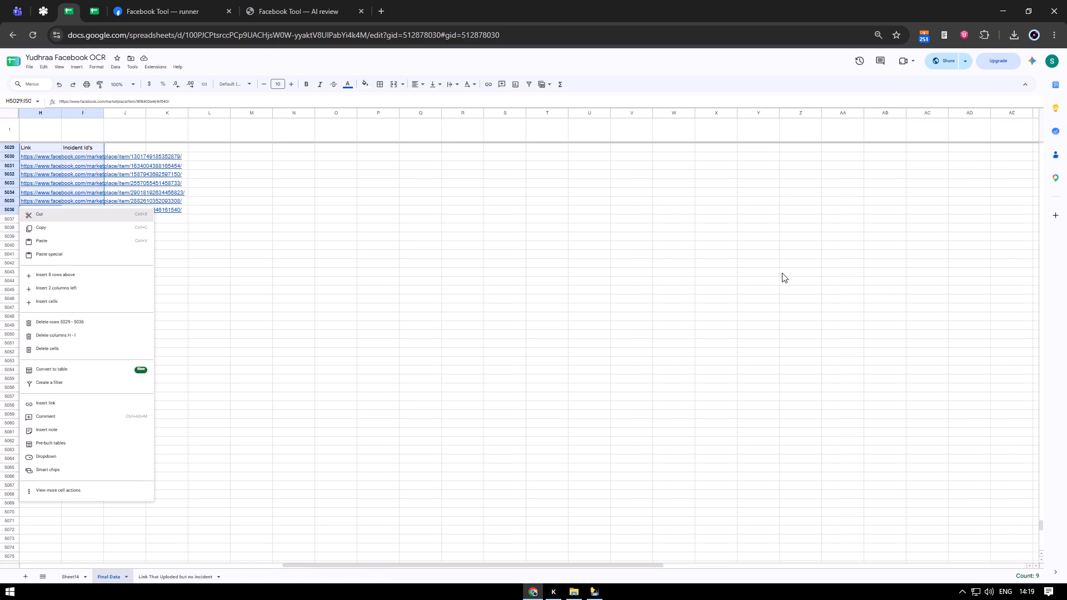
key("Up")
key("Up")
key("Up")
key("Up")
key("Return")
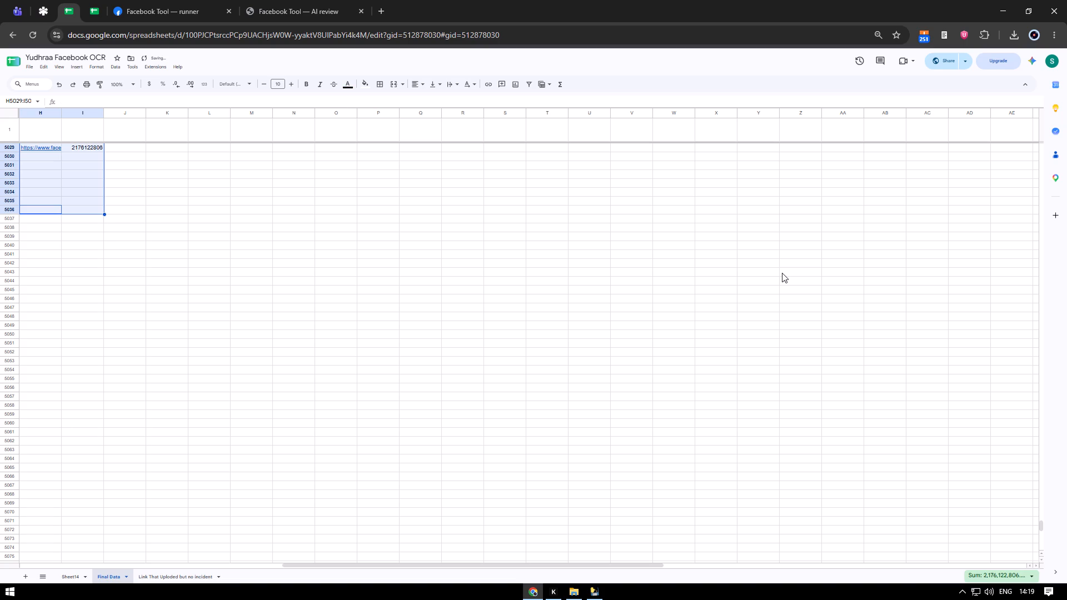
key("ctrl+Left")
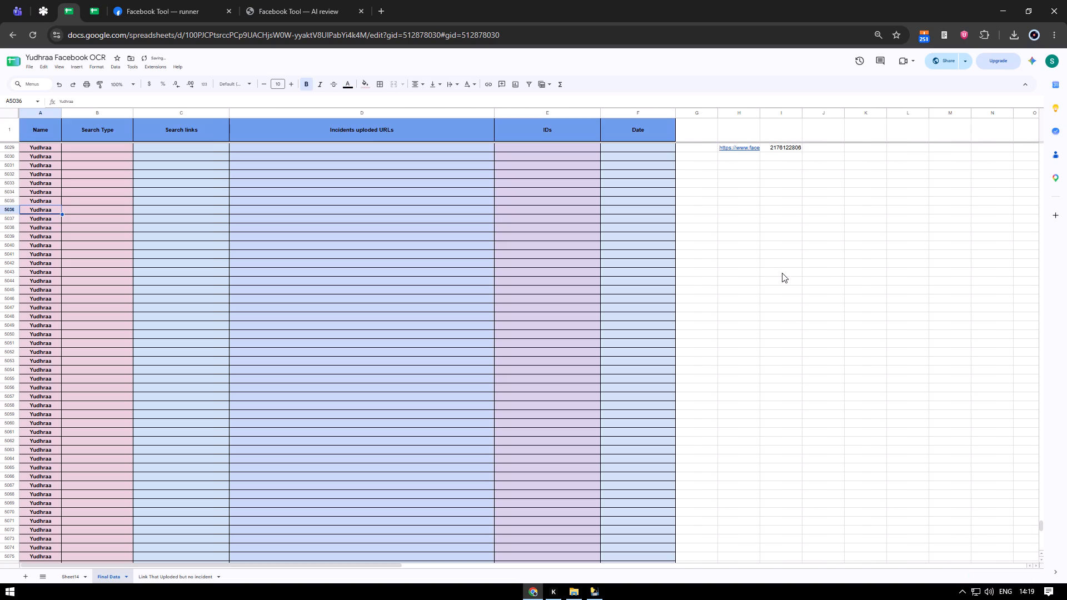
key("Up")
key("Up")
key("Up")
key("Up")
key("Up")
key("Up")
key("Up")
key("Up")
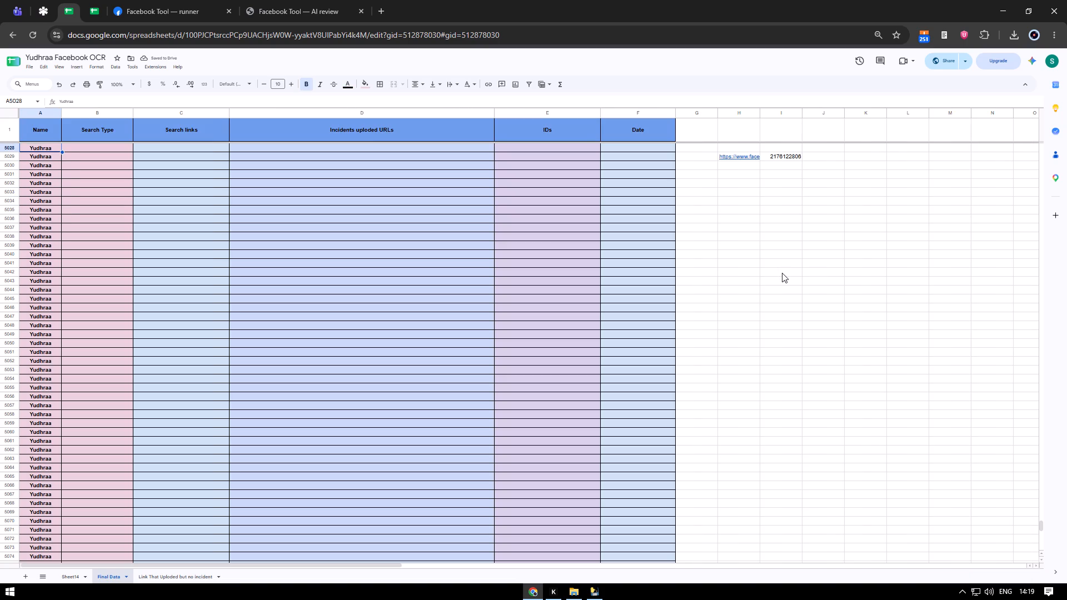
key("ctrl+Right")
key("ctrl+Left")
key("Down")
key("ctrl+Right")
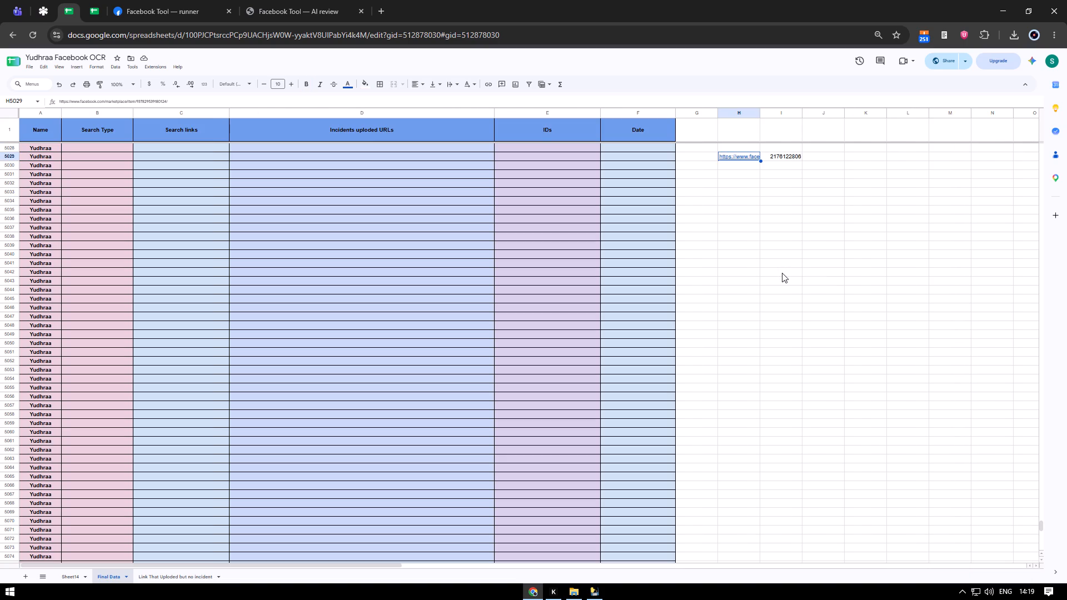
key("ctrl+shift+Right")
key("ctrl+x")
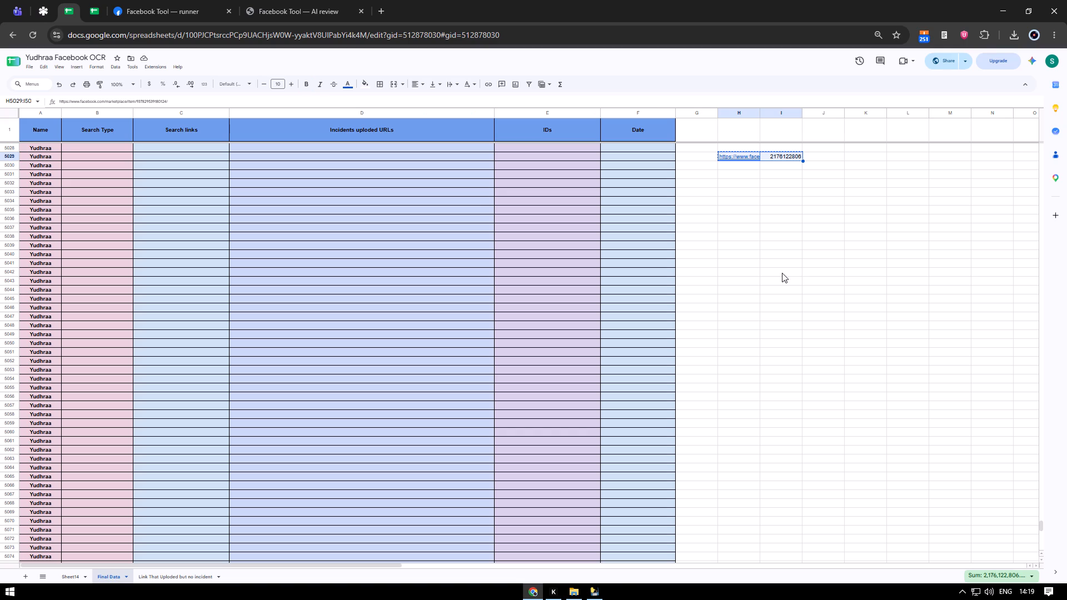
key("ctrl+Left")
key("Right")
key("Right")
key("Up")
key("Up")
key("Up")
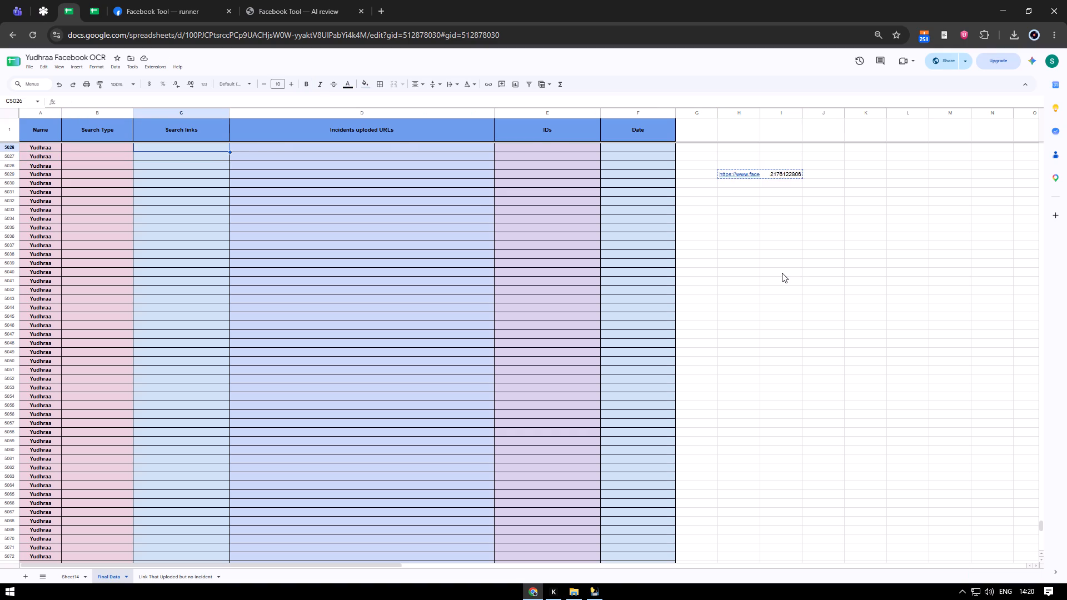
key("Up")
key("Up")
key("Down")
key("Down")
key("Right")
key("ctrl+v")
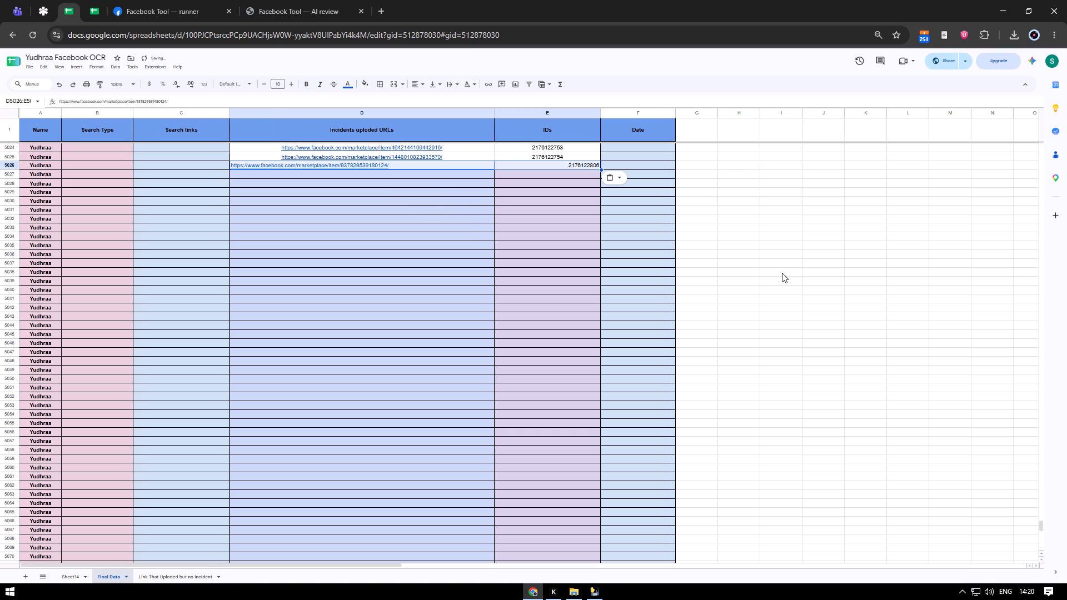
Copy the URL from D5026 as values only into the Memphis, TN row's Incidents uploaded URLs cell in the Alo FB US worksheet.
key("shift+Left")
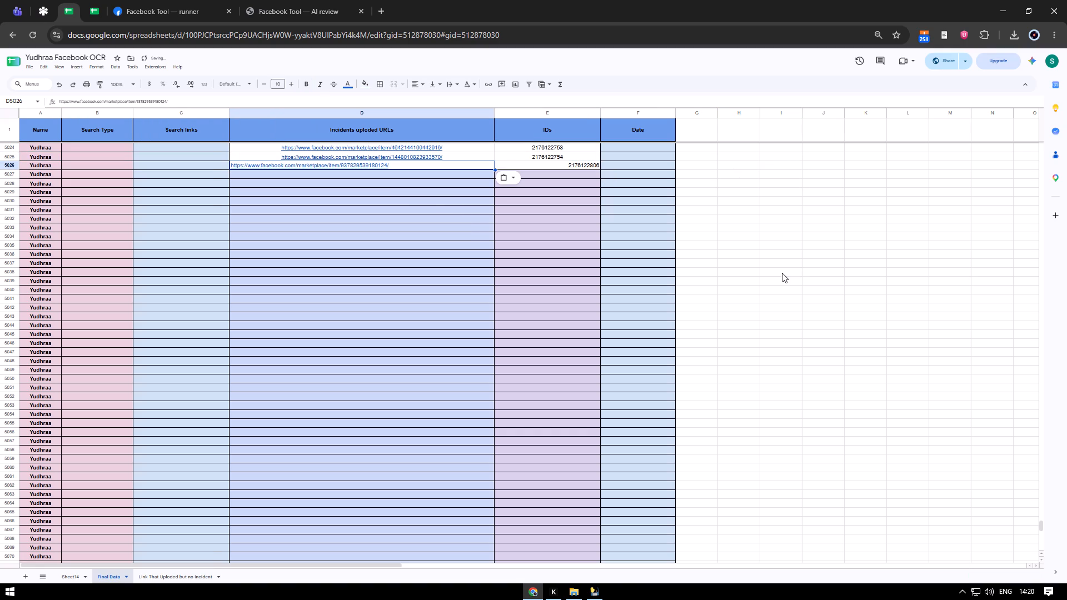
key("ctrl+c")
key("ctrl+c")
key("ctrl+Tab")
key("Return")
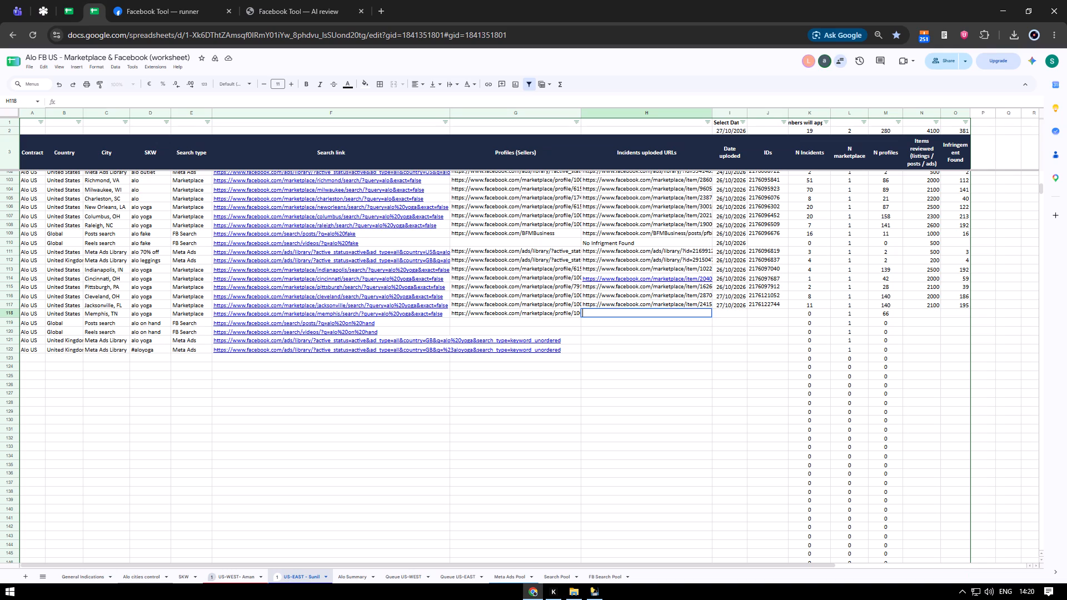
key("ctrl+shift+v")
key("Return")
key("Up")
key("Right")
key("Right")
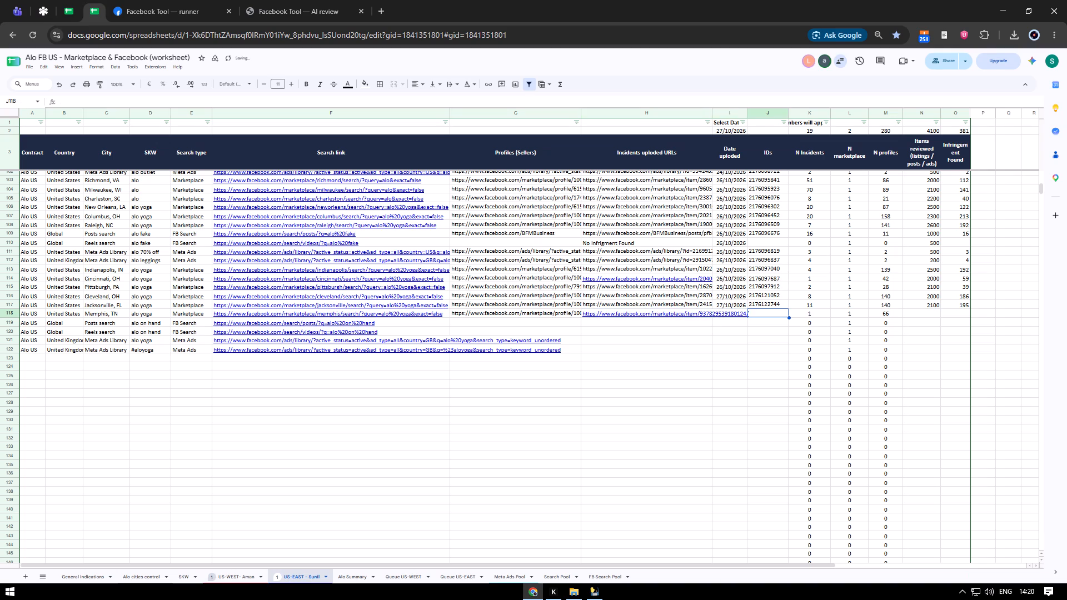
key("ctrl+shift+Tab")
key("Right")
key("ctrl+c")
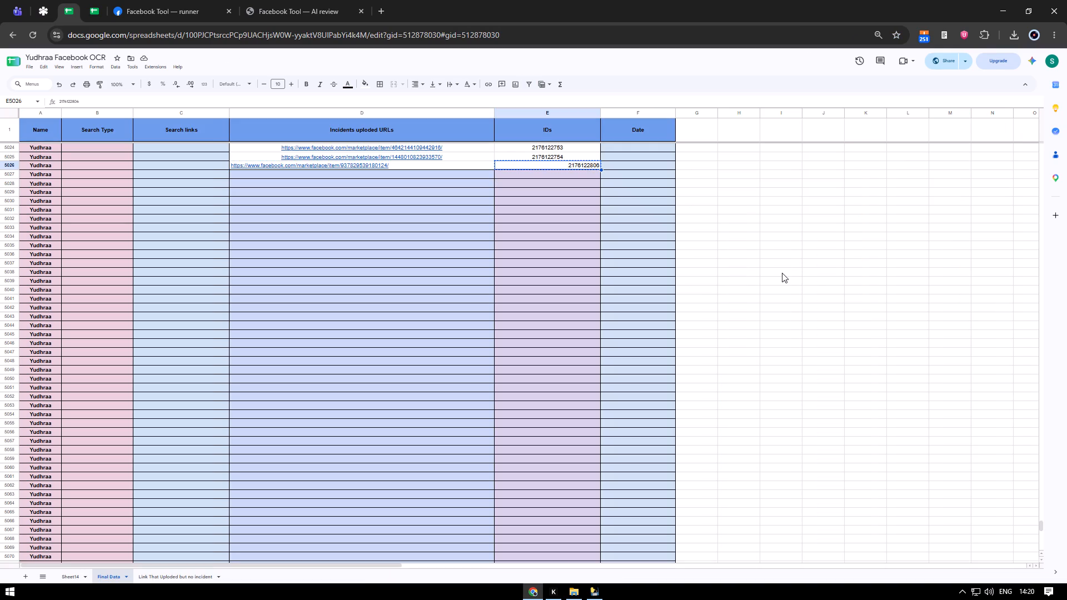
key("ctrl+c")
key("ctrl+shift+Tab")
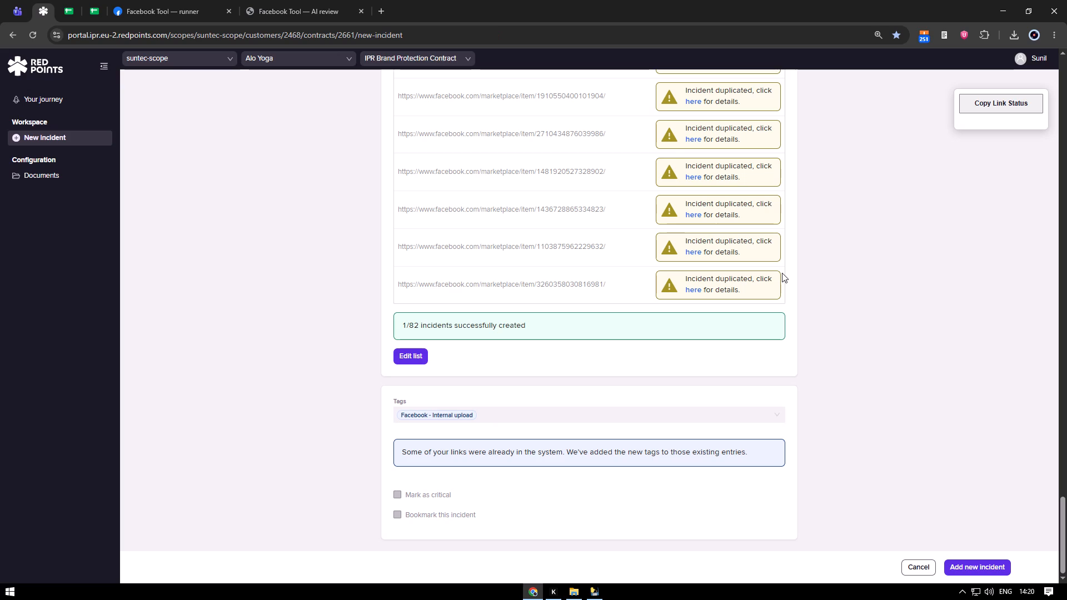
key("ctrl+Tab")
key("ctrl+Tab")
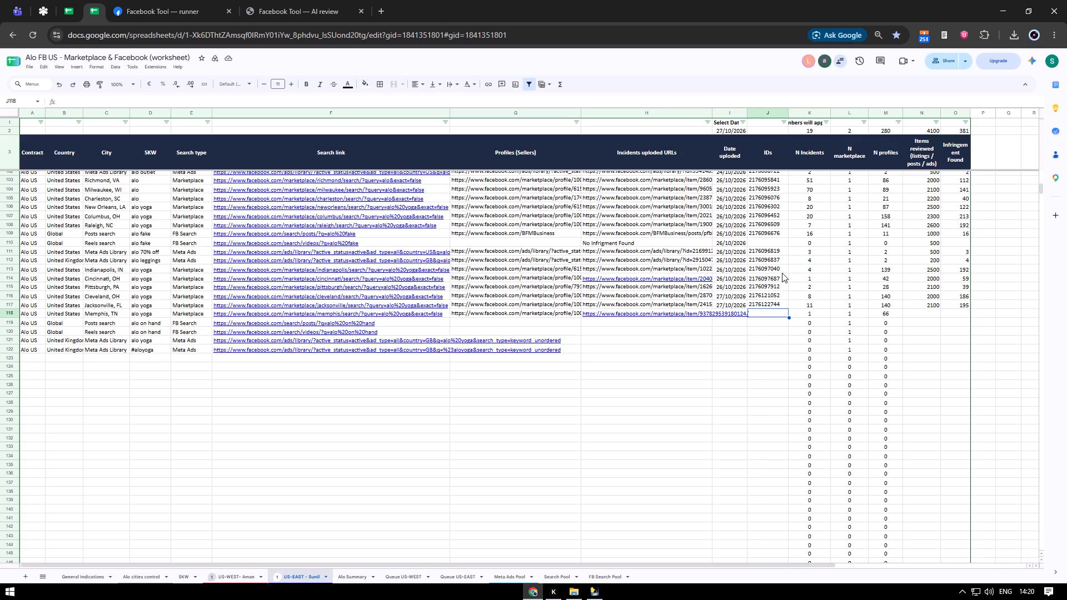
key("Return")
key("ctrl+shift+v")
key("Return")
Record 2200 items reviewed and 82 infringements found in the Memphis, TN row of the Alo FB US worksheet.
key("Up")
key("Right")
key("Right")
key("Right")
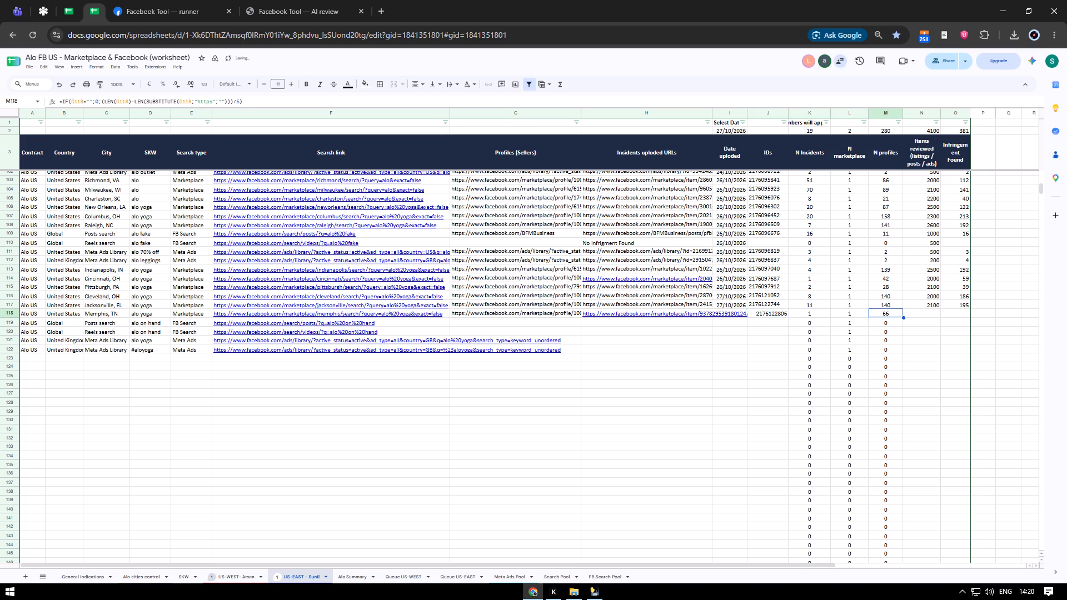
key("Right")
key("Right")
key("Left")
key("ctrl+Tab")
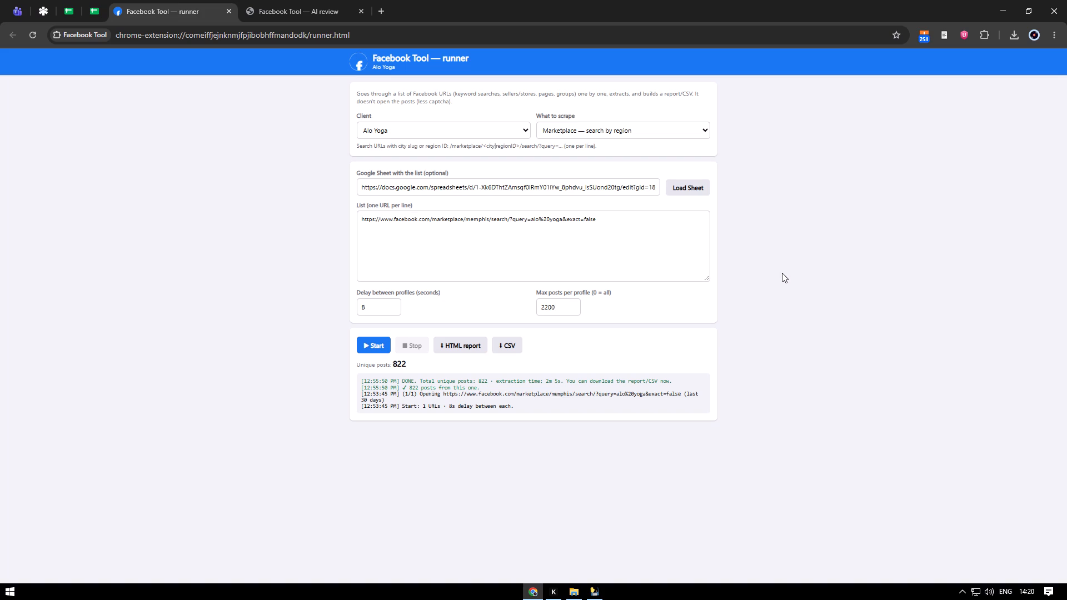
key("ctrl+shift+Tab")
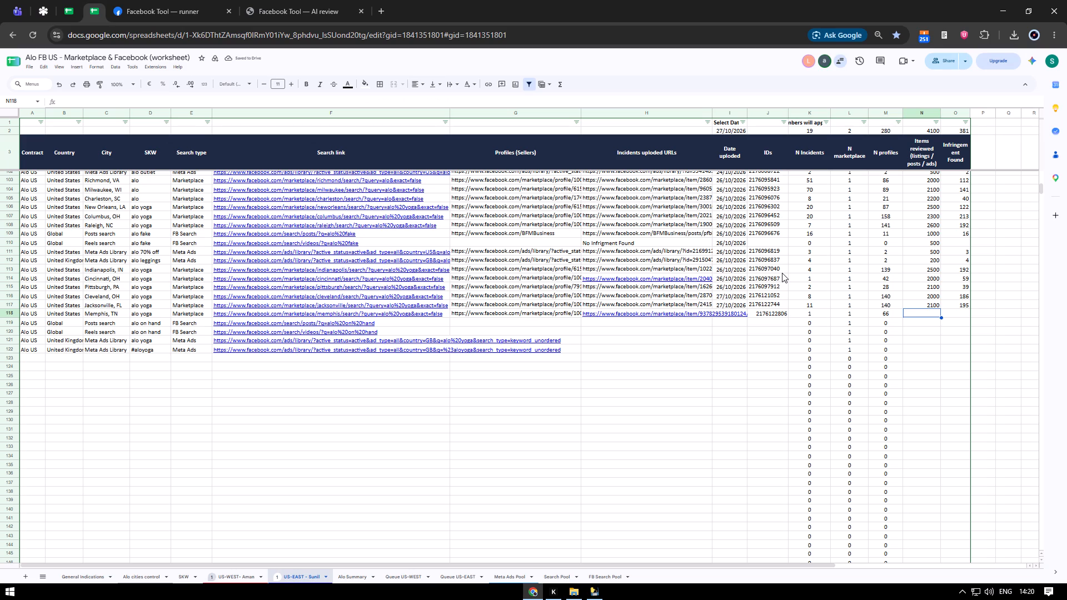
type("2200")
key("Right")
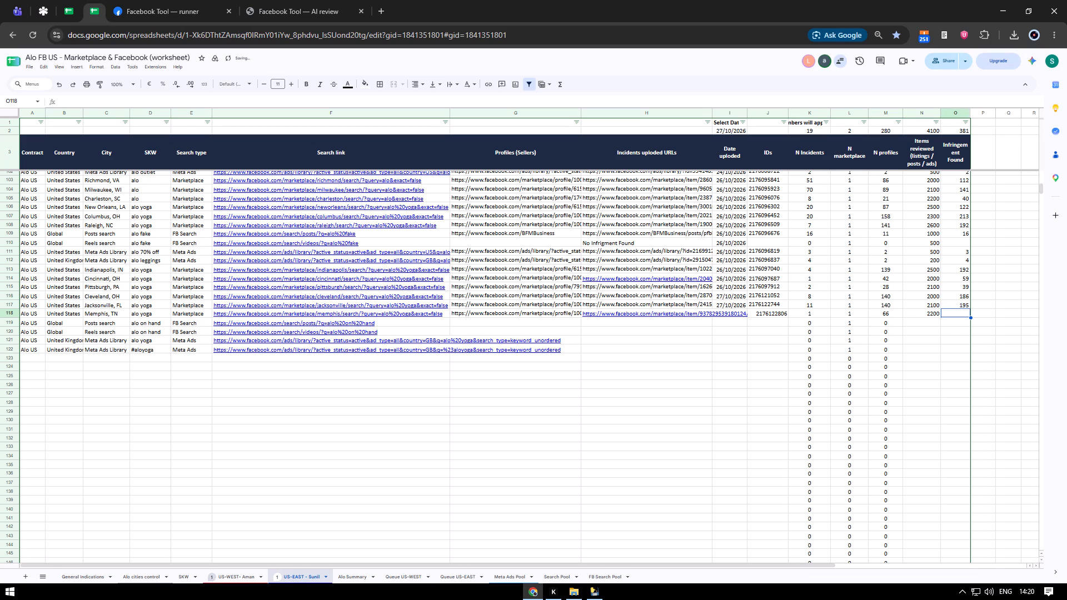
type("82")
Copy the Memphis search link into Search links cell C5026 of the Yudhraa Facebook OCR sheet as plain text and left-align it.
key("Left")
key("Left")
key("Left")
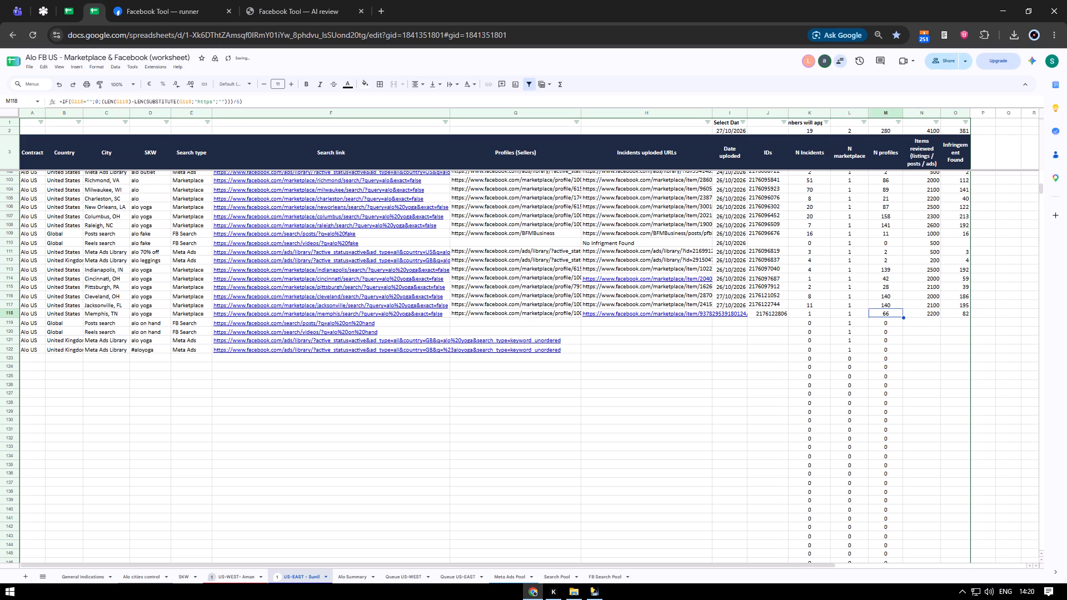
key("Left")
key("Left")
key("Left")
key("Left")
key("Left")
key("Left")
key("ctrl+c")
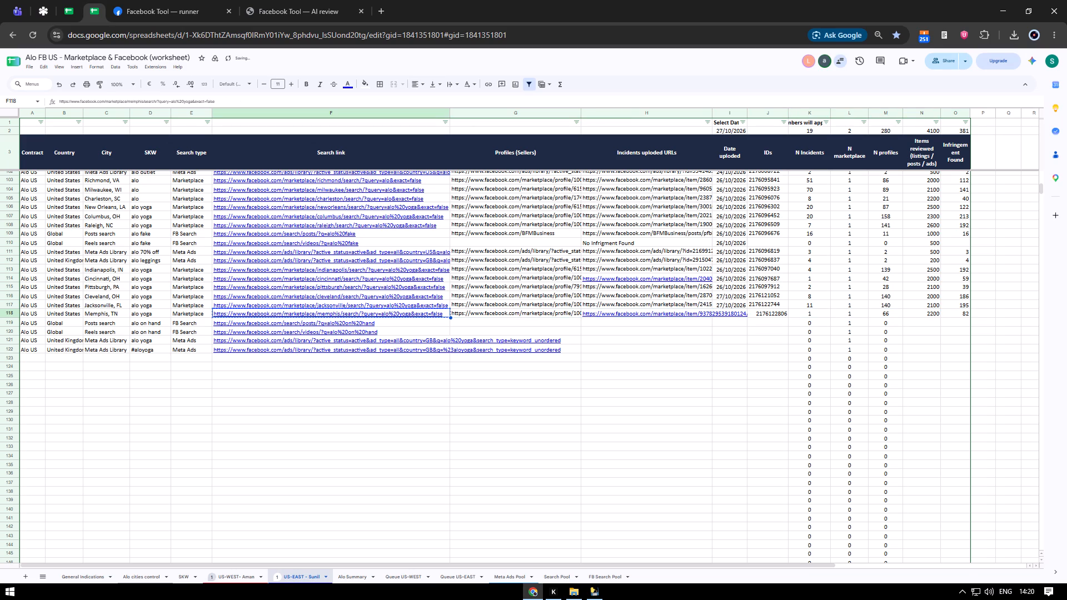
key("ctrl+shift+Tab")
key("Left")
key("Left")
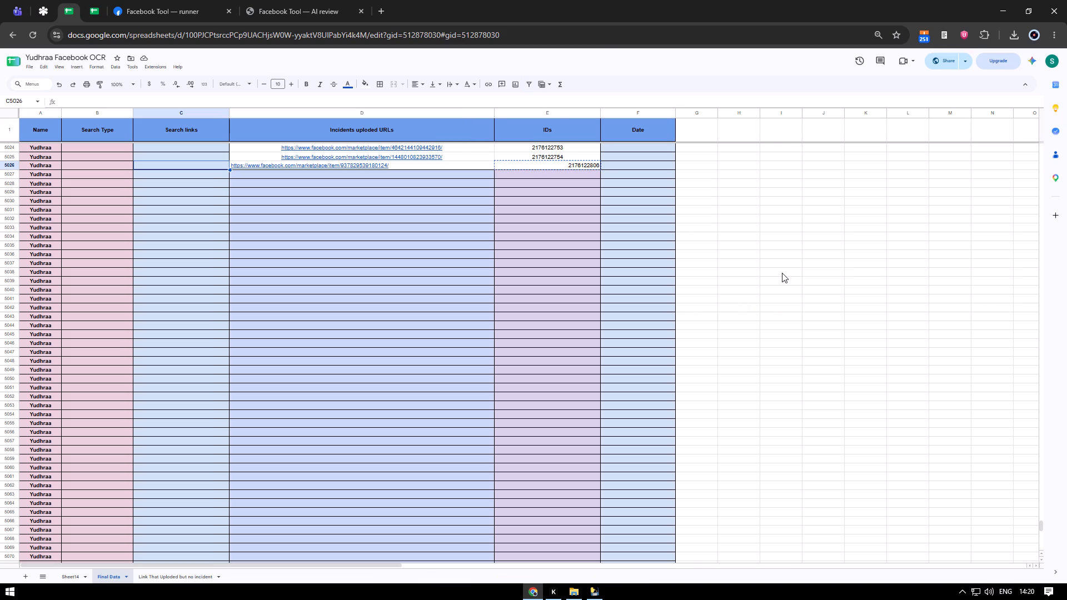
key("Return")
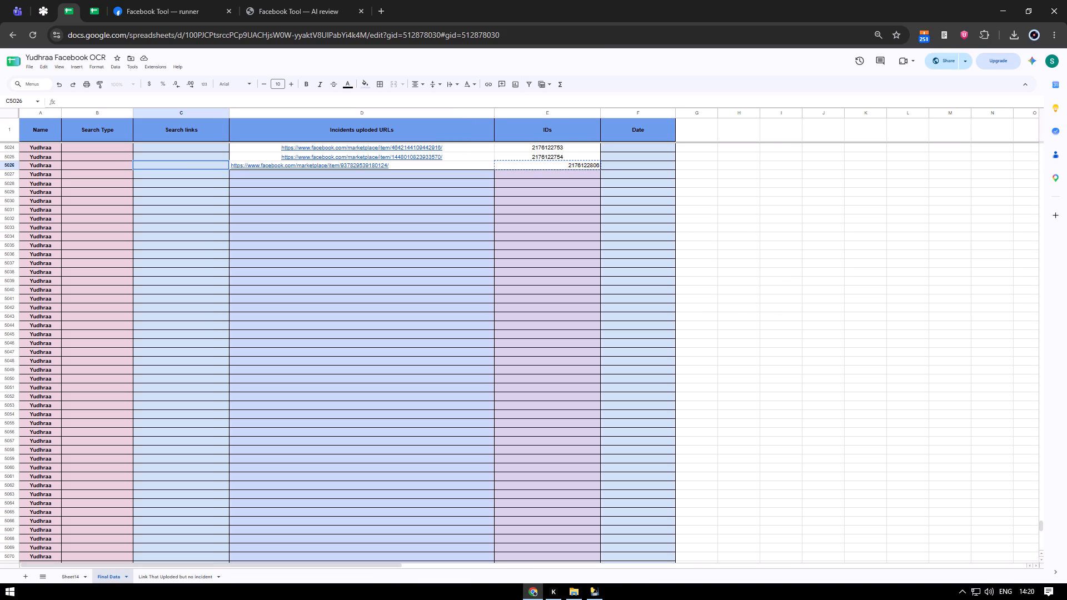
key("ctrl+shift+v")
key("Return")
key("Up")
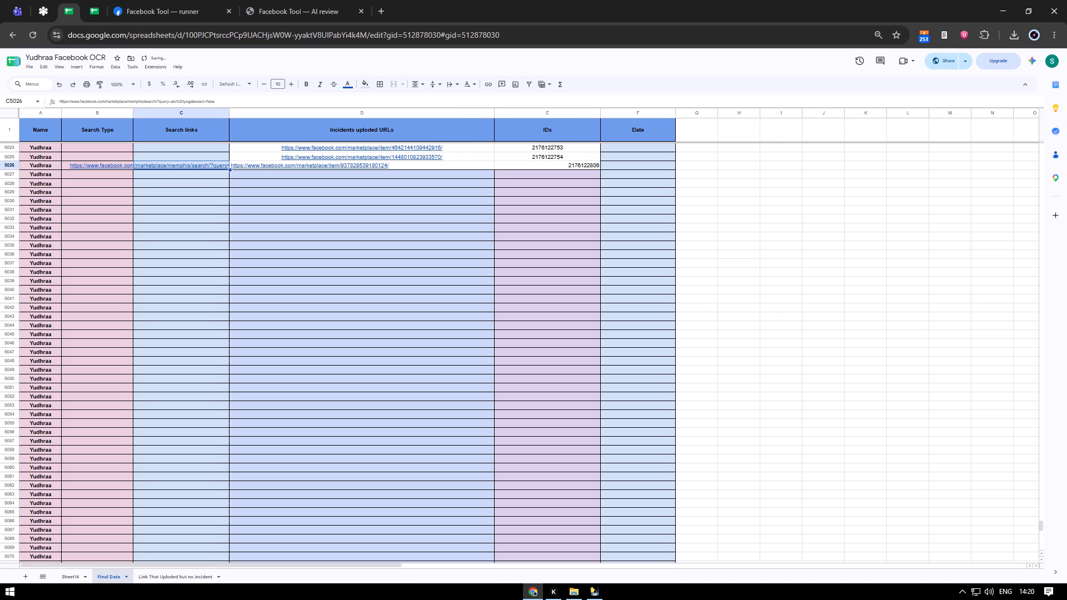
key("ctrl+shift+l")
Enter Marketplace as the Search Type in row 5026.
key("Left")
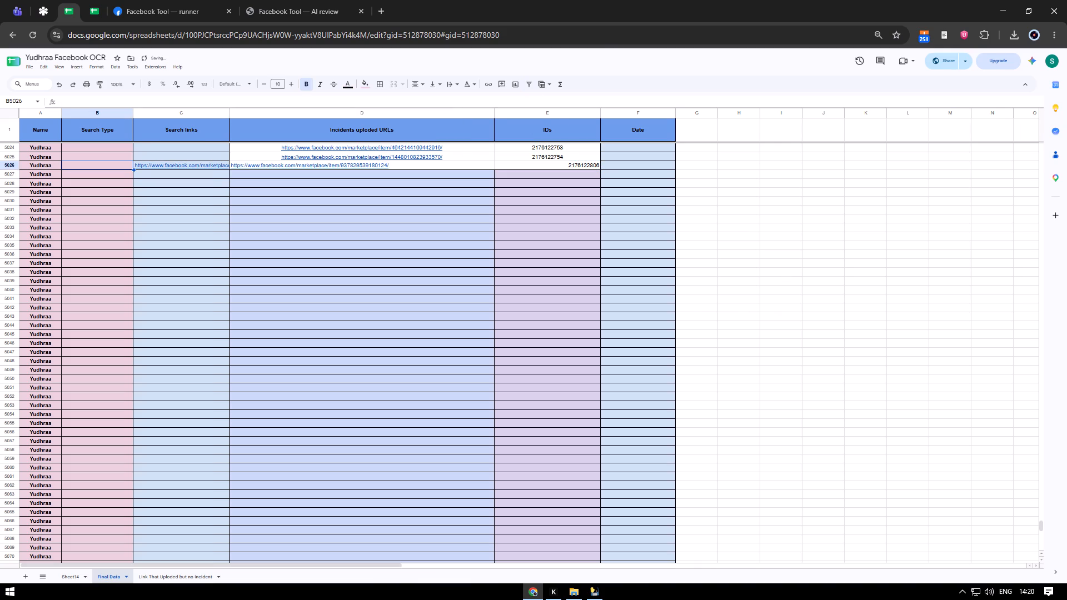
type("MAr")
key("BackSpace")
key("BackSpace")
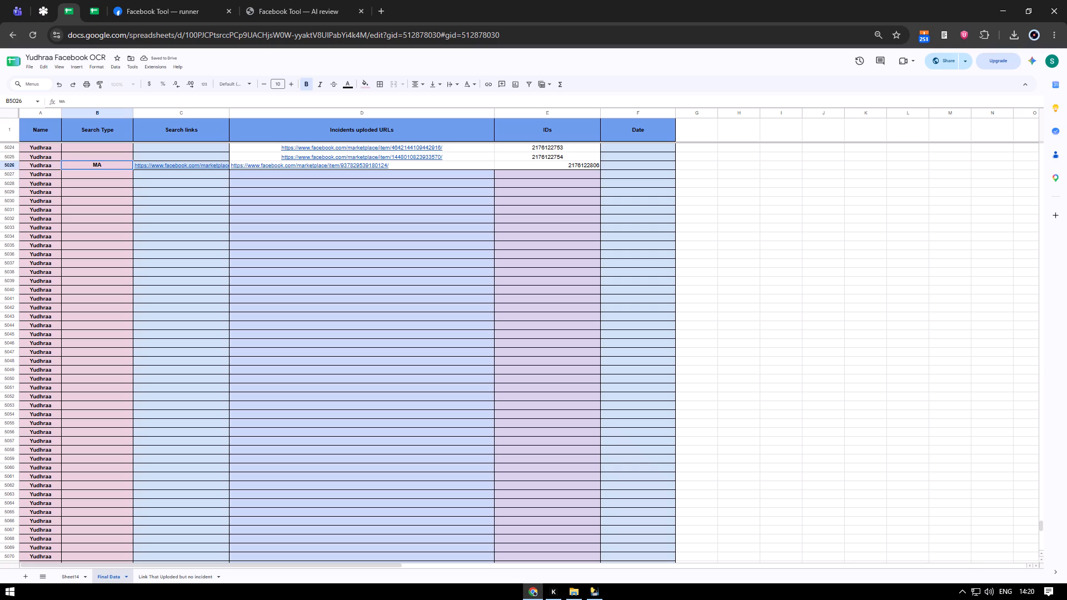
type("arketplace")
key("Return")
Merge rows 5015 to 5025 into one cell in each of the Search Type, Search links and Date columns.
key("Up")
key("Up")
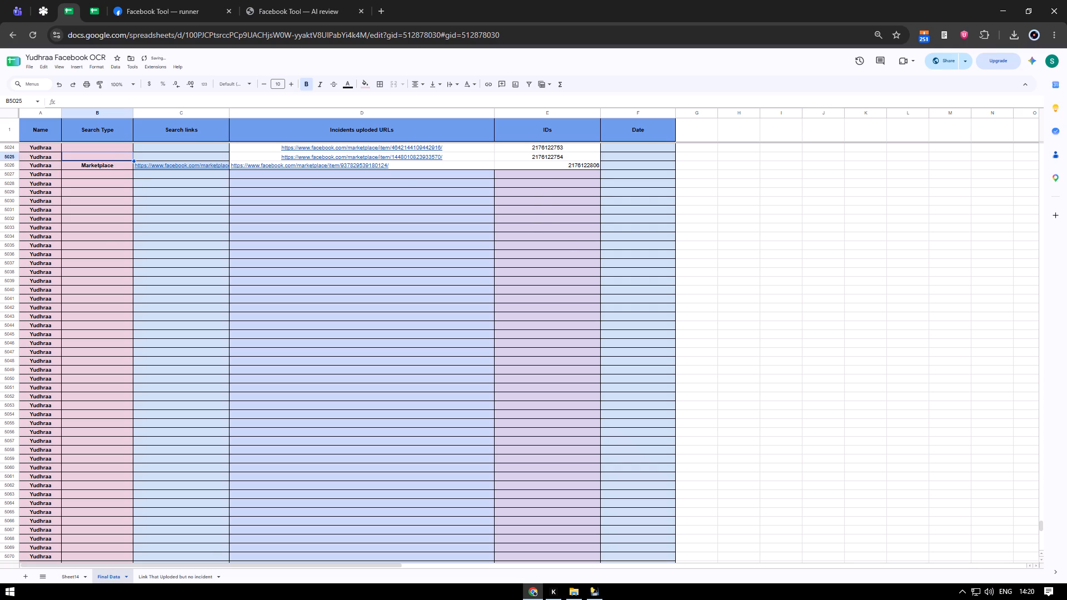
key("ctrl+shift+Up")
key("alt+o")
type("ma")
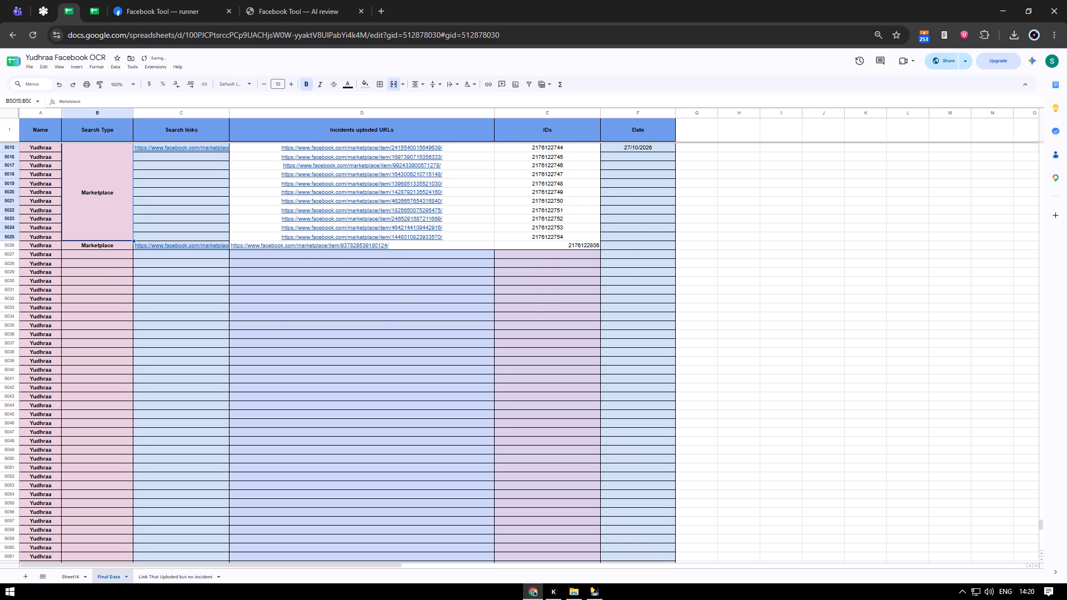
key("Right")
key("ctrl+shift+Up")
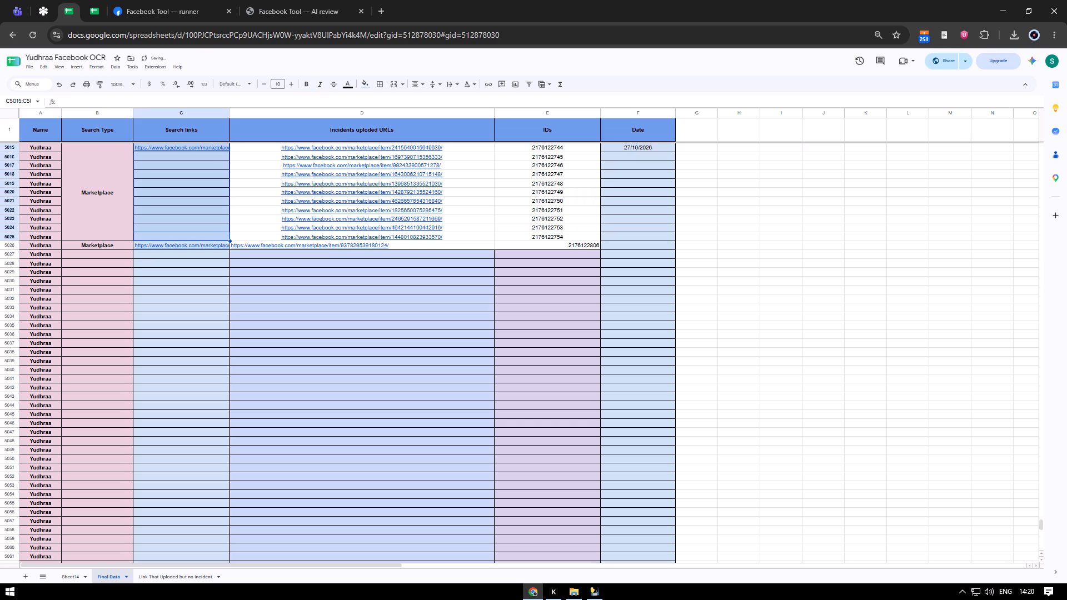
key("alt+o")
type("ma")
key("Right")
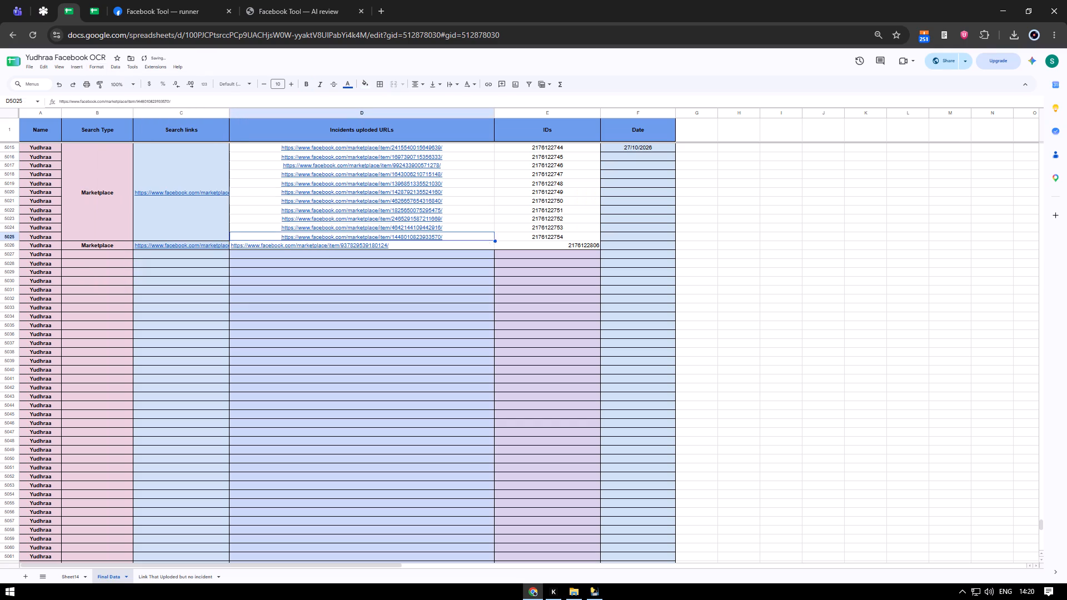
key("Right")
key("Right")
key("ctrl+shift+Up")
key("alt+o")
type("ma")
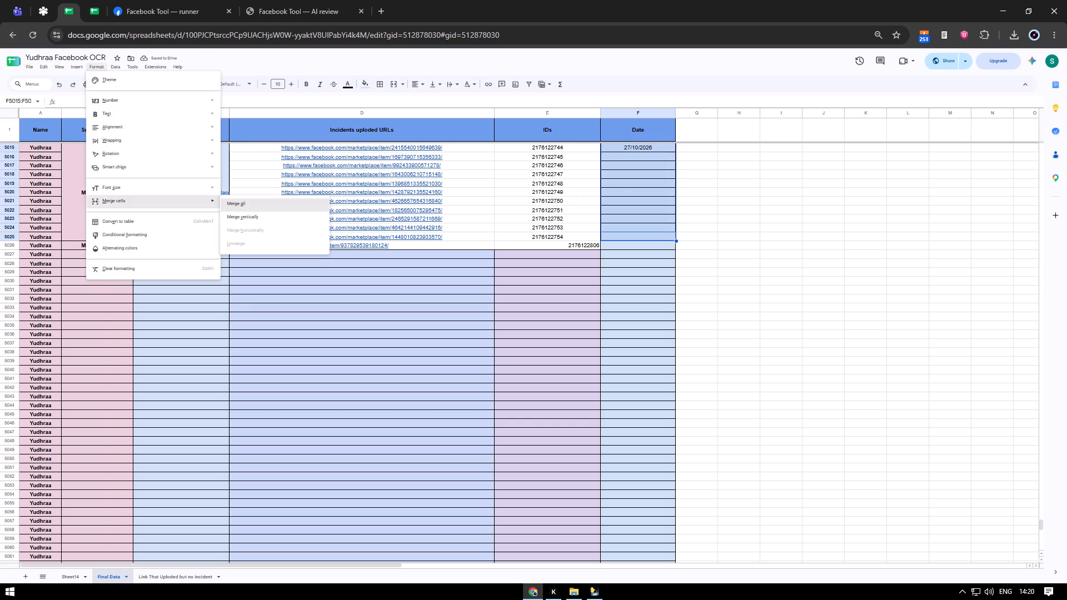
Enter the date 27/10/2026 in row 5026 and centre it in its cell.
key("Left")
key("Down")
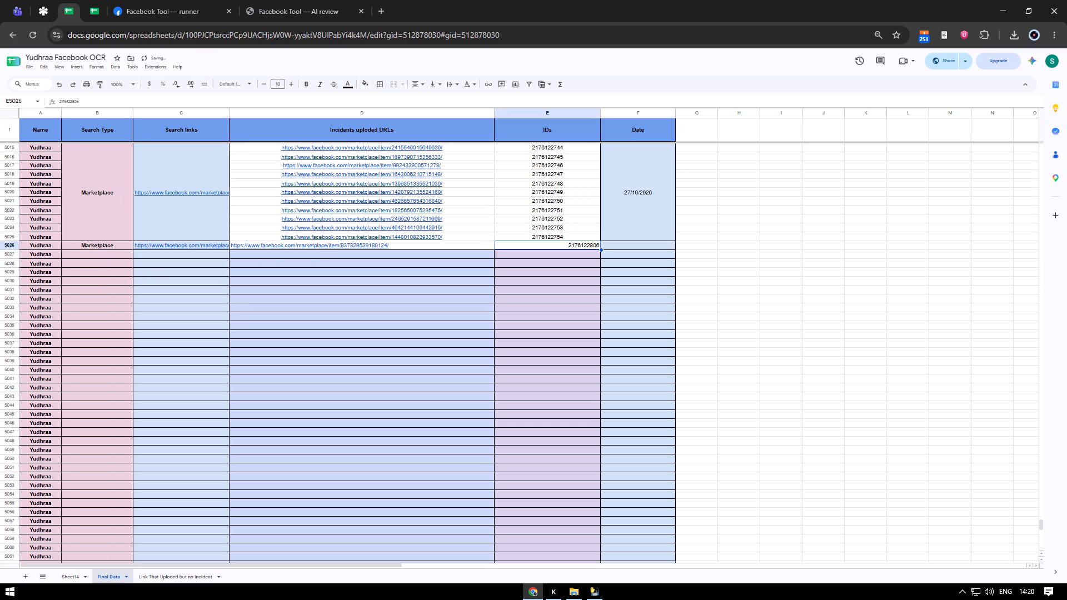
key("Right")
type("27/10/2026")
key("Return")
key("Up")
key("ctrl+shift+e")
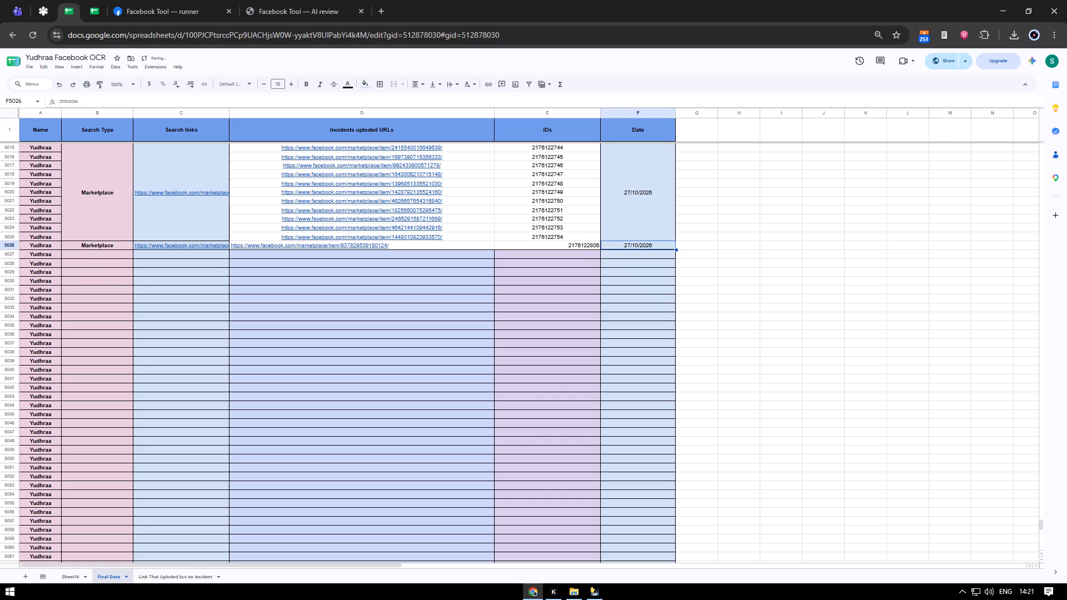
Centre the incident URL and ID in cells D5026:E5026.
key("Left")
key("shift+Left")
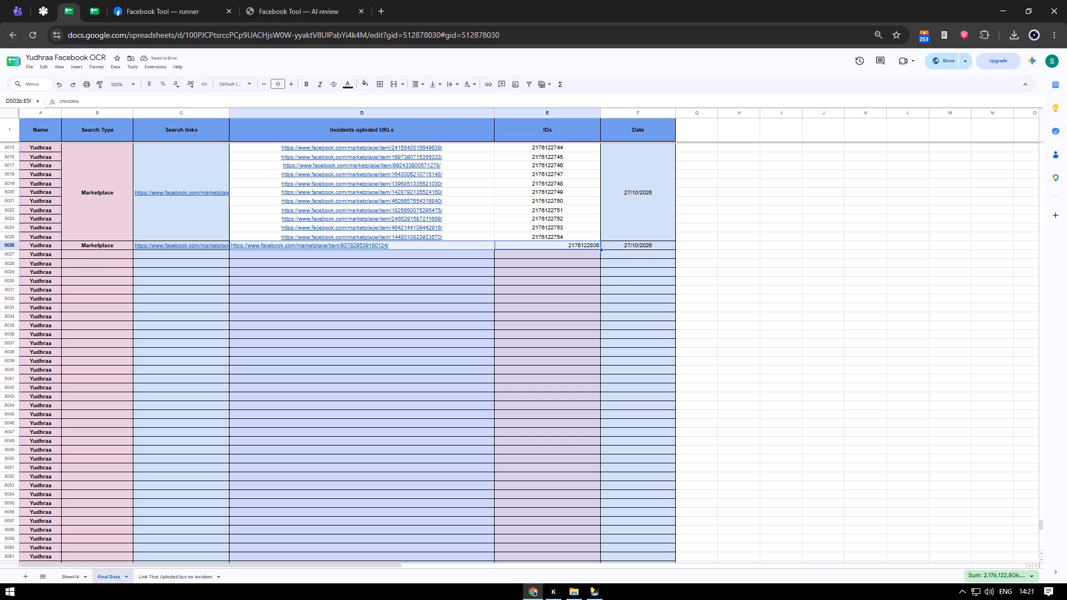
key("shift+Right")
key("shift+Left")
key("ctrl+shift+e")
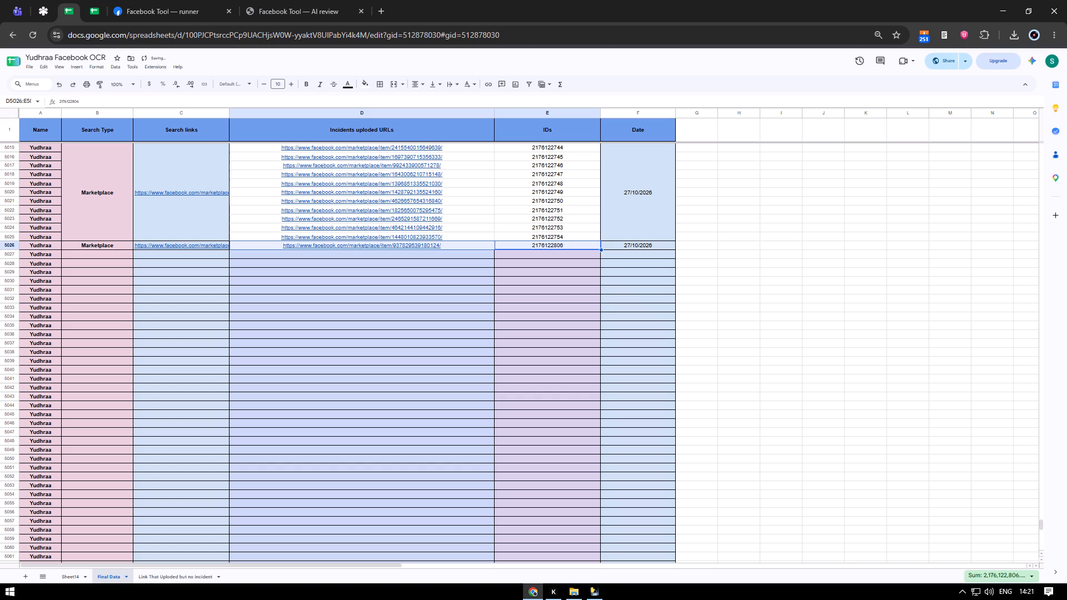
Fill the IDs column cells from row 5007 to row 5026 with light purple.
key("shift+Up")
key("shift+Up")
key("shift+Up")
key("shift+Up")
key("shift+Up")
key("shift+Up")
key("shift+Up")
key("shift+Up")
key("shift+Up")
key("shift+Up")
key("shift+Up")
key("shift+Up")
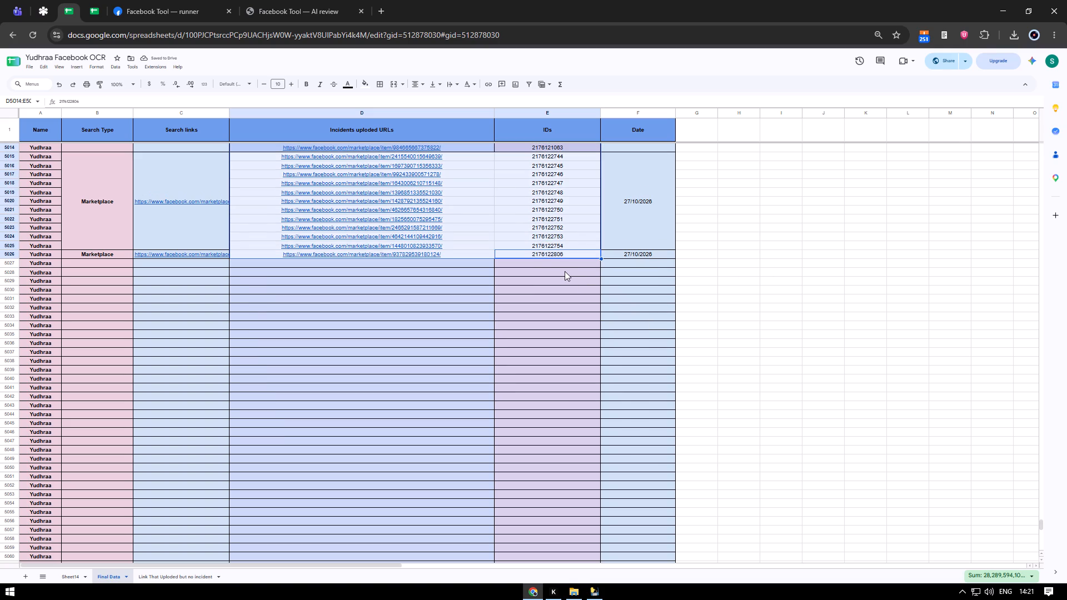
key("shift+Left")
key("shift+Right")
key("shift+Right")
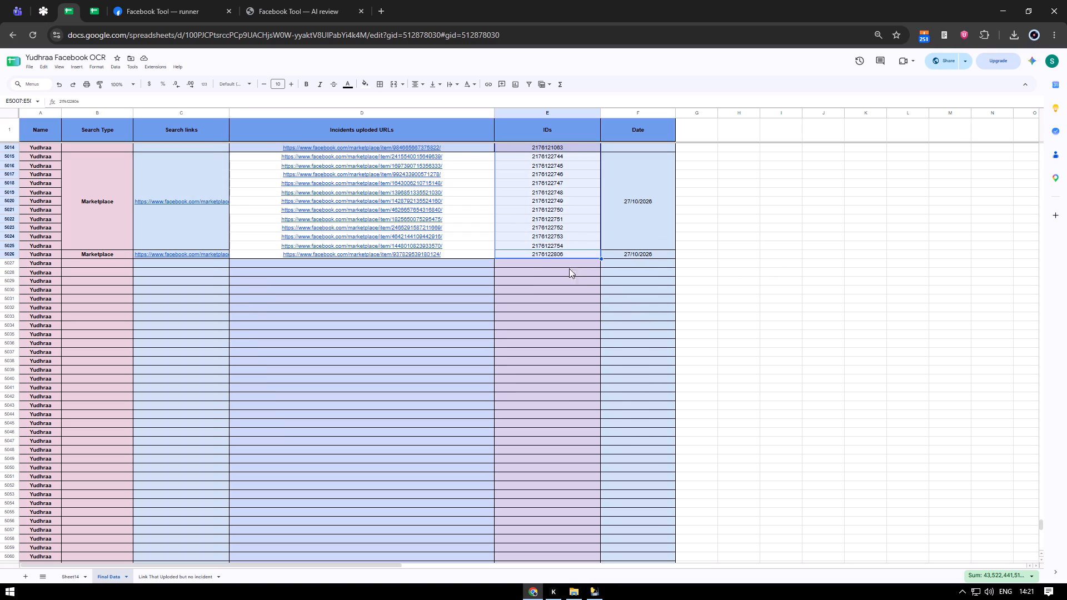
left_click(369, 81)
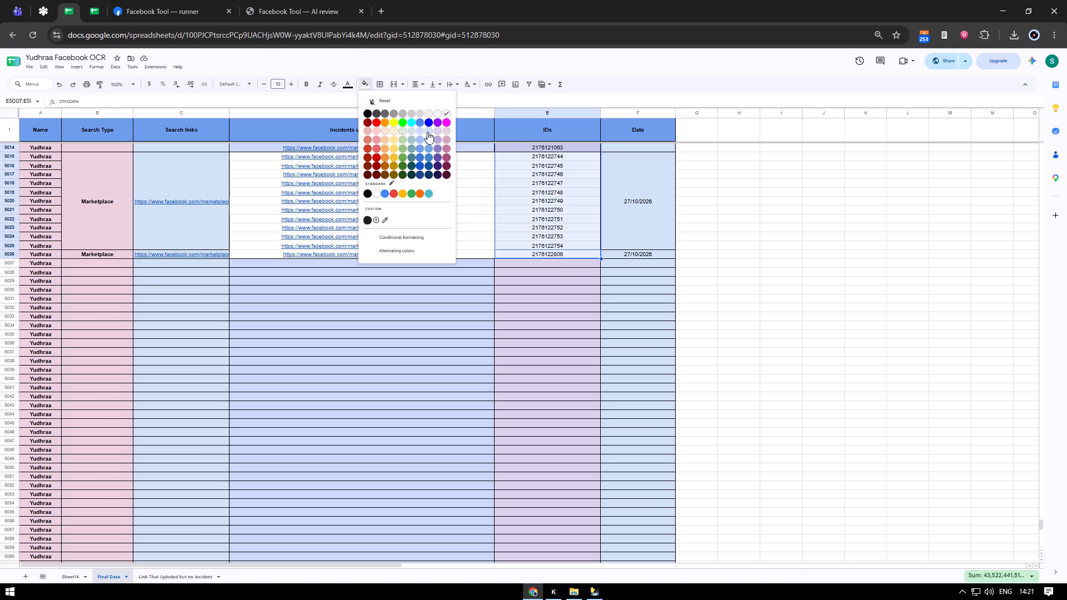
left_click(441, 132)
Fill the Incidents uploded URLs cells from row 5014 to row 5027 with light blue 3.
left_click_drag(471, 149, 479, 263)
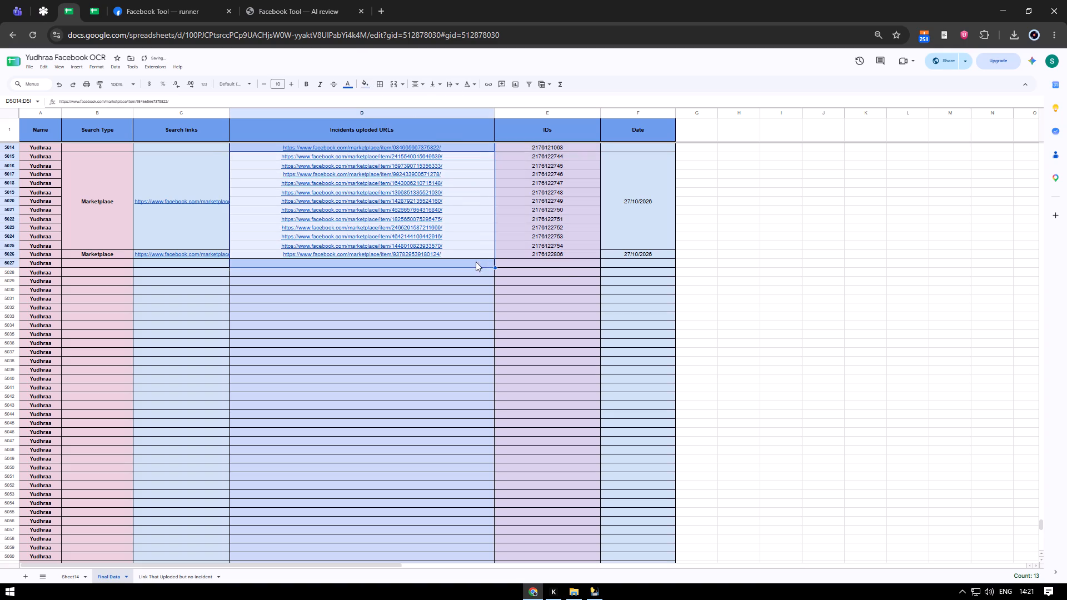
left_click(366, 83)
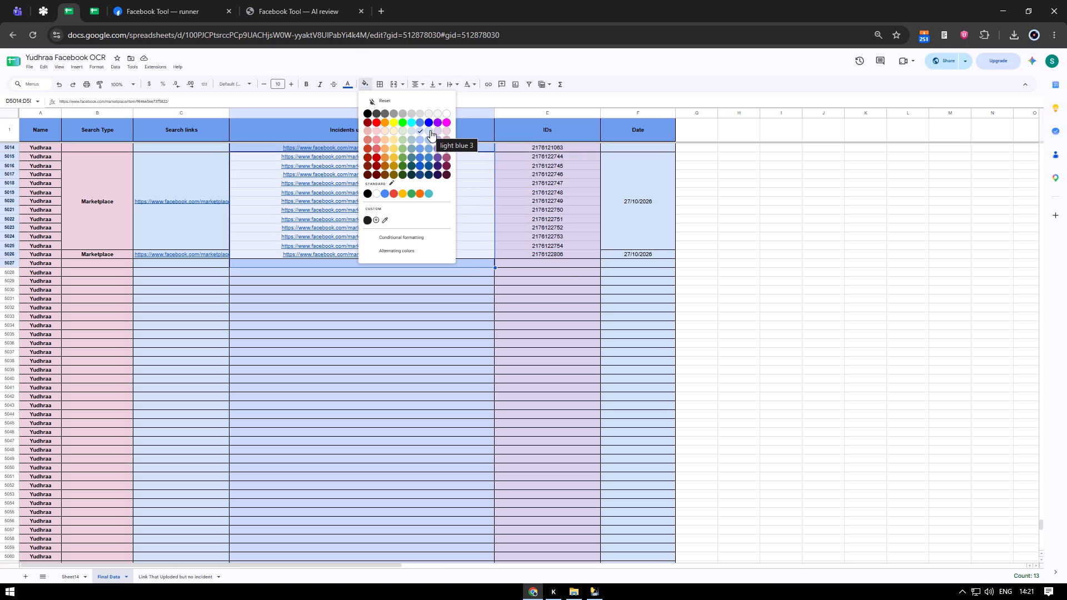
left_click(430, 130)
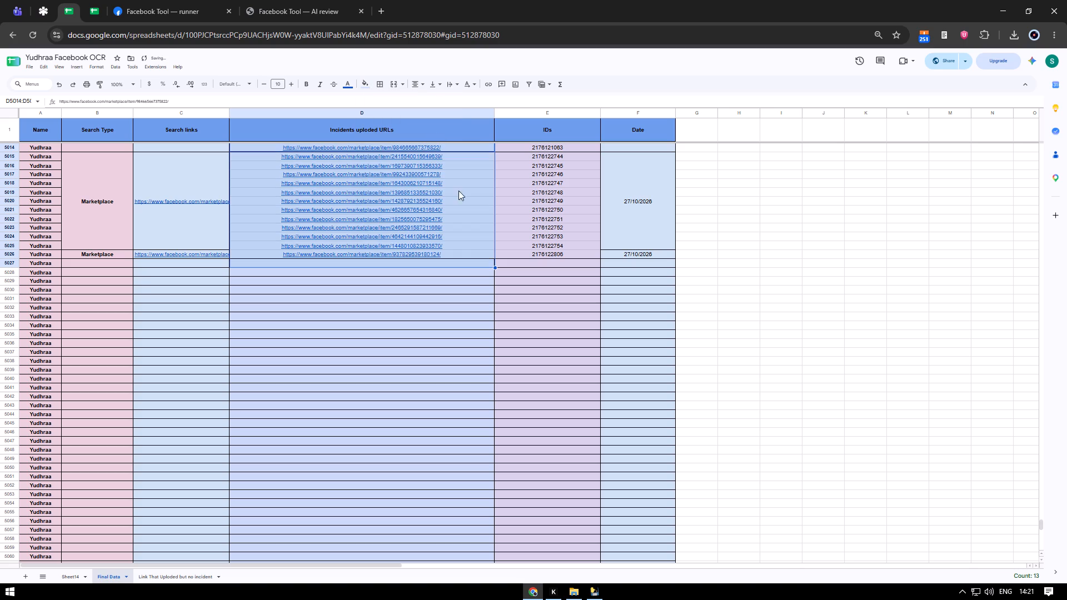
Fill the Incidents uploded URLs cells from row 5015 to row 5026 with the light cornflower blue used in that column.
left_click(496, 269)
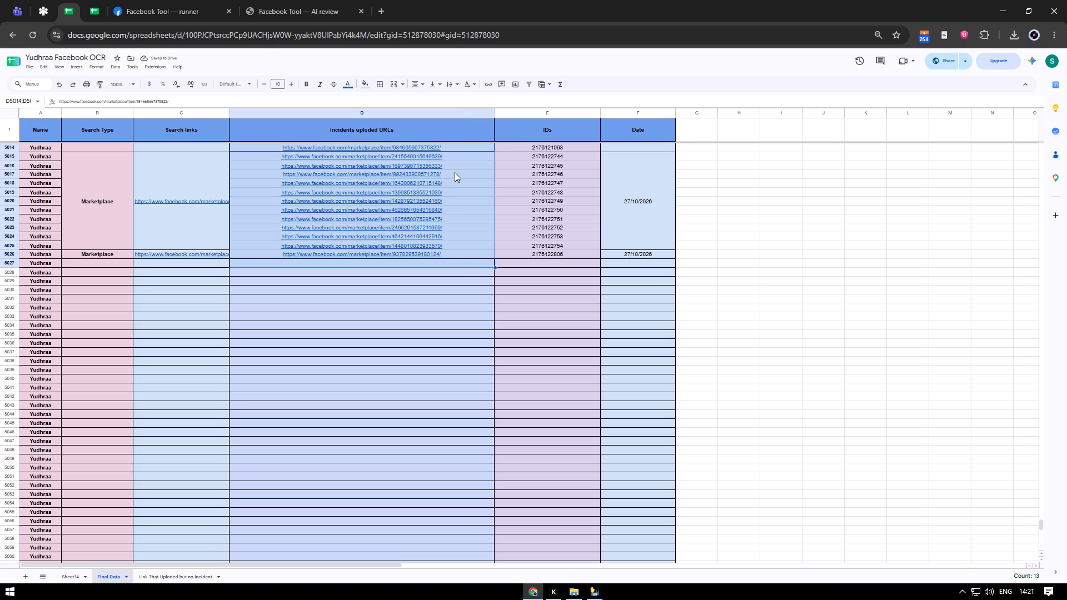
left_click(455, 172)
left_click_drag(460, 156, 566, 252)
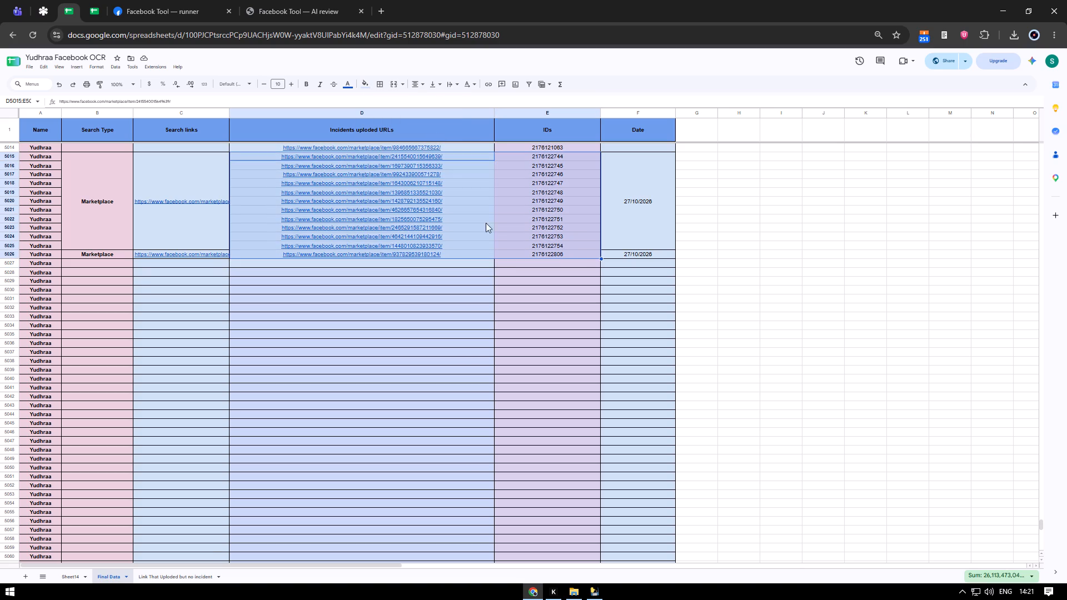
left_click(367, 81)
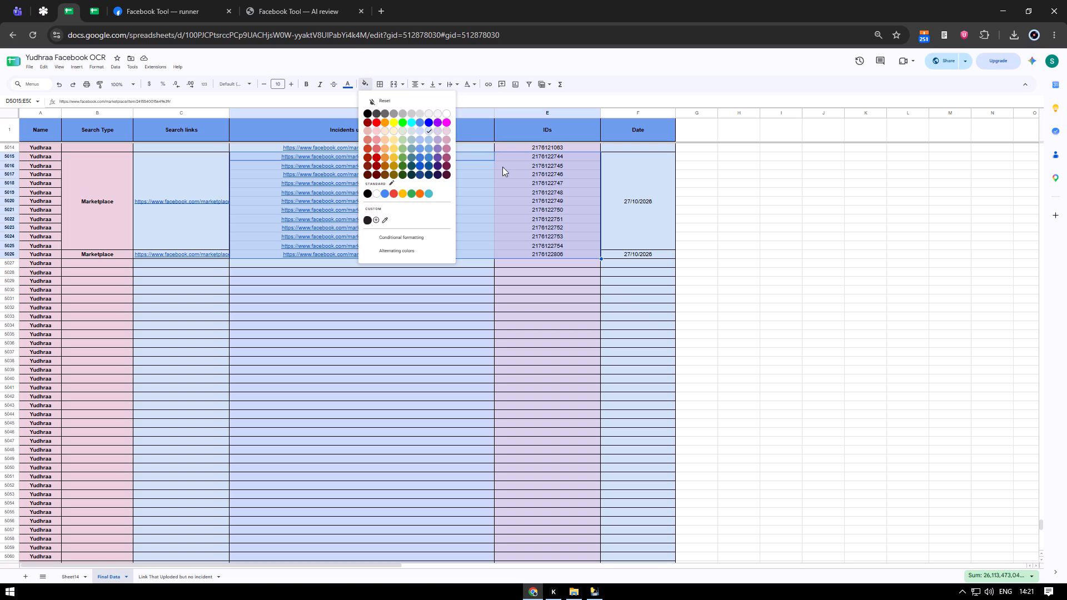
left_click_drag(514, 156, 523, 254, "ctrl")
left_click(370, 82)
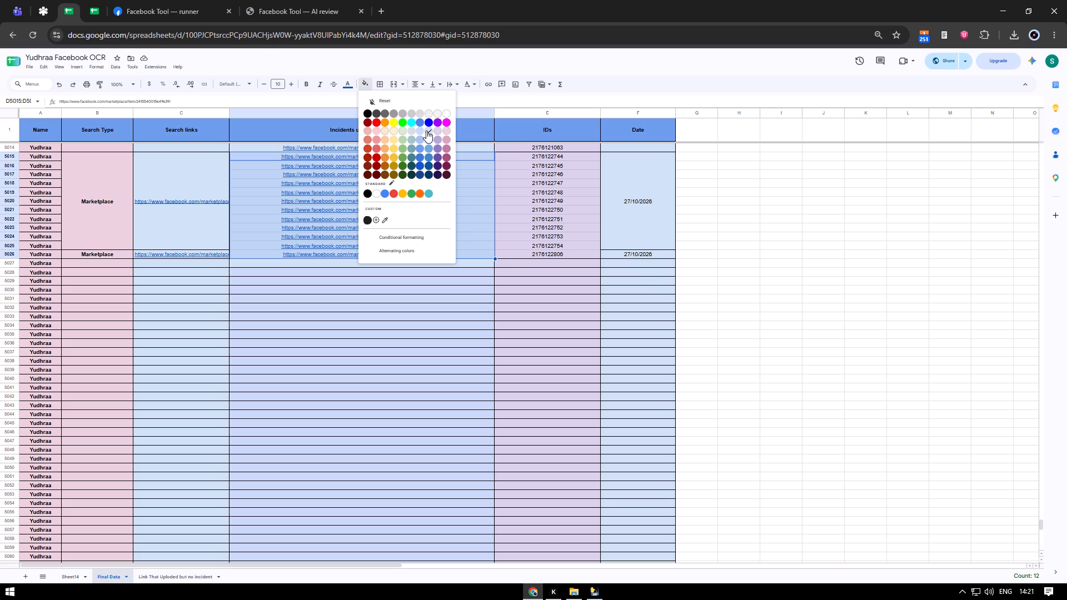
left_click(419, 131)
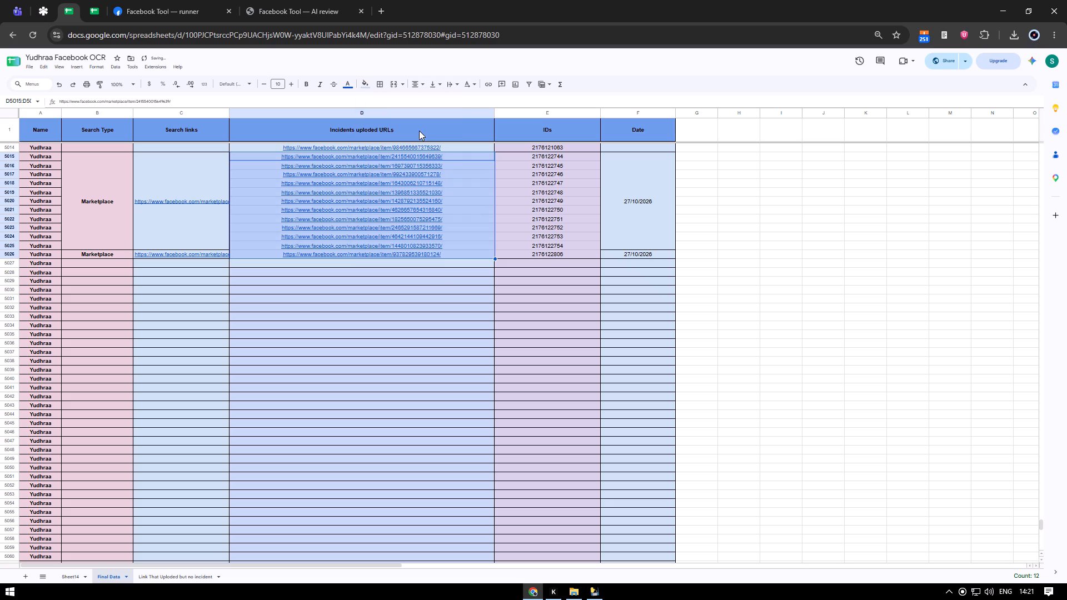
left_click(737, 231)
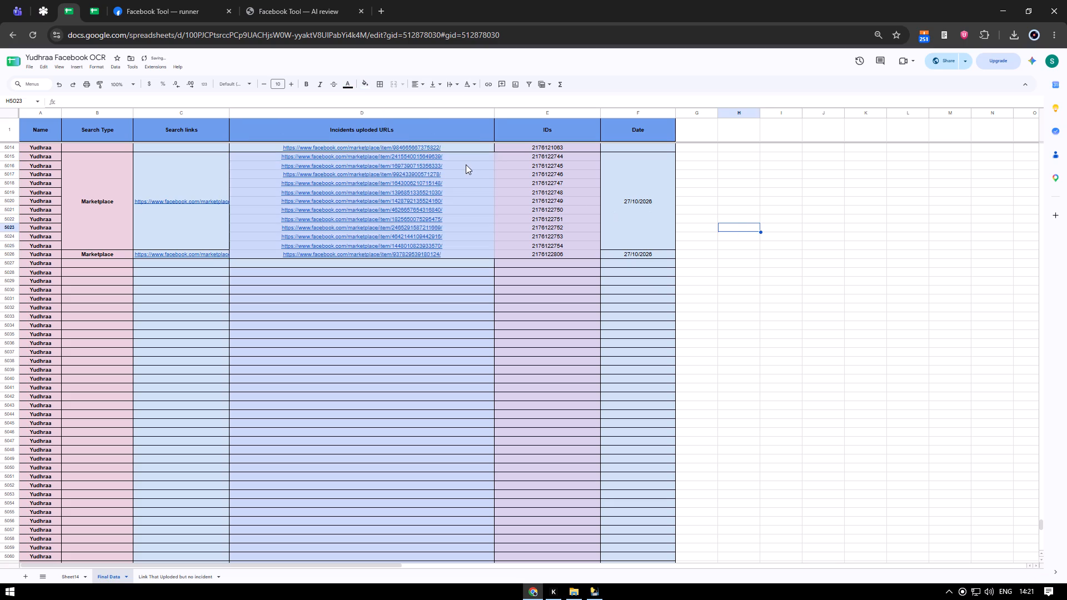
Select a block of cells across the Incidents uploded URLs and IDs columns, starting at row 5016.
left_click_drag(453, 162, 530, 217)
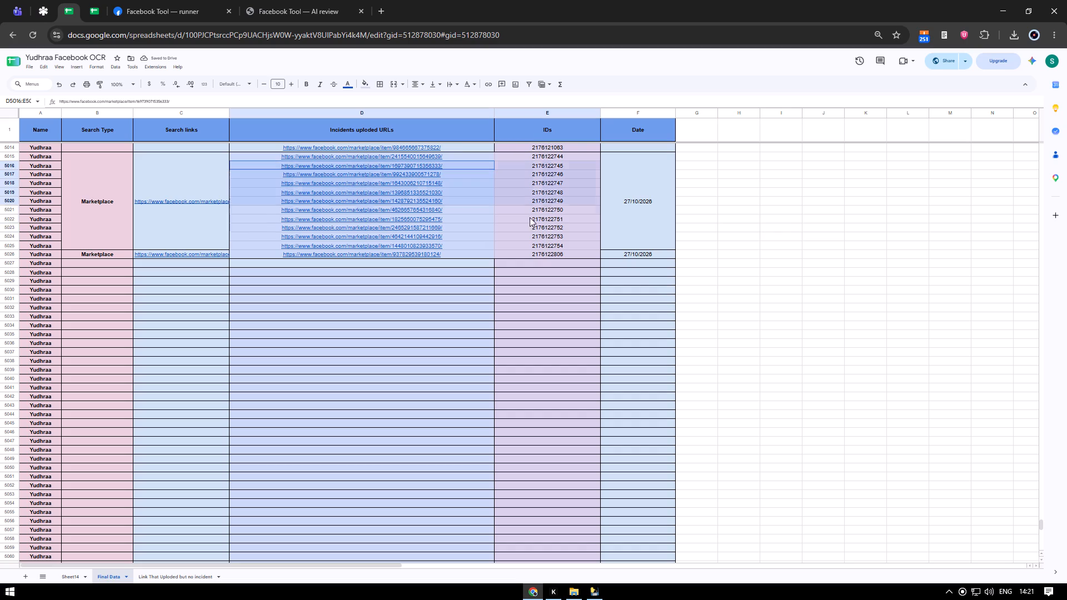
Apply all borders to the Incidents uploded URLs and IDs cells from row 5015 to row 5026.
left_click_drag(530, 217, 547, 257)
left_click(504, 157, "ctrl")
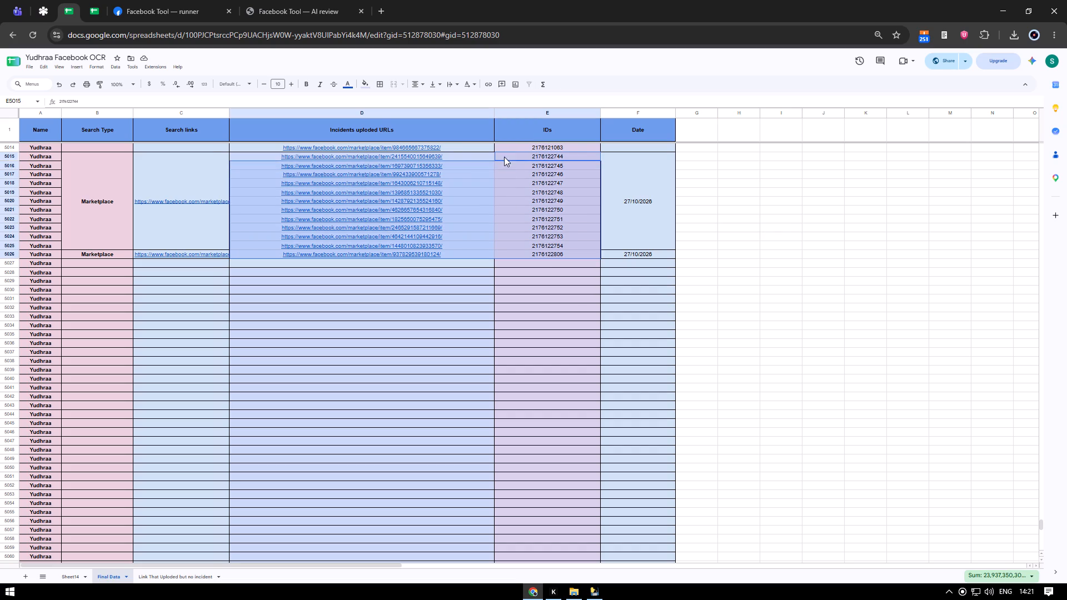
left_click(465, 156, "ctrl")
double_click(377, 91)
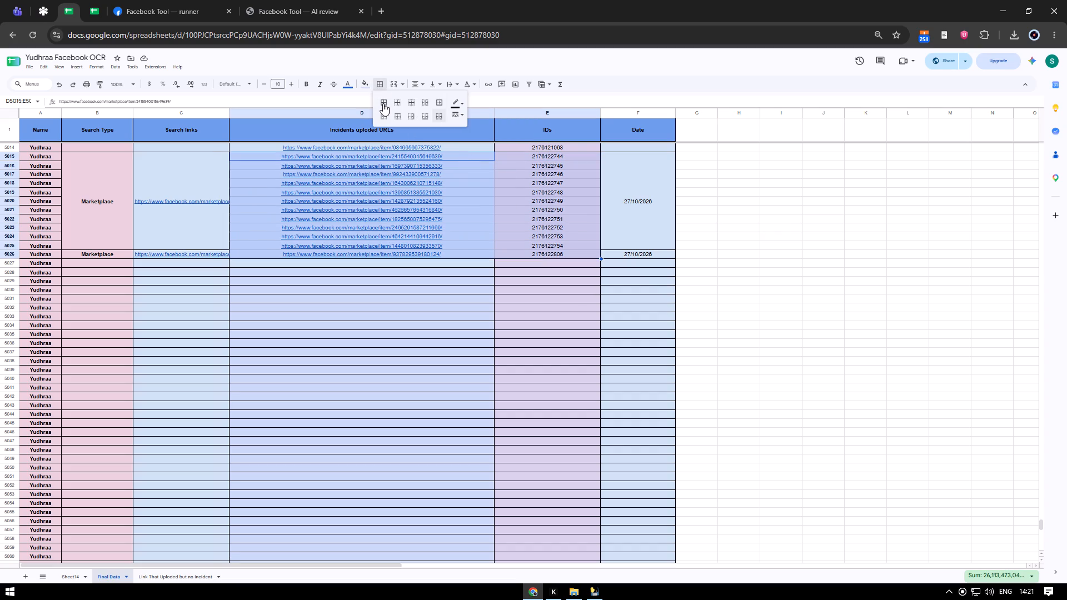
left_click(383, 104)
left_click(707, 243)
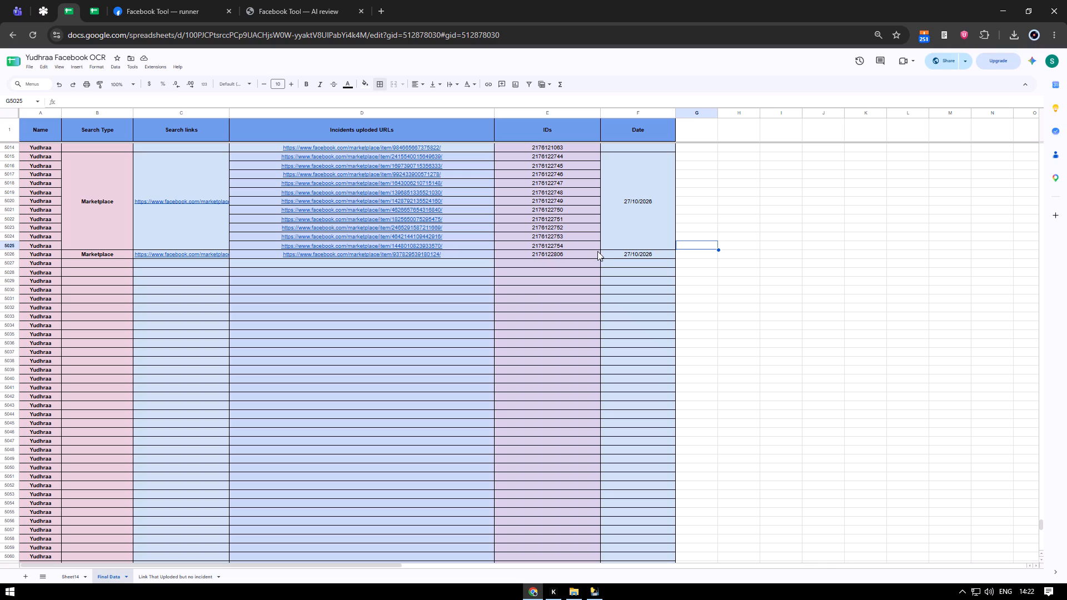
Switch to the Alo FB US worksheet and close the Facebook Tool runner and AI review browser tabs.
left_click(95, 1)
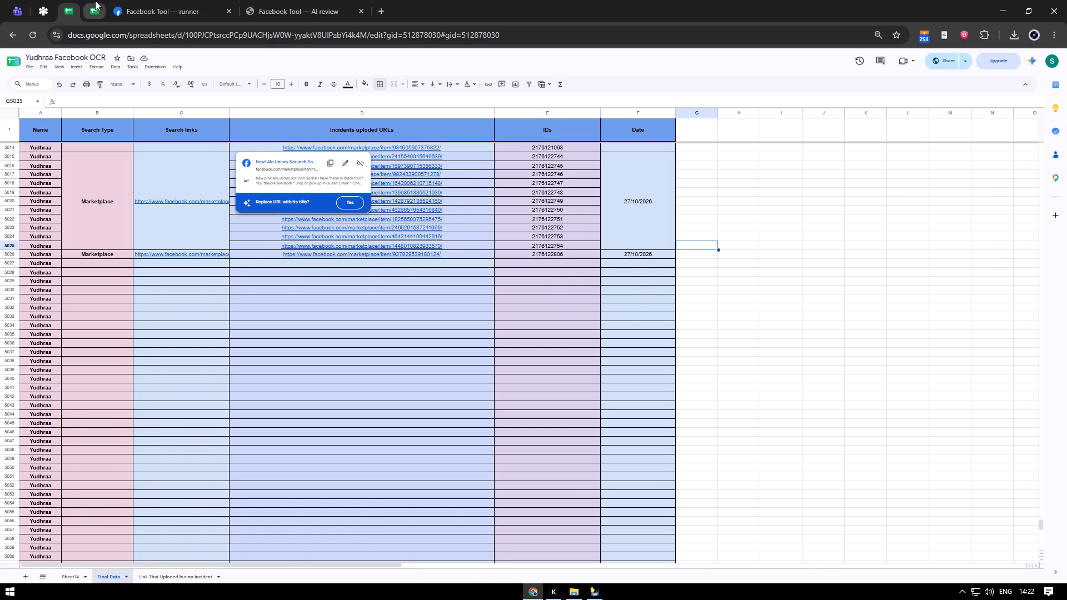
left_click(472, 327)
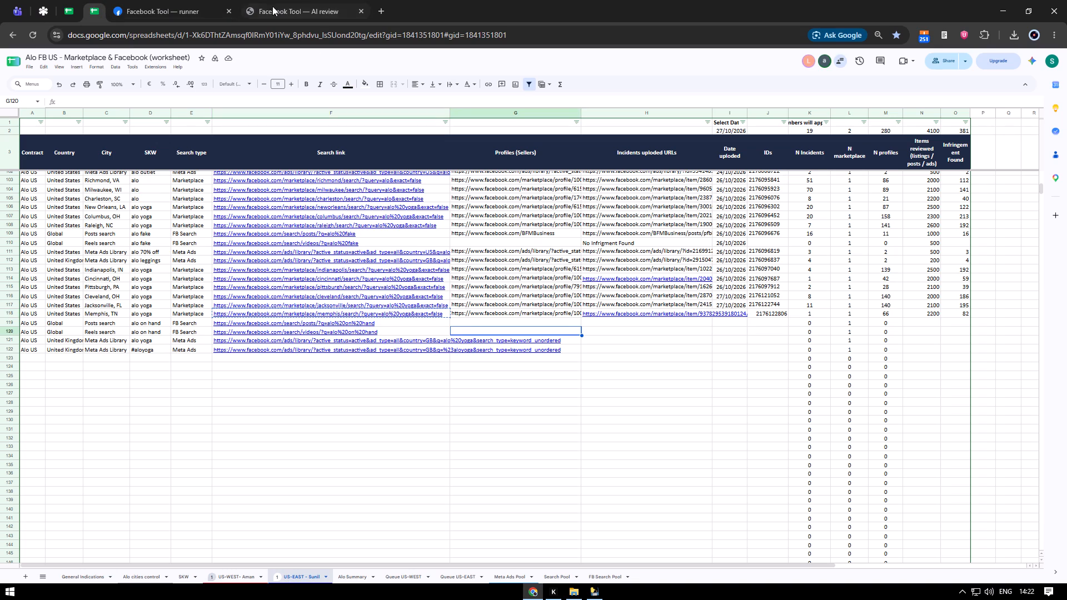
middle_click(212, 0)
middle_click(212, 0)
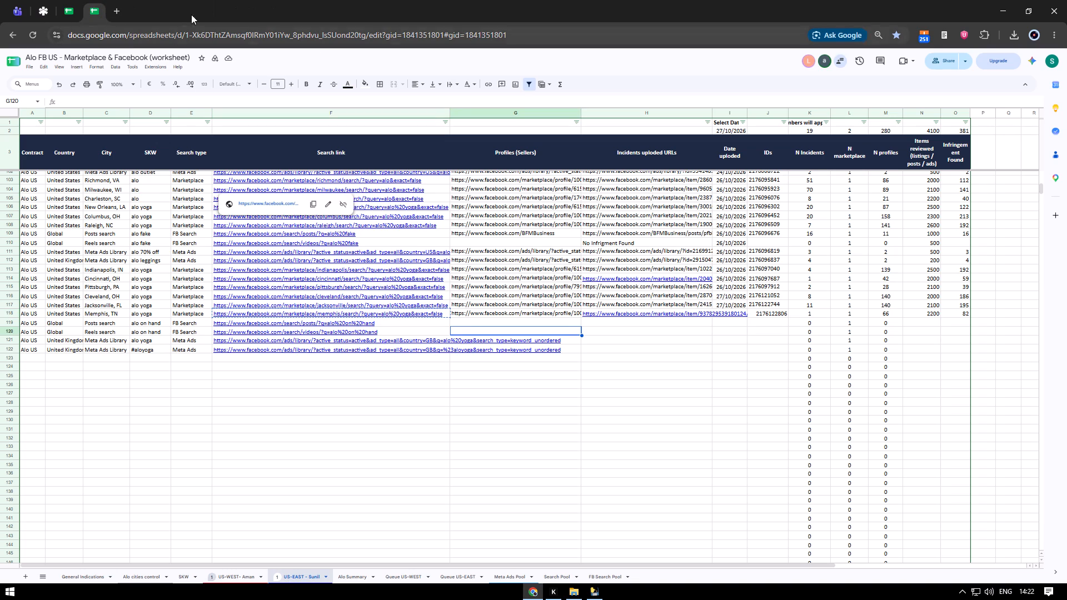
Remove the filter from Sheet14 of the Yudhraa Facebook OCR spreadsheet, clear all its contents and return to cell A1.
left_click(78, 0)
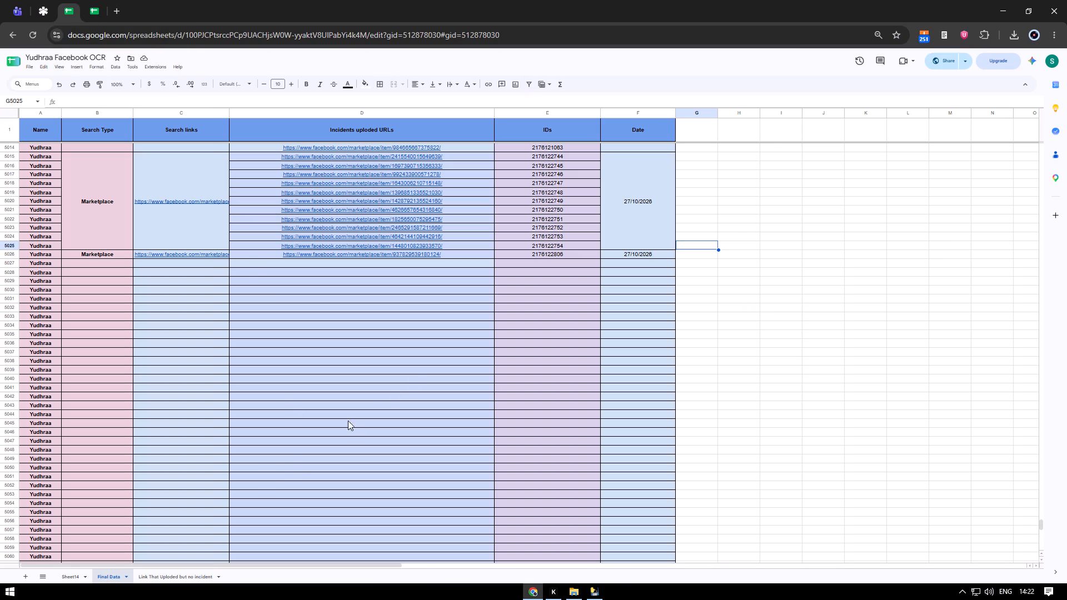
left_click(71, 574)
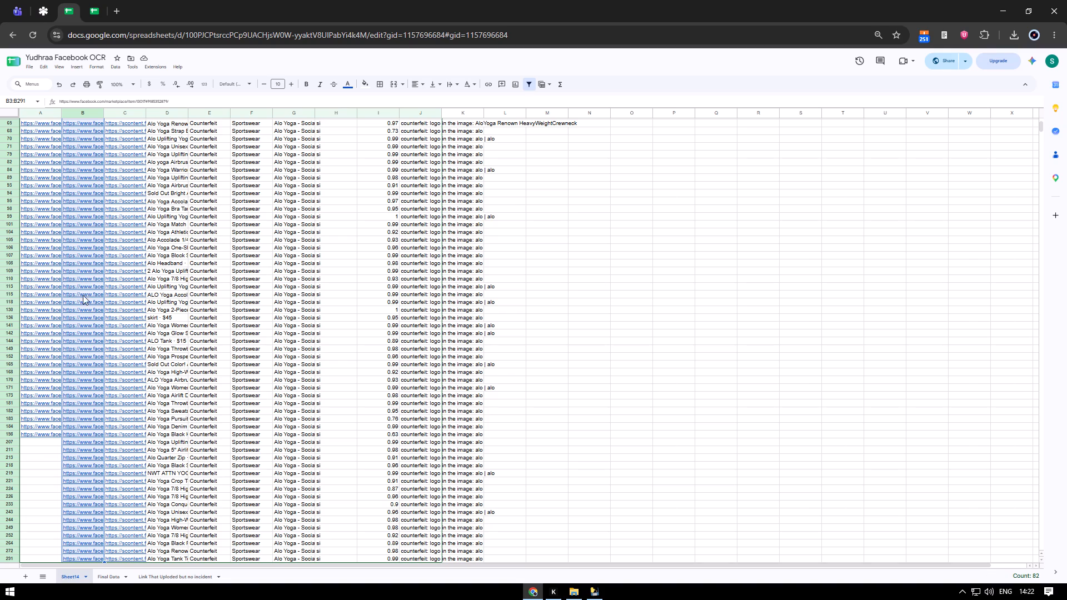
left_click(530, 81)
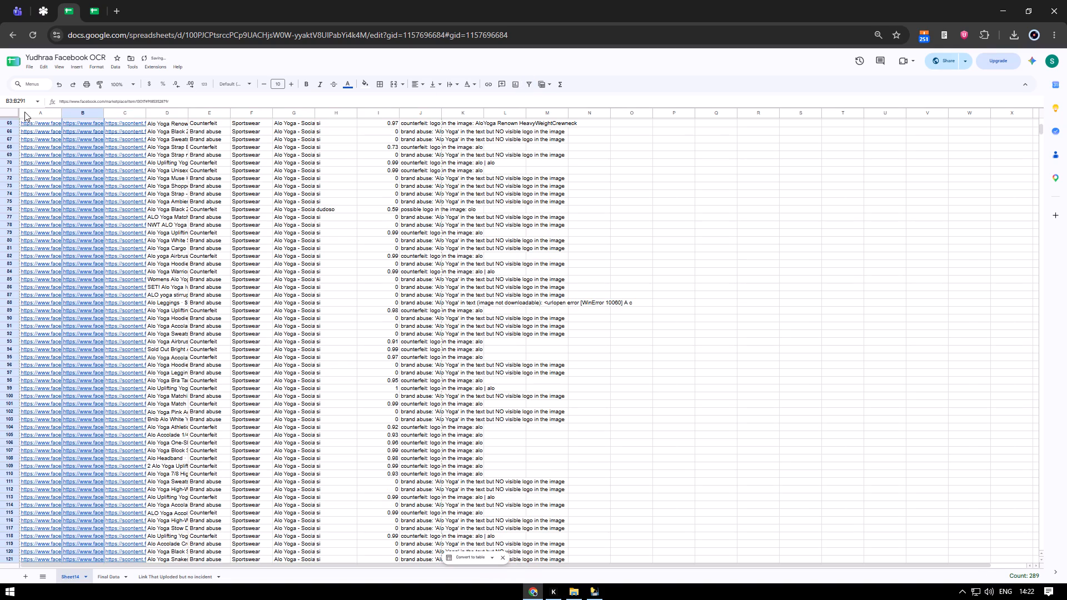
left_click(14, 112)
key("Delete")
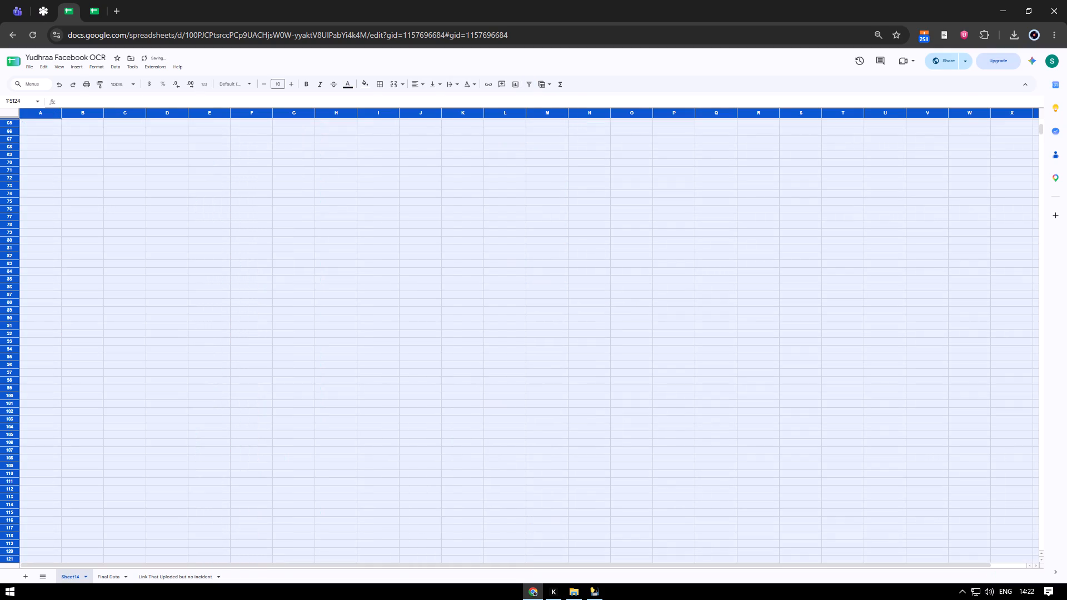
key("ctrl+Up")
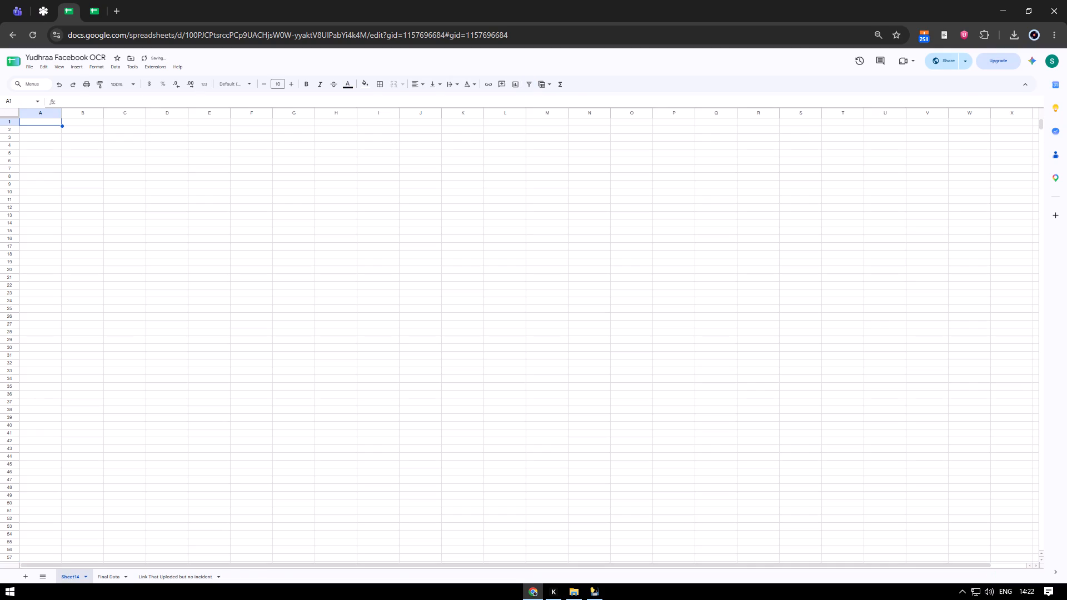
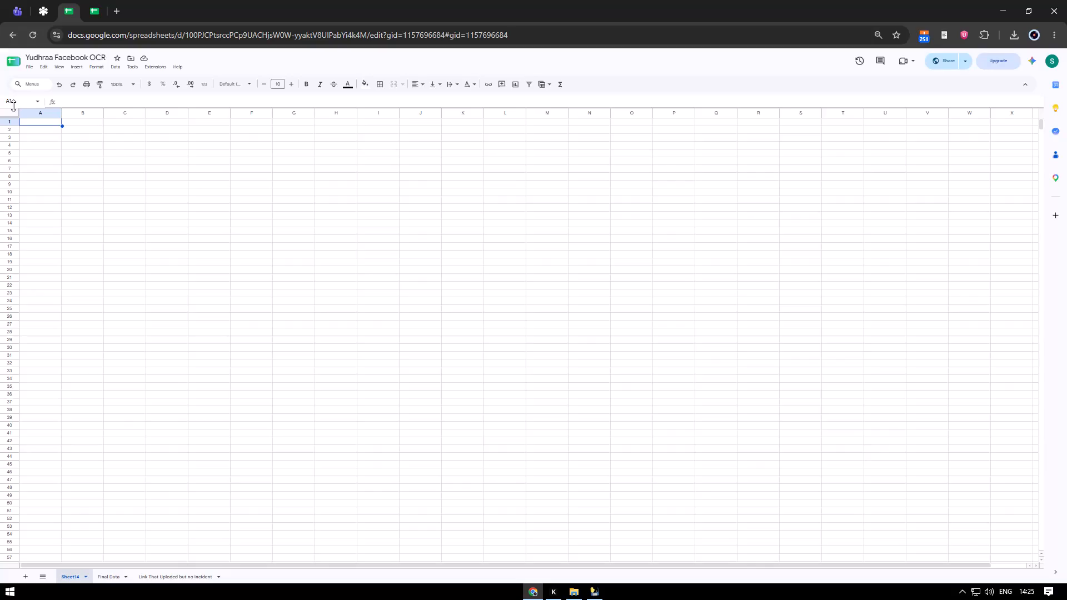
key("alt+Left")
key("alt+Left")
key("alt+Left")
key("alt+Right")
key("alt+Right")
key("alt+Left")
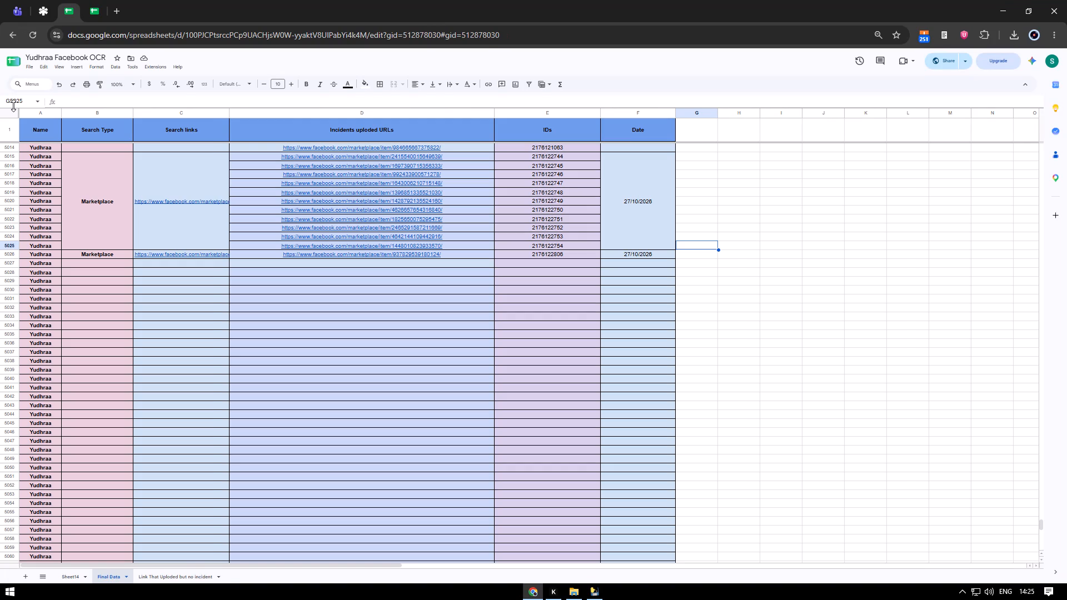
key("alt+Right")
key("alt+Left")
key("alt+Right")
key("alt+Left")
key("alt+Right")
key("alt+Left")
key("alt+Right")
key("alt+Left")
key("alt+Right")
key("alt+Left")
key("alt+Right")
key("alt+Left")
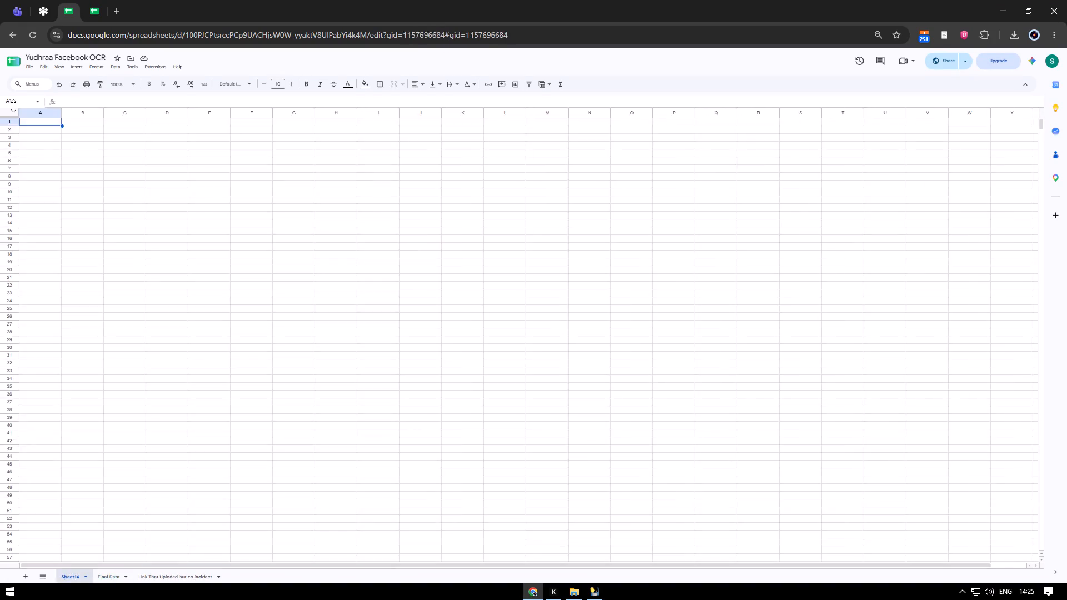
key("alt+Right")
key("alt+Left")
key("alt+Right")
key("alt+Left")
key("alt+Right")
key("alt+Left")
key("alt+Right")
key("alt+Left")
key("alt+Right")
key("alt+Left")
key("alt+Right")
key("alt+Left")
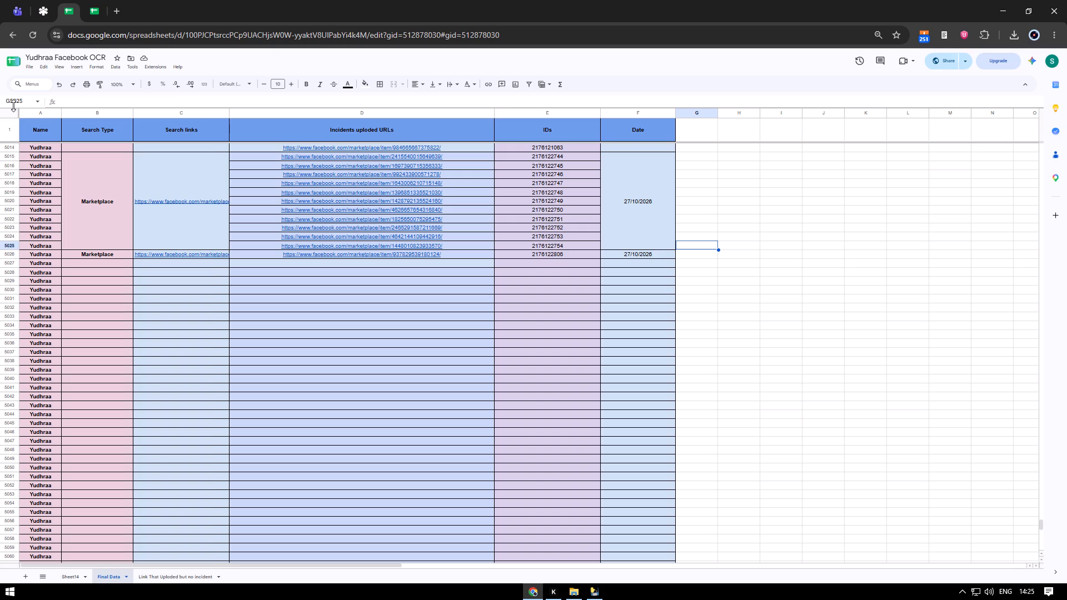
In the Alo FB US worksheet, copy the search link of the "alo on hand" Posts search in row 119.
left_click(96, 0)
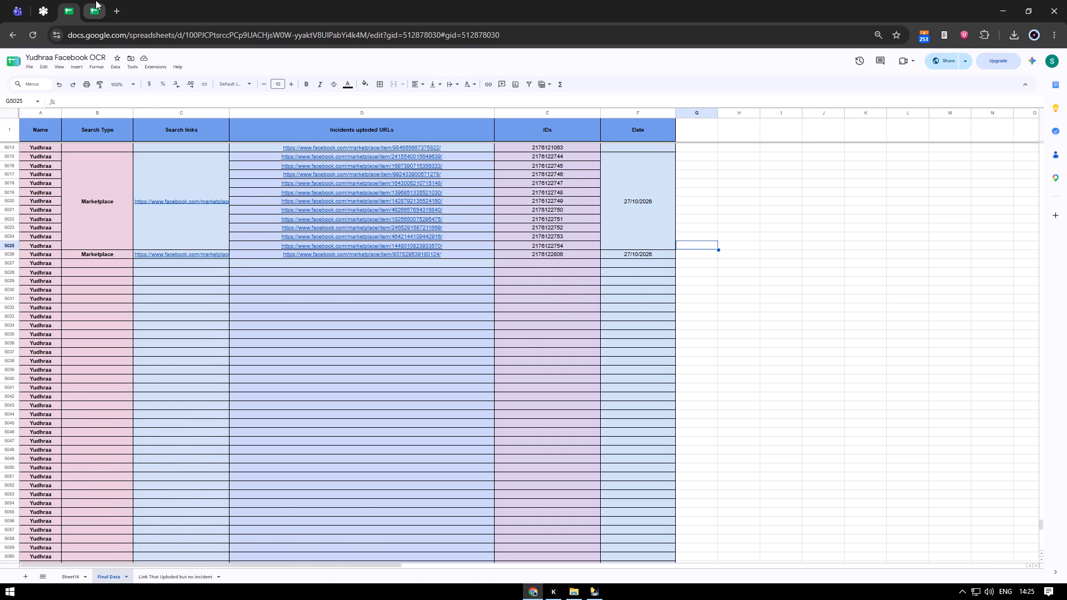
key("Up")
key("Left")
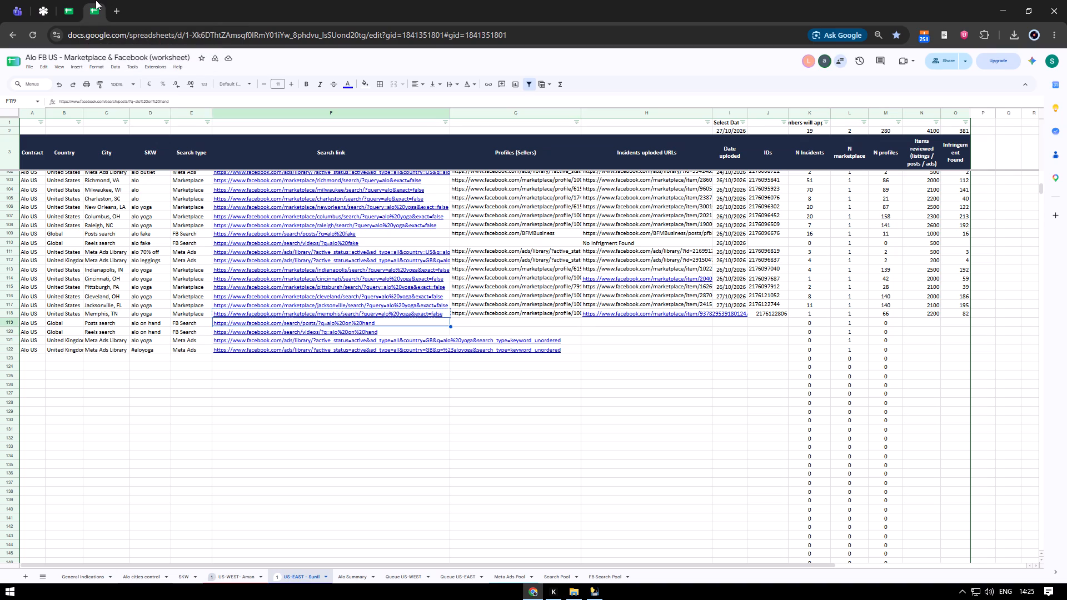
key("Left")
key("Right")
key("ctrl+c")
key("ctrl+c")
key("ctrl+c")
key("ctrl+c")
key("ctrl+c")
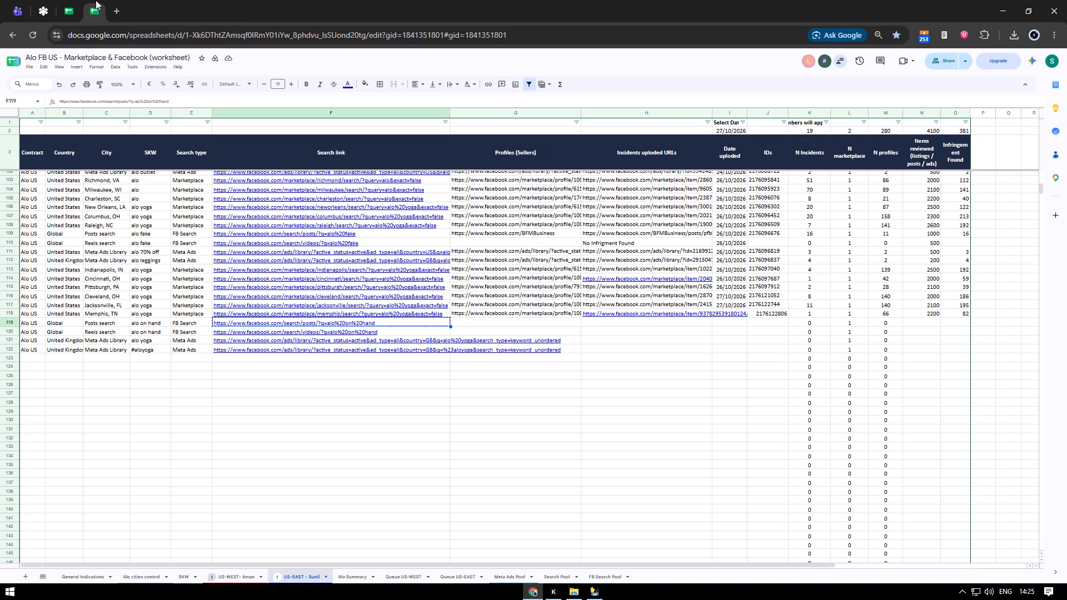
key("ctrl+c")
key("ctrl+c")
Open the Facebook Tool runner for Alo Yoga and set what to scrape to Profiles / Pages (Facebook).
key("ctrl+d")
key("shift+Tab")
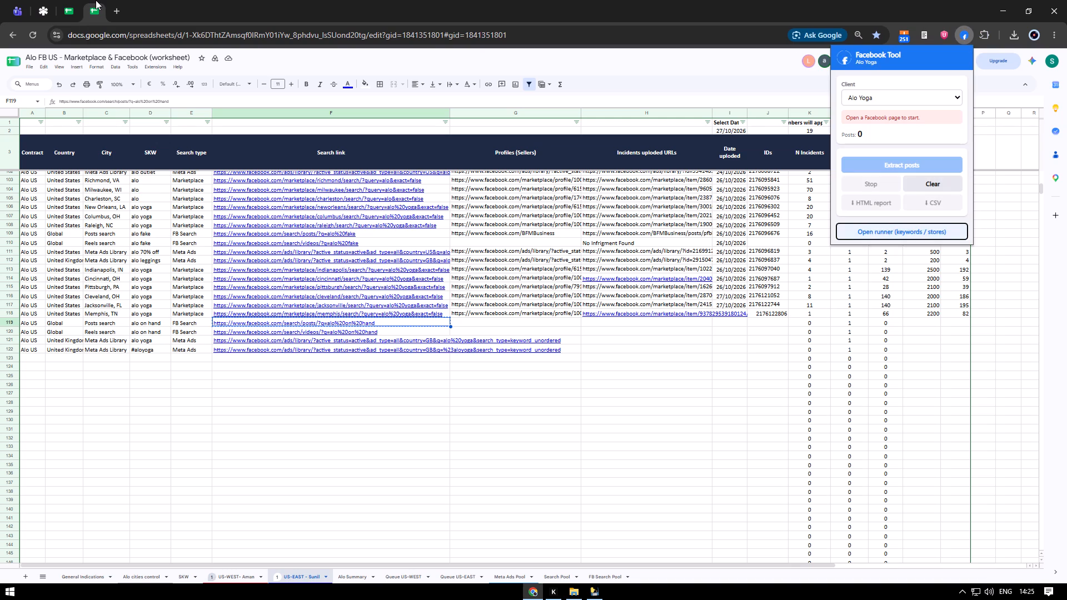
key("Return")
key("Tab")
key("Tab")
key("Down")
key("Down")
key("Down")
key("Down")
key("Down")
key("Down")
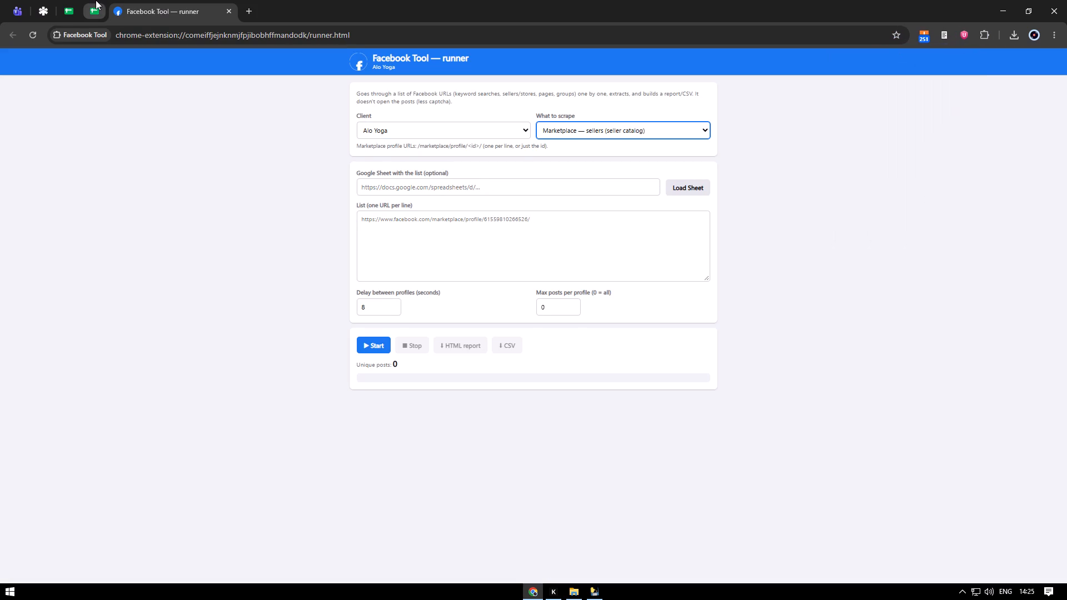
Replace the runner's URL list with the copied "alo on hand" posts search link.
key("Tab")
key("Tab")
key("Tab")
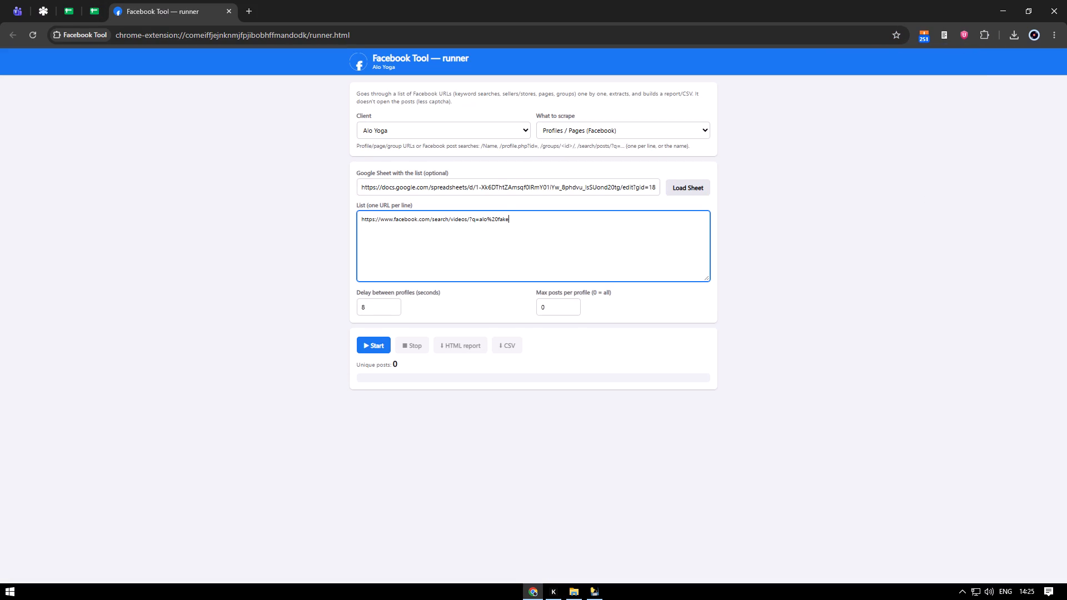
key("ctrl+a")
key("ctrl+v")
Set the maximum posts per profile to 500 and start the scrape.
key("Tab")
key("Tab")
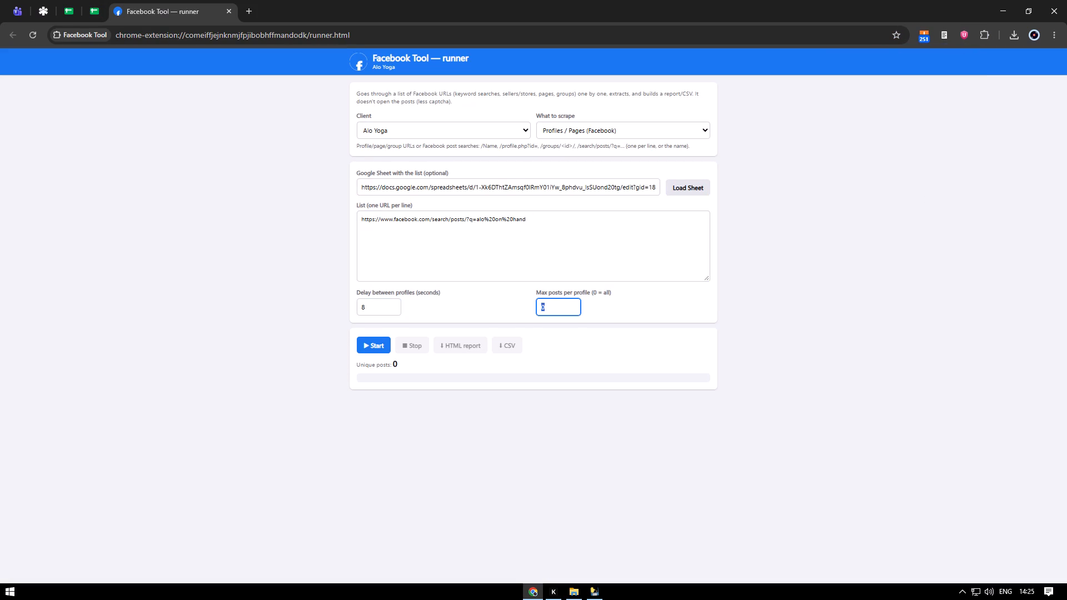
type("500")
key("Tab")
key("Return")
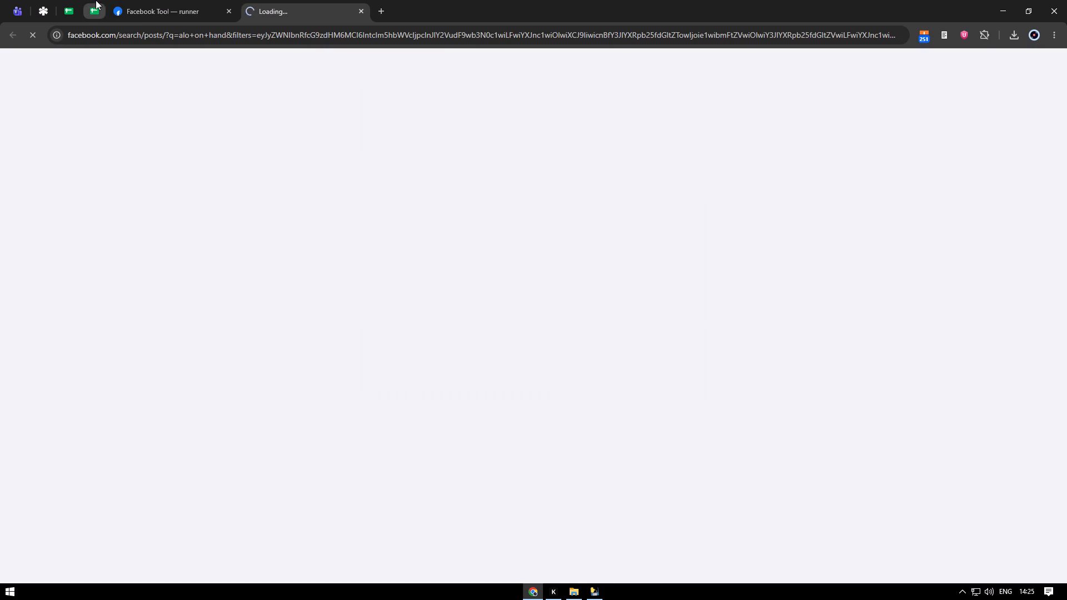
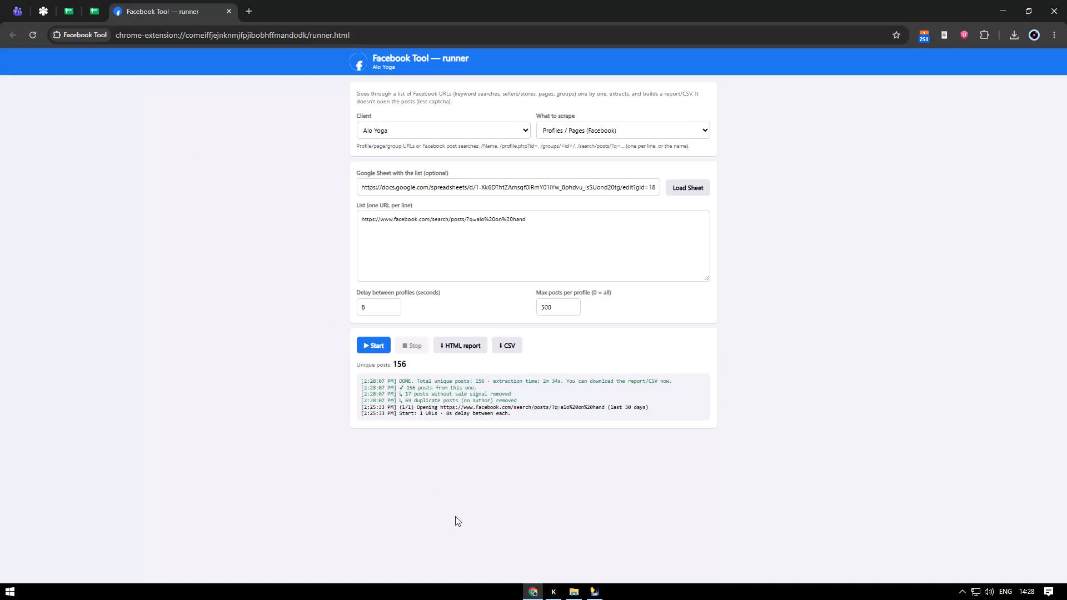
Download the CSV of the scraped "alo on hand" posts from the runner.
left_click(512, 349)
Switch to File Explorer and launch the FB-OCR application from the 2-OCR folder to process the Alo Yoga CSV.
left_click(579, 591)
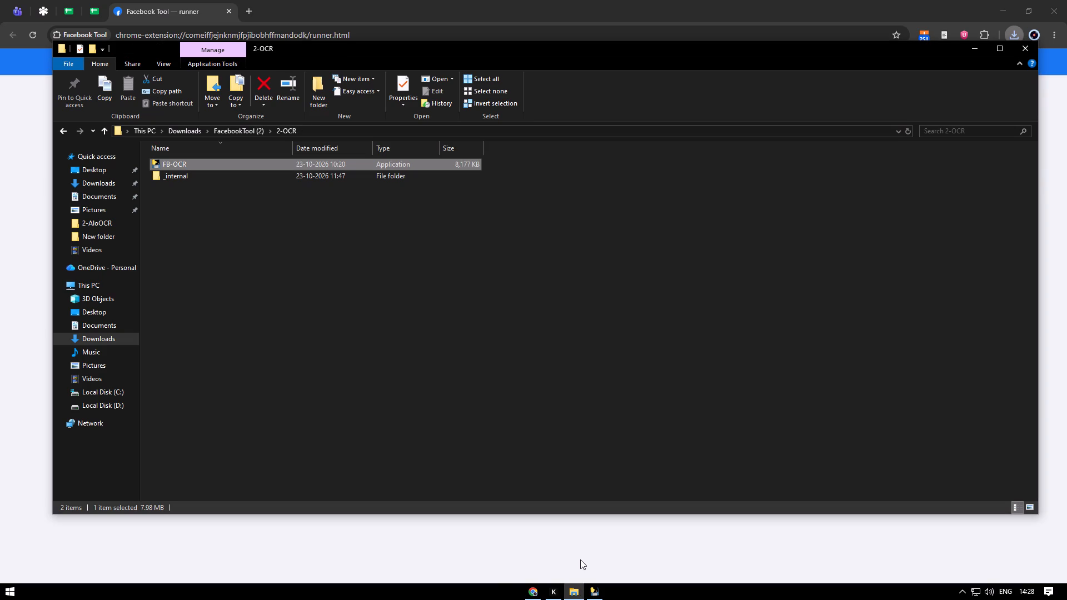
key("Return")
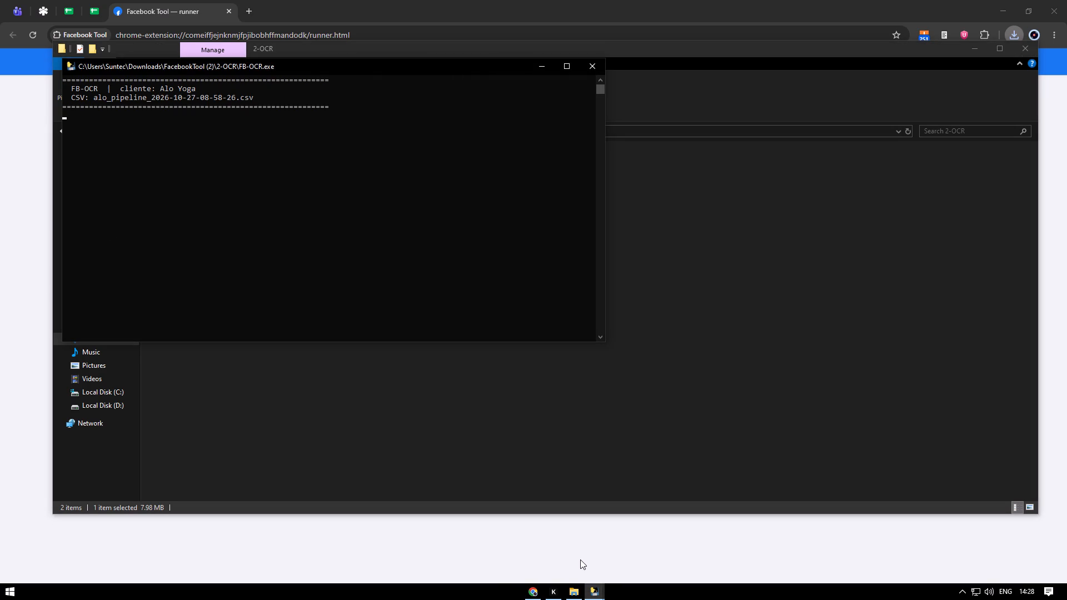
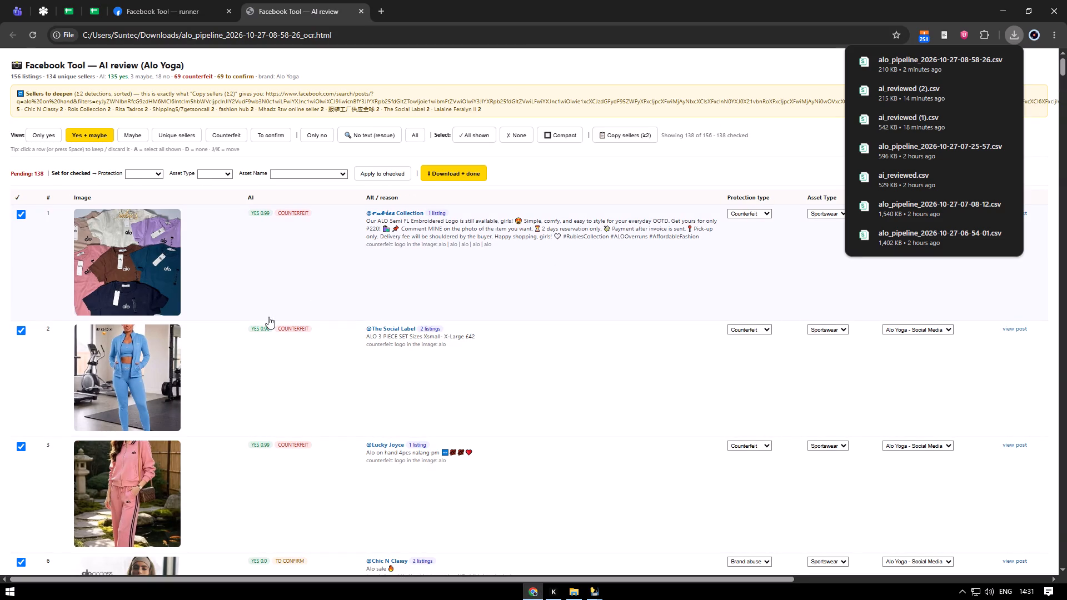
Show the Counterfeit listings in the Alo Yoga AI review and download the reviewed CSV.
left_click(223, 138)
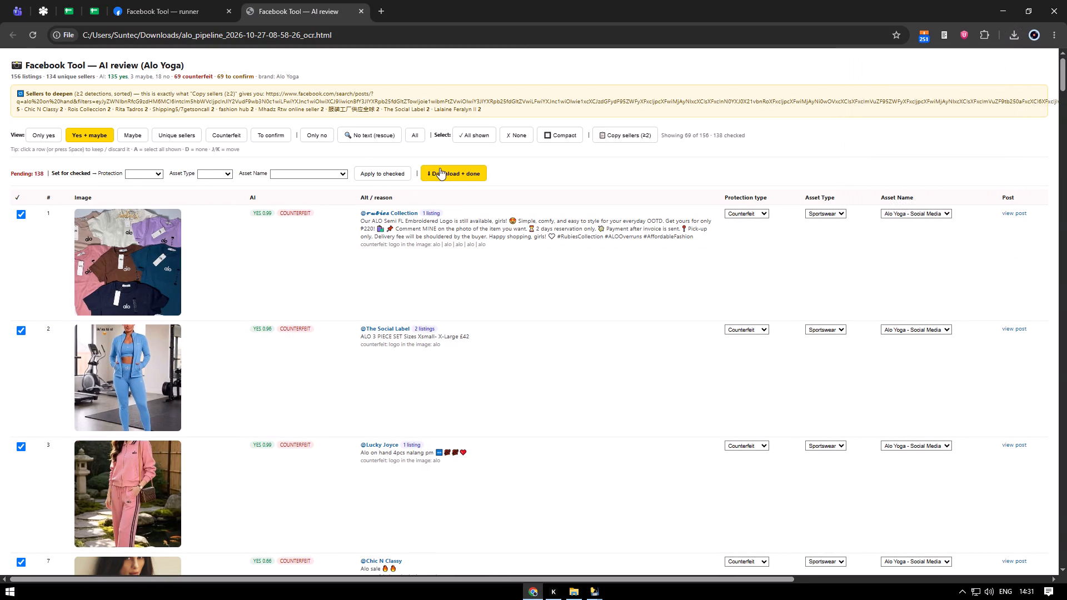
left_click(440, 168)
Upload ai_reviewed (3).csv and import it into the empty sheet of the Yudhraa Facebook OCR spreadsheet, with the separator detected automatically.
left_click(63, 0)
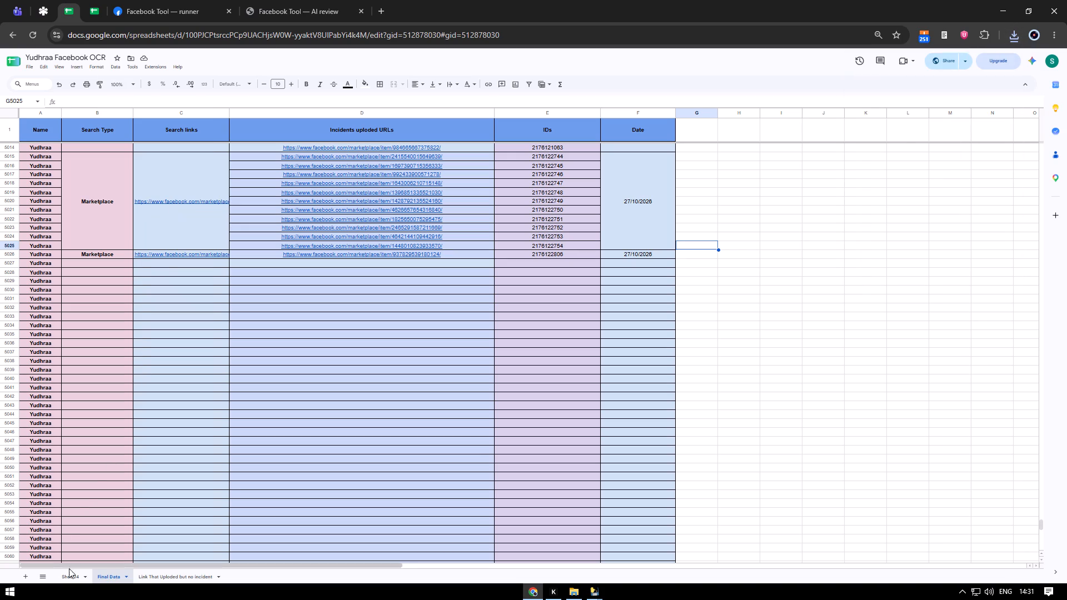
left_click(71, 573)
left_click(30, 68)
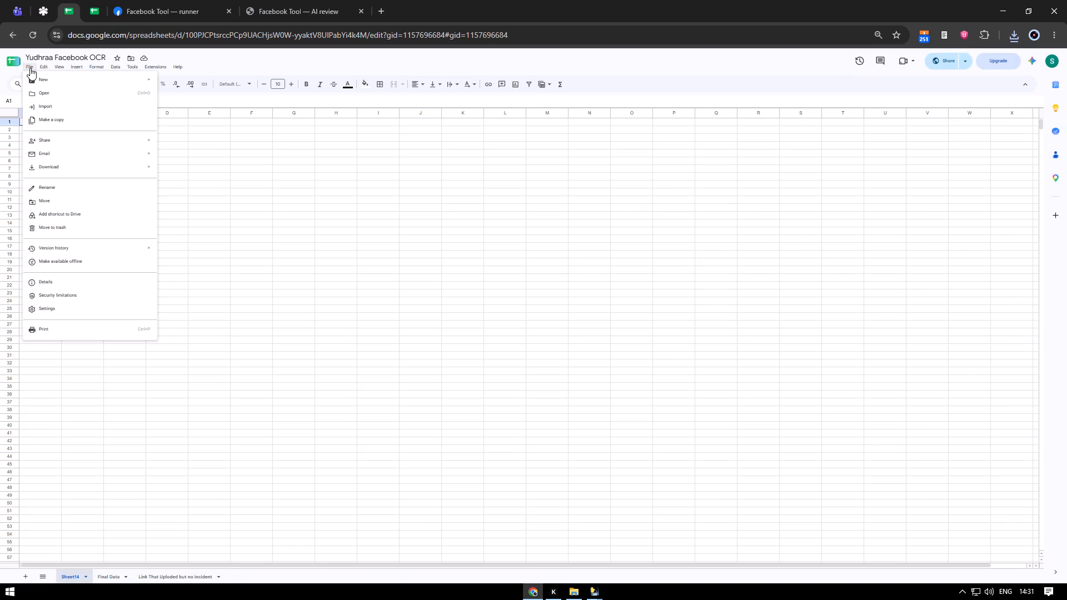
left_click(56, 106)
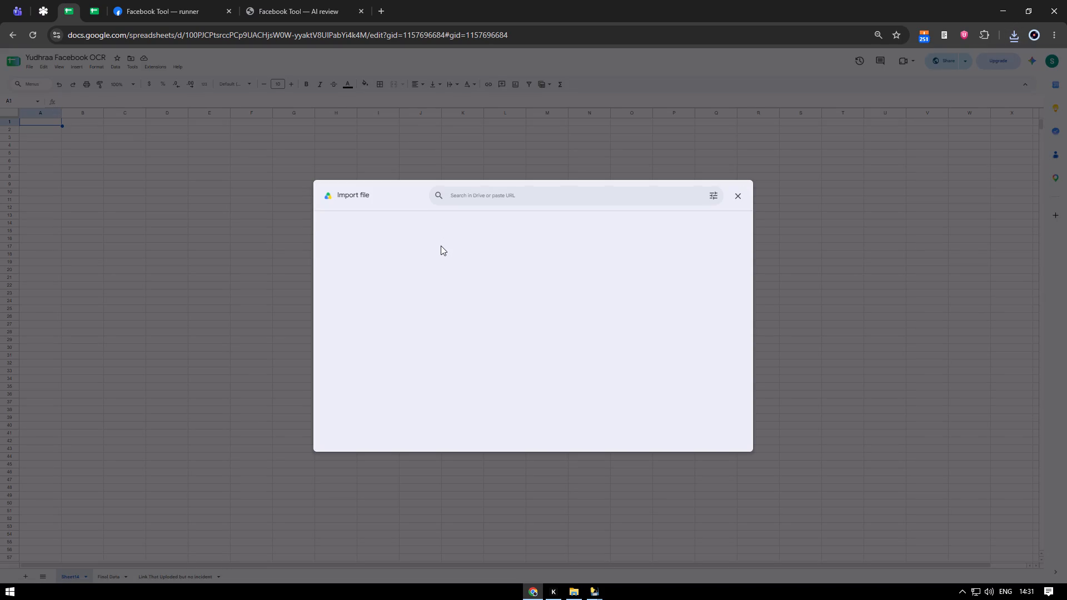
left_click(446, 218)
left_click(535, 353)
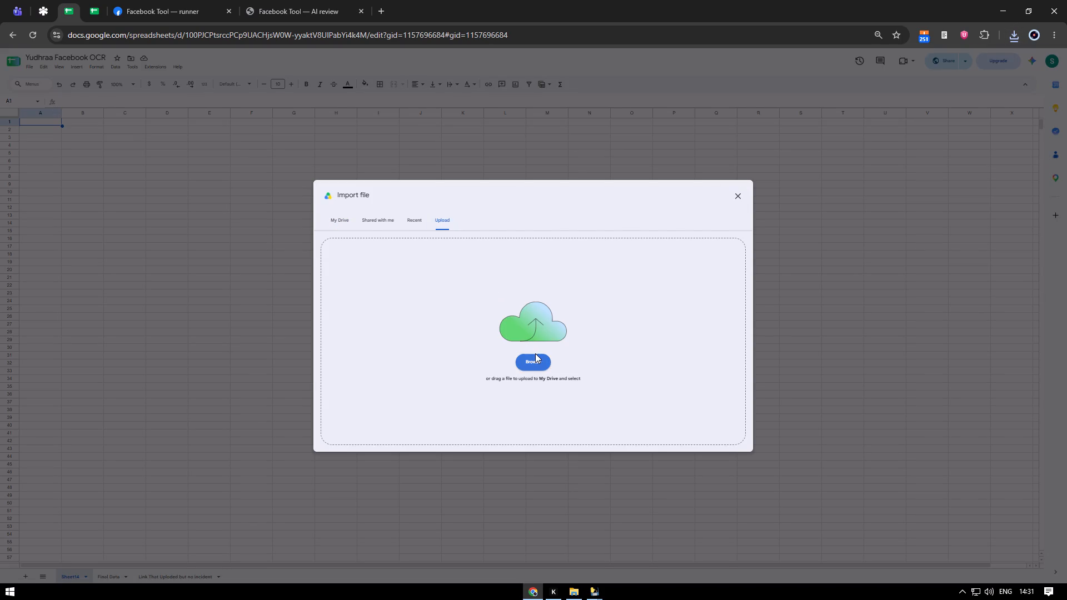
double_click(526, 366)
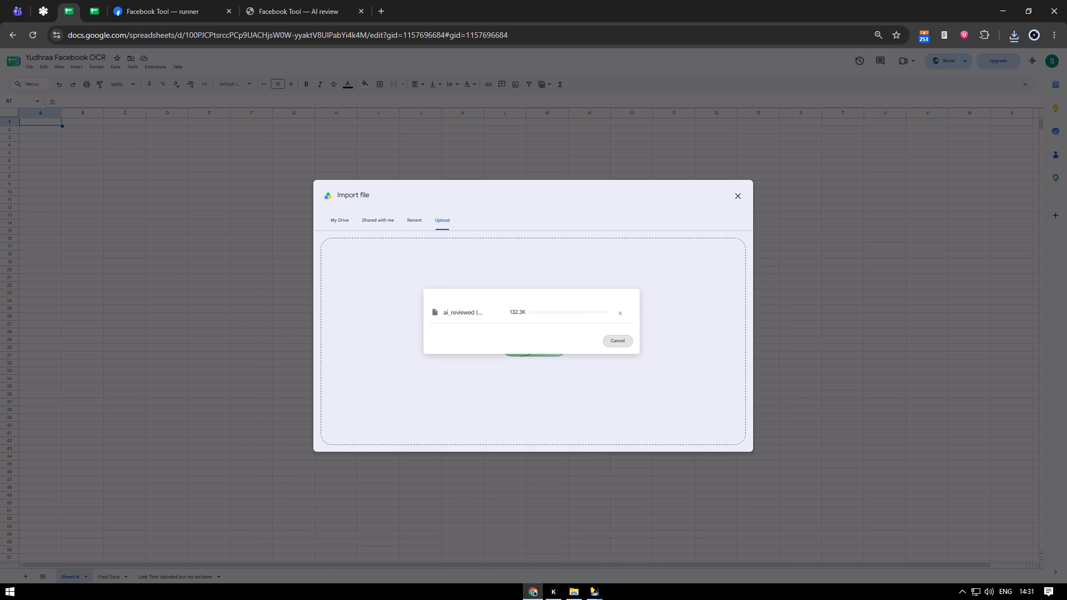
left_click(488, 322)
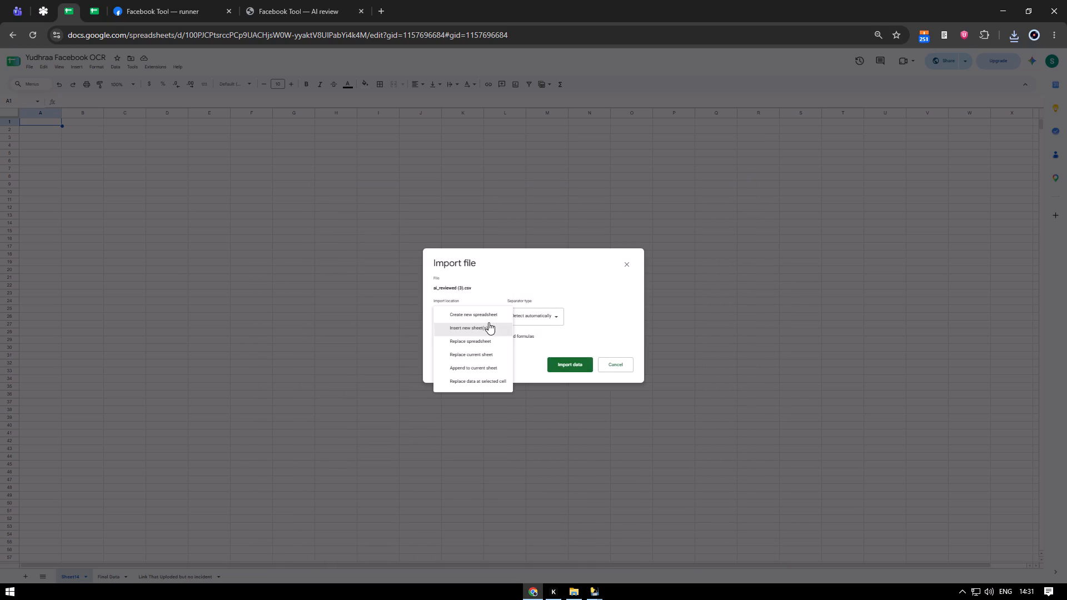
left_click(497, 374)
left_click(560, 367)
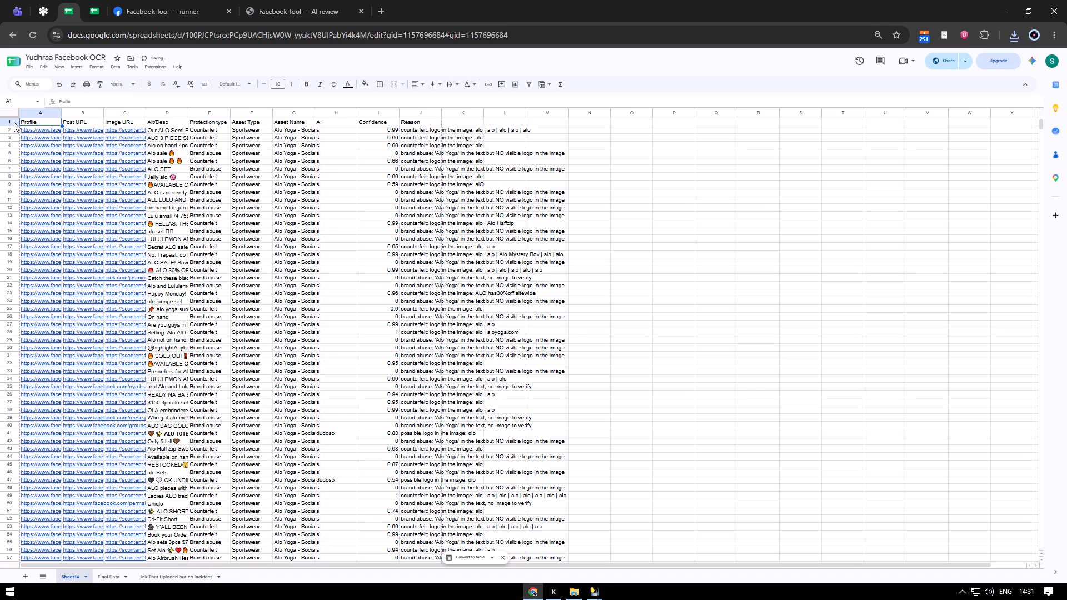
Add a filter to the imported header row and limit the Protection type column to Counterfeit by excluding Brand abuse.
key("ctrl+shift+Right")
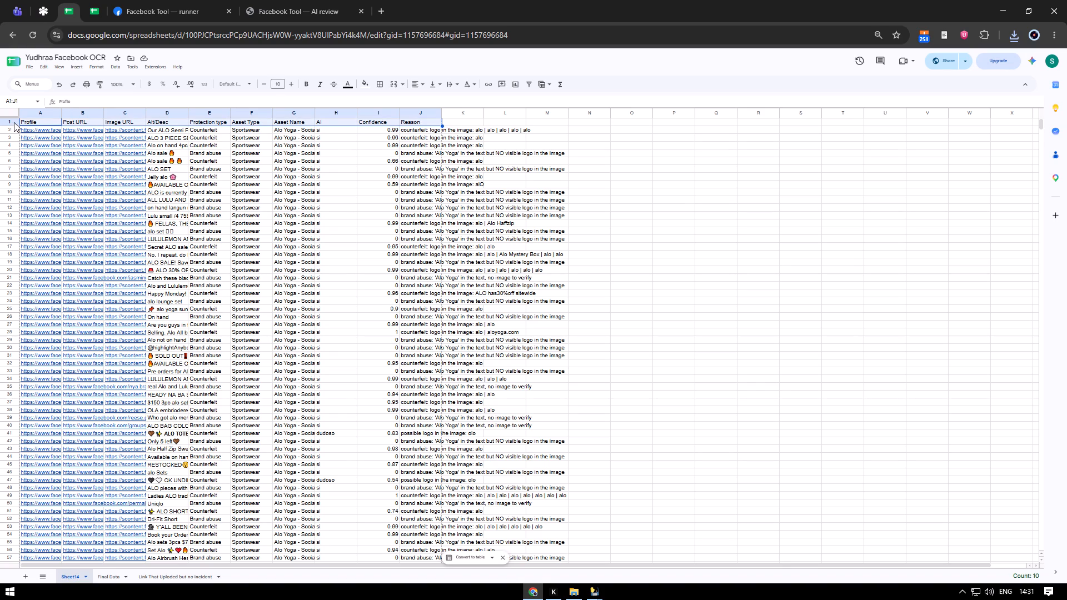
left_click(535, 86)
left_click(225, 122)
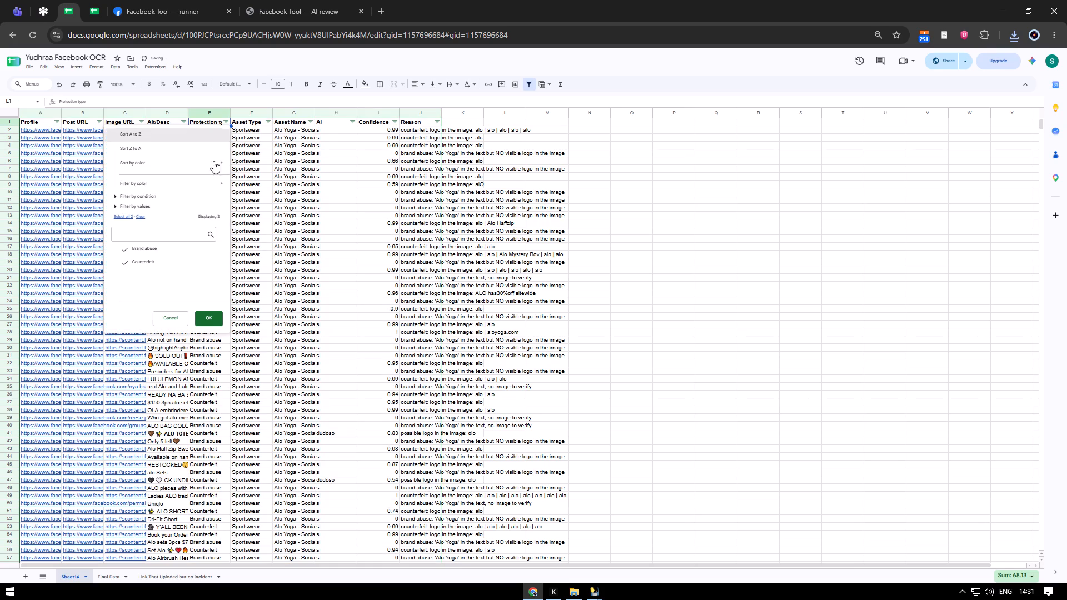
left_click(188, 241)
left_click(188, 248)
left_click(203, 316)
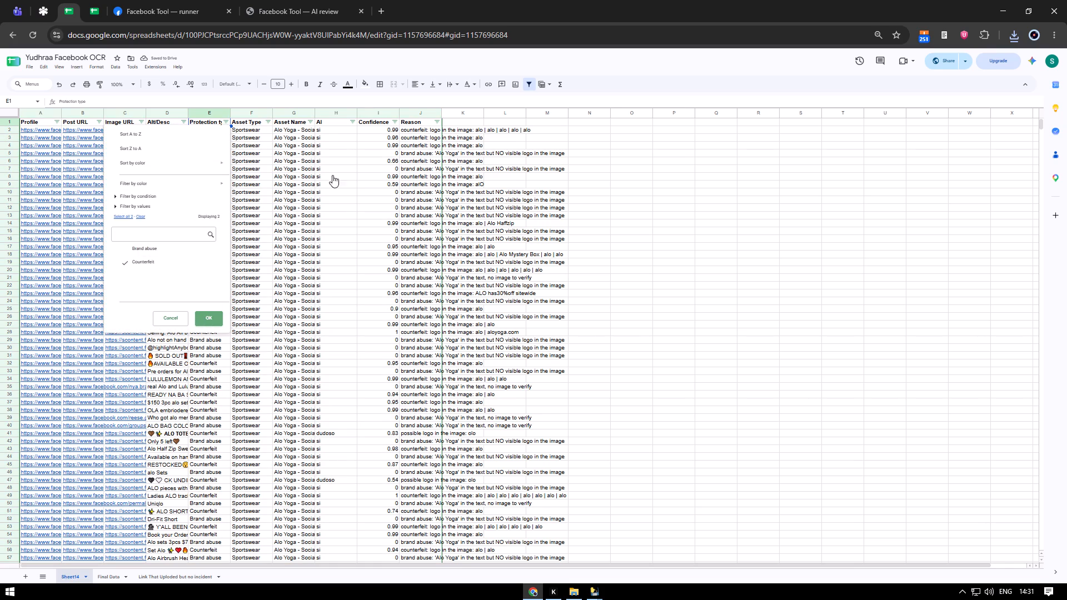
Open the filter options of the Reason column.
left_click(441, 121)
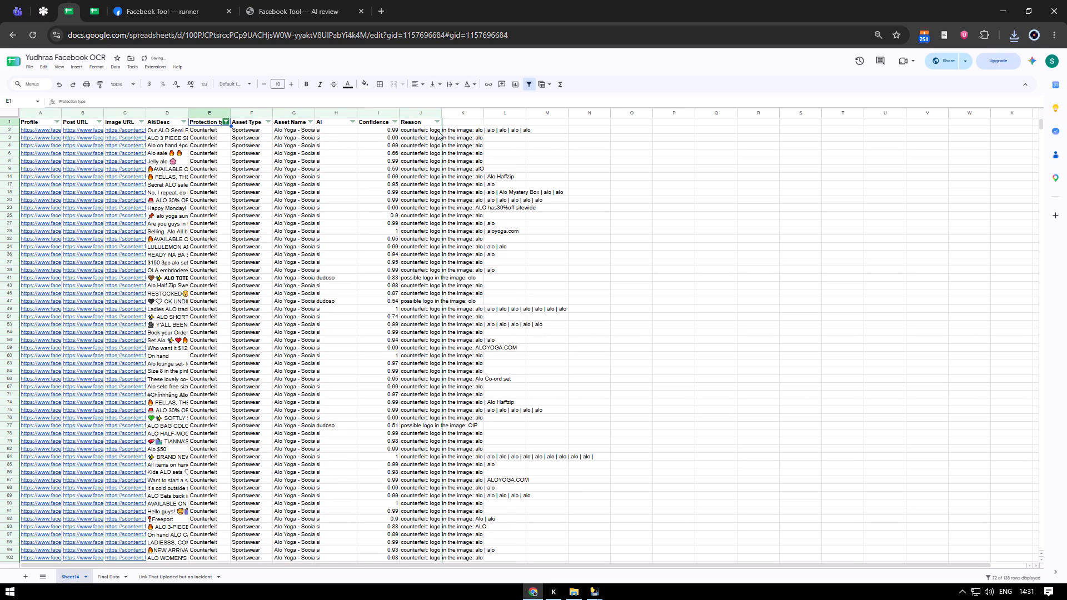
Filter the Reason column to exclude the two "possible logo in the image" values, olo and OIP, and return to the Profile header cell.
left_click(432, 120)
left_click(437, 121)
scroll(403, 272, "down", 6)
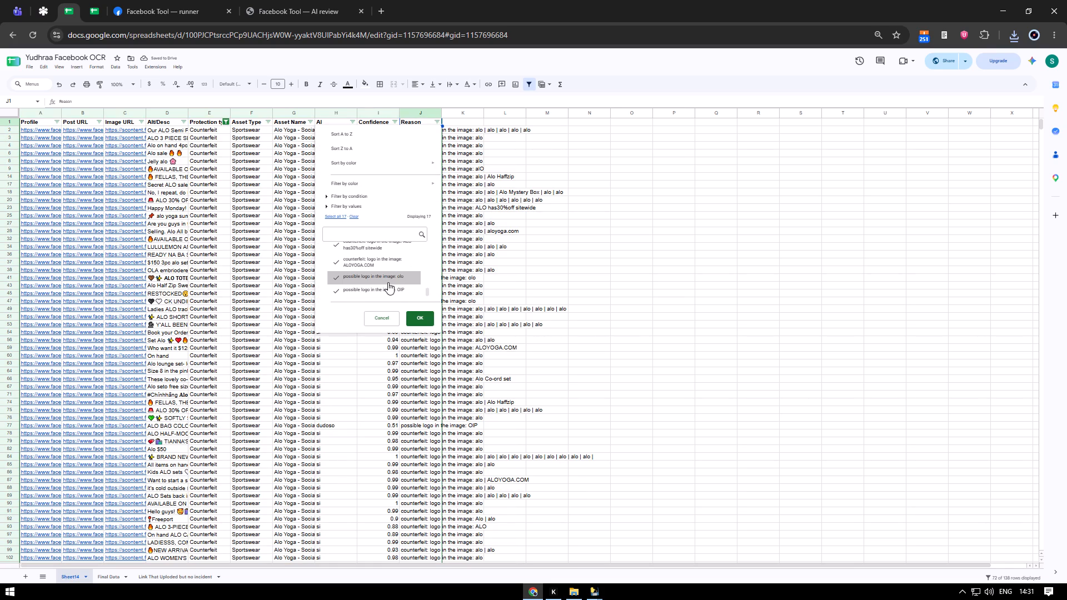
scroll(388, 282, "down", 5)
left_click(388, 287)
left_click(388, 272)
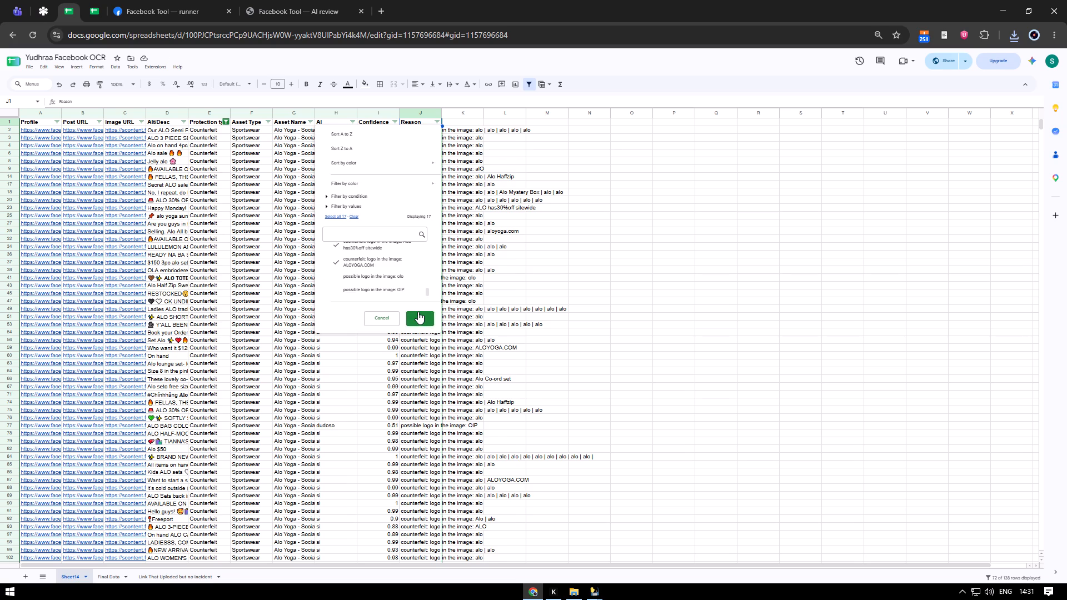
left_click(418, 312)
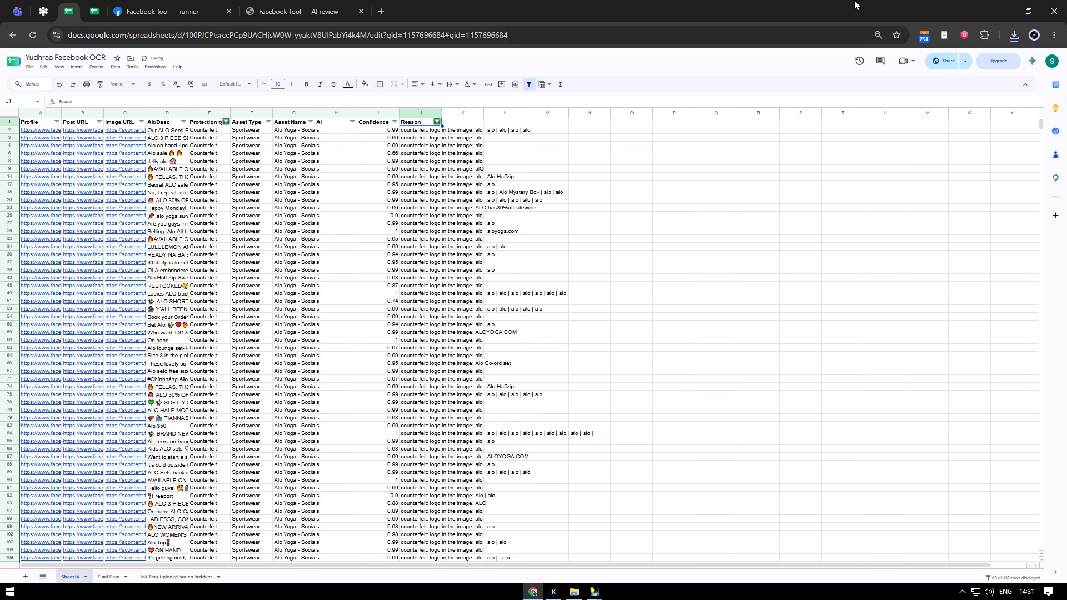
key("ctrl+Left")
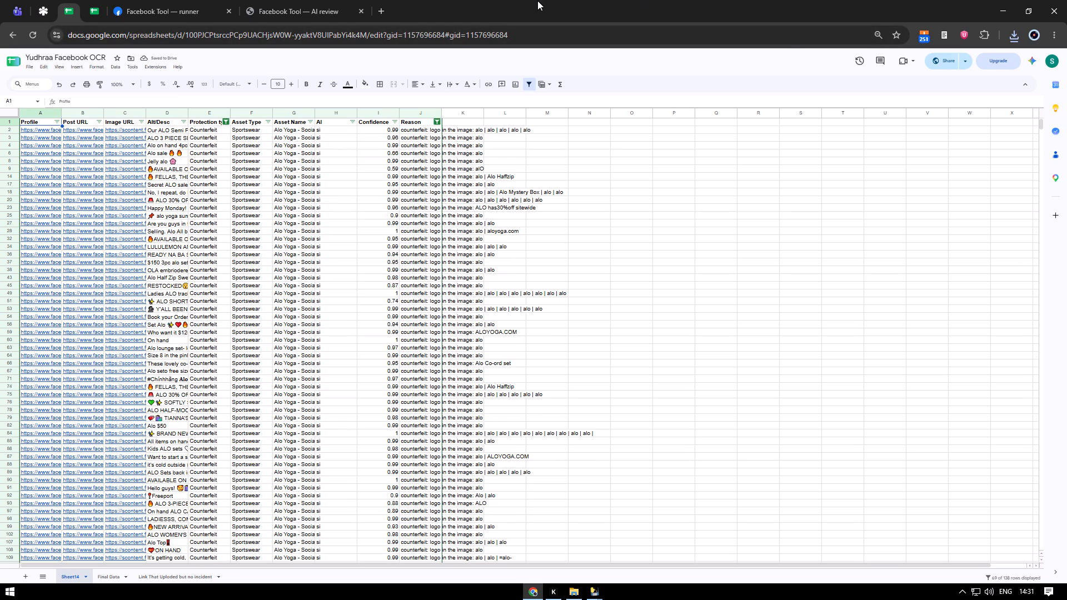
Remove the duplicate profile links from the Profile column, rows 2 to 138.
key("Down")
key("ctrl+shift+Down")
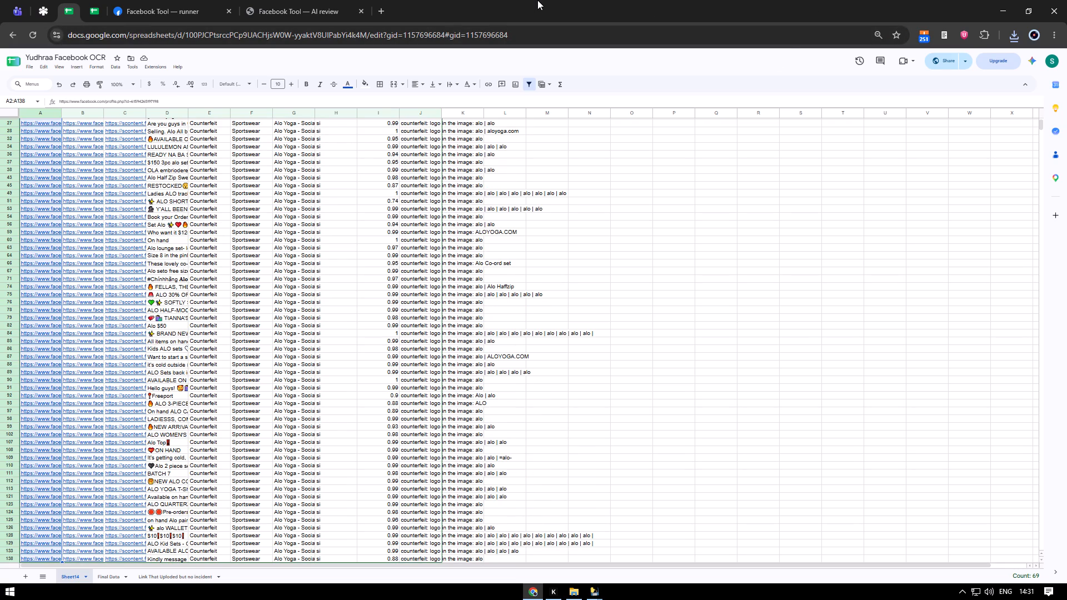
key("alt+o")
key("Up")
key("Up")
key("Right")
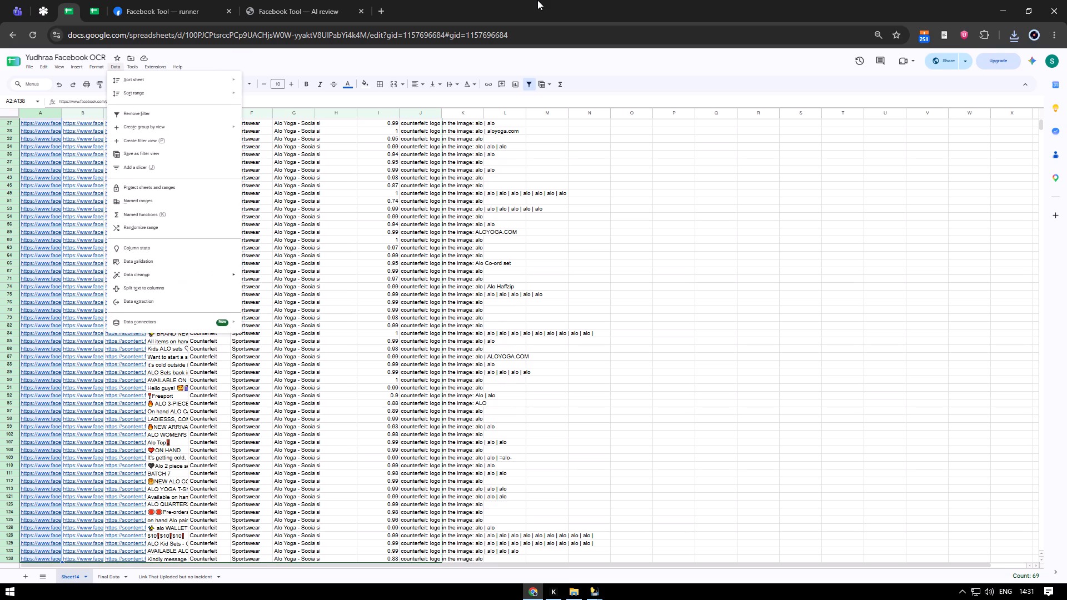
key("Up")
key("Up")
key("Up")
key("Up")
key("Right")
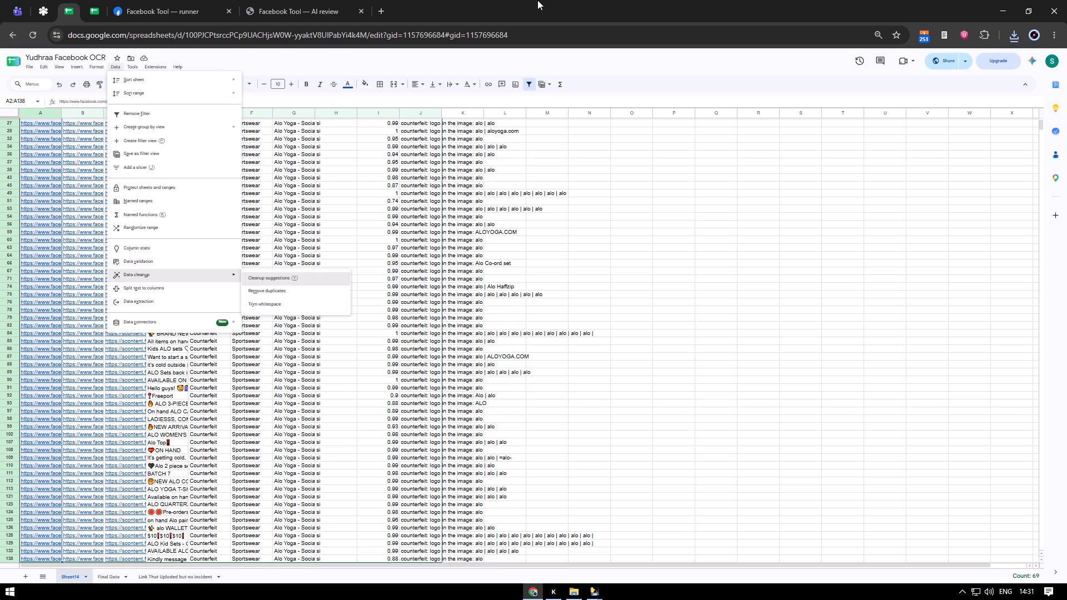
key("Down")
key("Return")
key("shift+Tab")
key("Return")
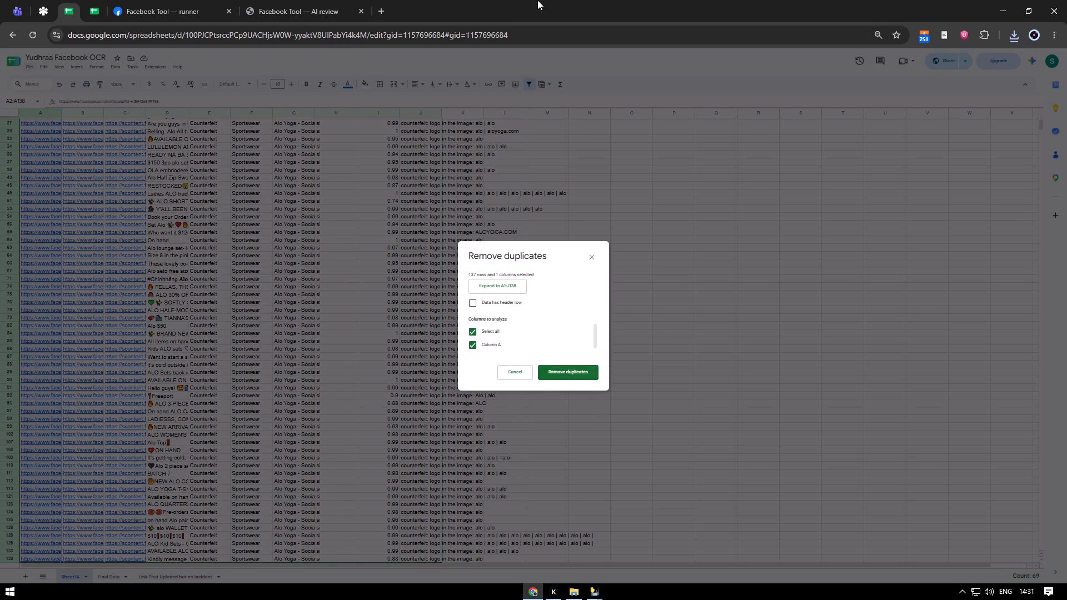
key("shift+Tab")
key("Return")
key("shift+Tab")
key("Return")
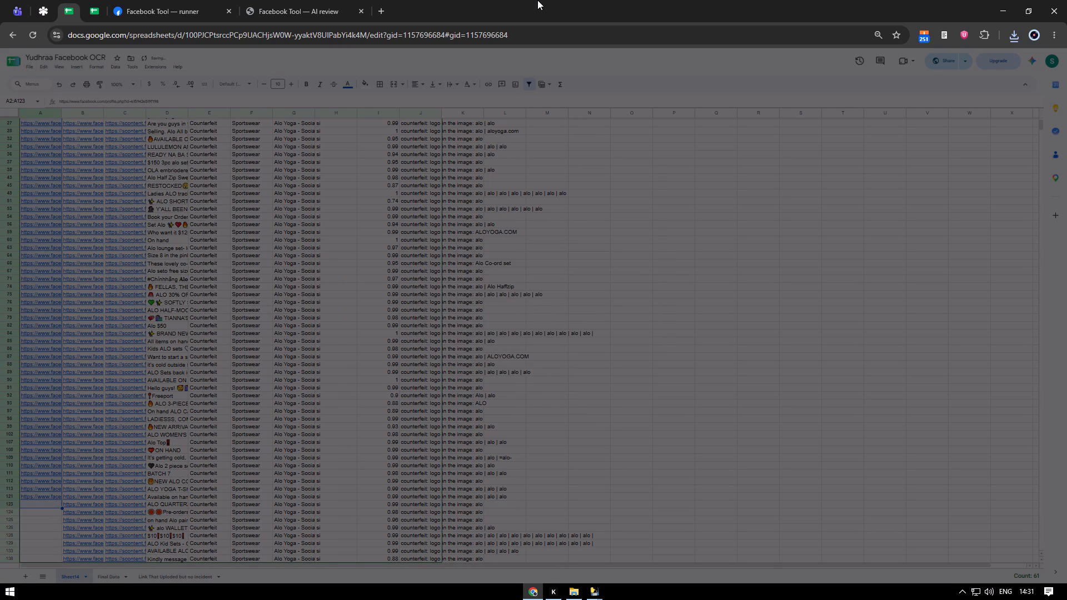
Copy the deduplicated profile links into the Profiles (Sellers) cell of the "alo on hand" Posts search row in the Alo FB US worksheet.
key("shift+Up")
key("ctrl+c")
key("ctrl+shift+Tab")
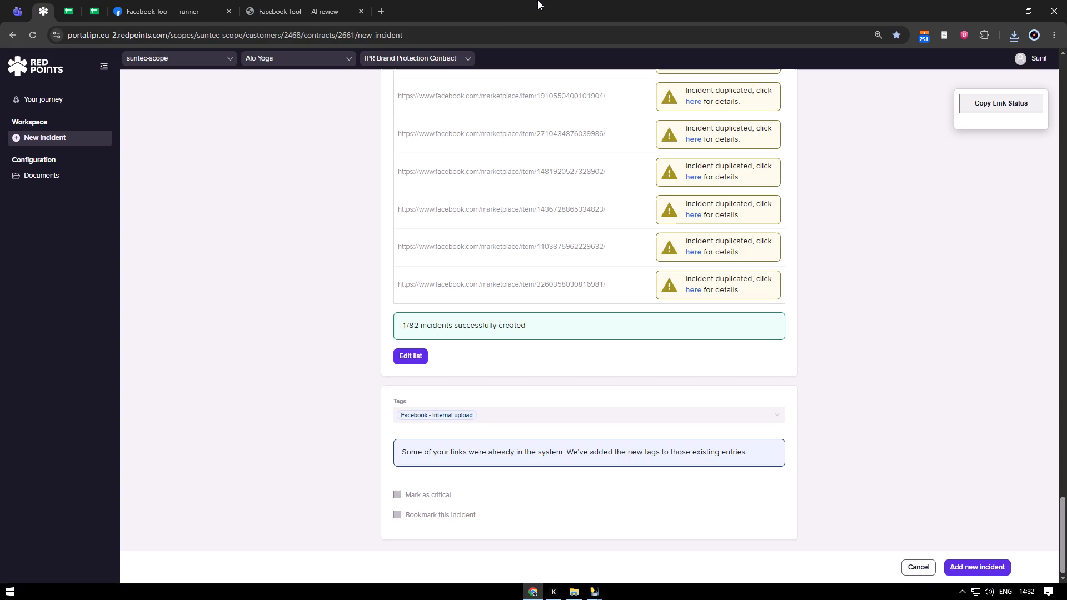
key("ctrl+Tab")
key("ctrl+Tab")
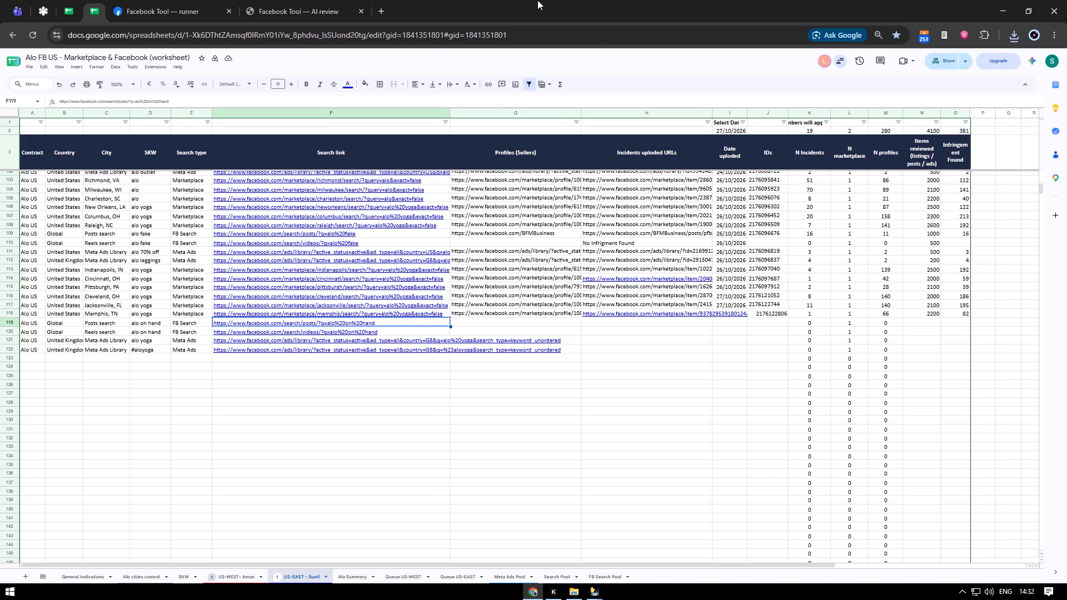
key("Right")
key("Return")
key("ctrl+shift+v")
key("Return")
Copy the 27/10/2026 upload date into the Date uploded cells of the Memphis row and the "alo on hand" Posts search row.
key("Up")
key("Right")
key("Right")
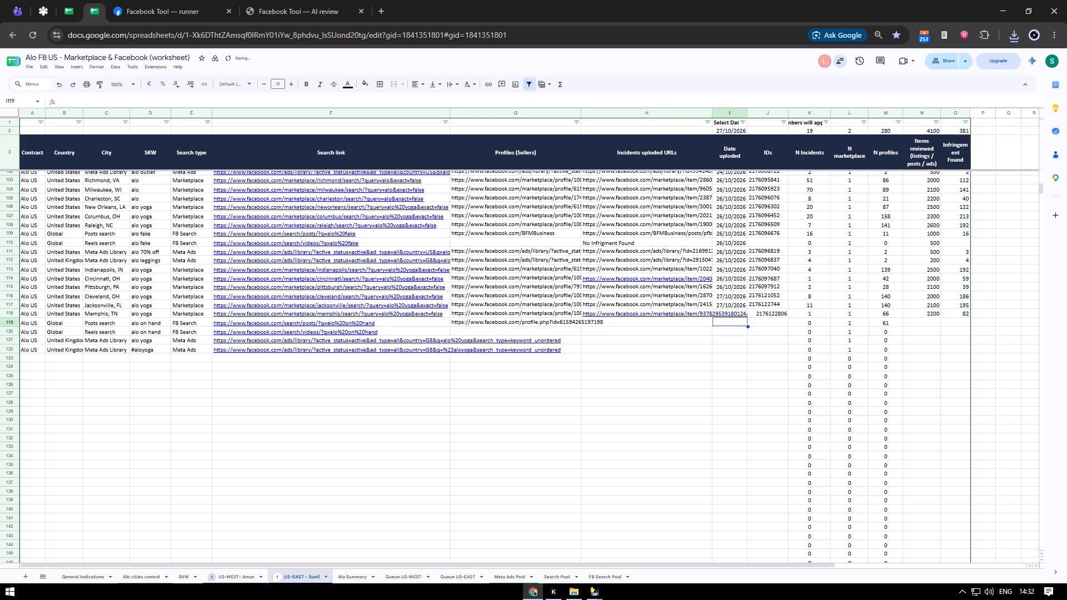
key("Up")
key("Up")
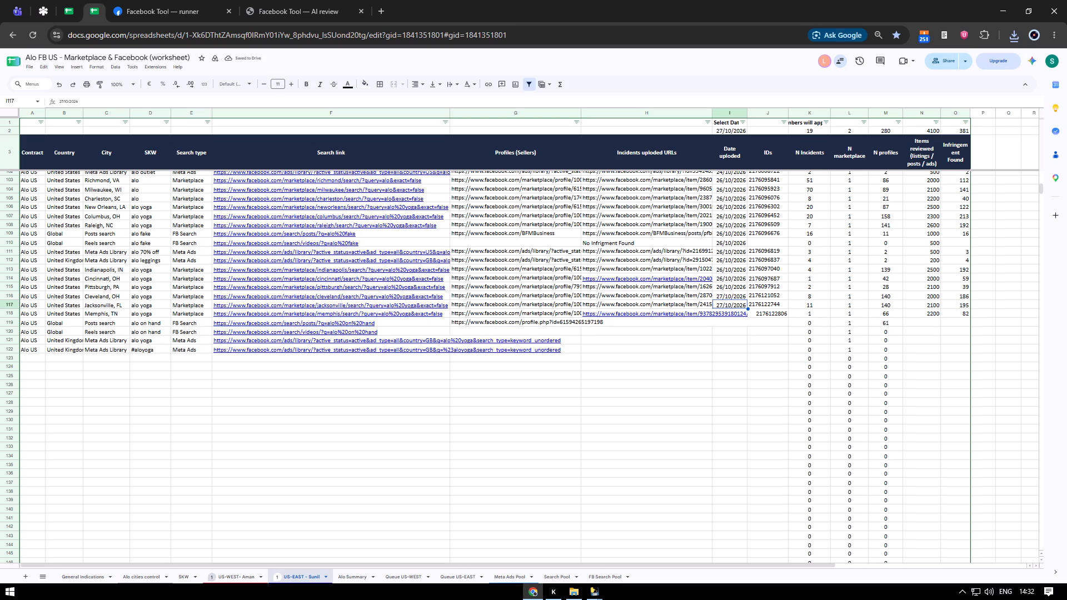
key("ctrl+c")
key("Down")
key("ctrl+v")
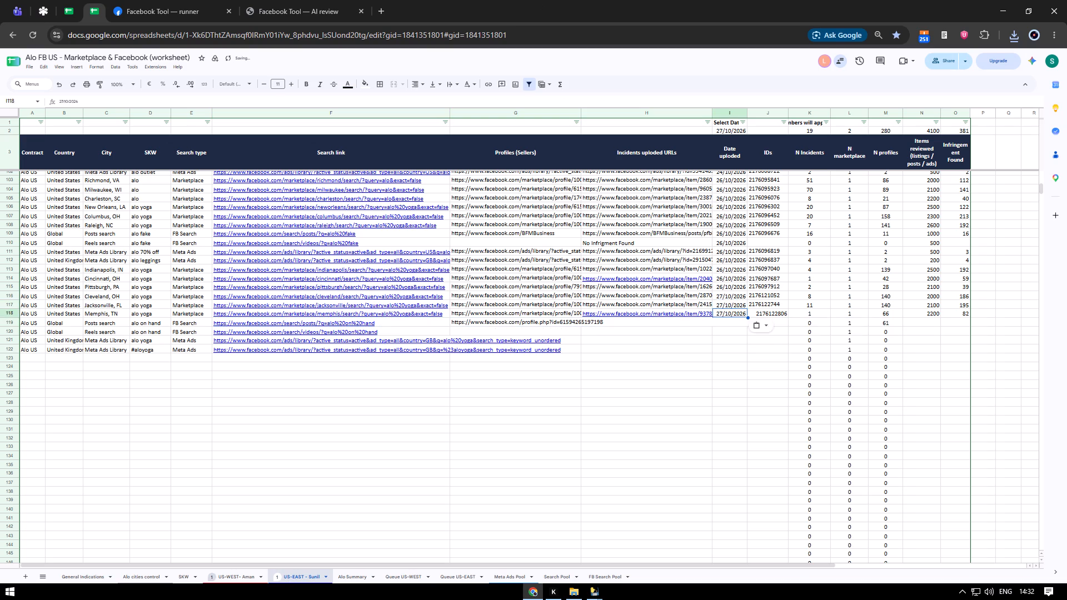
key("Down")
key("ctrl+v")
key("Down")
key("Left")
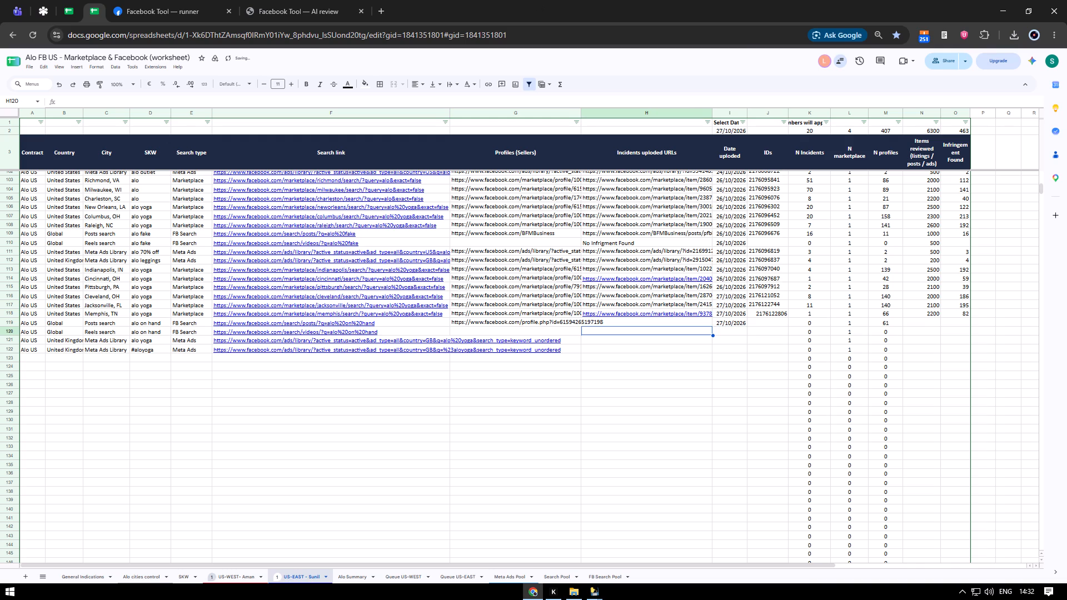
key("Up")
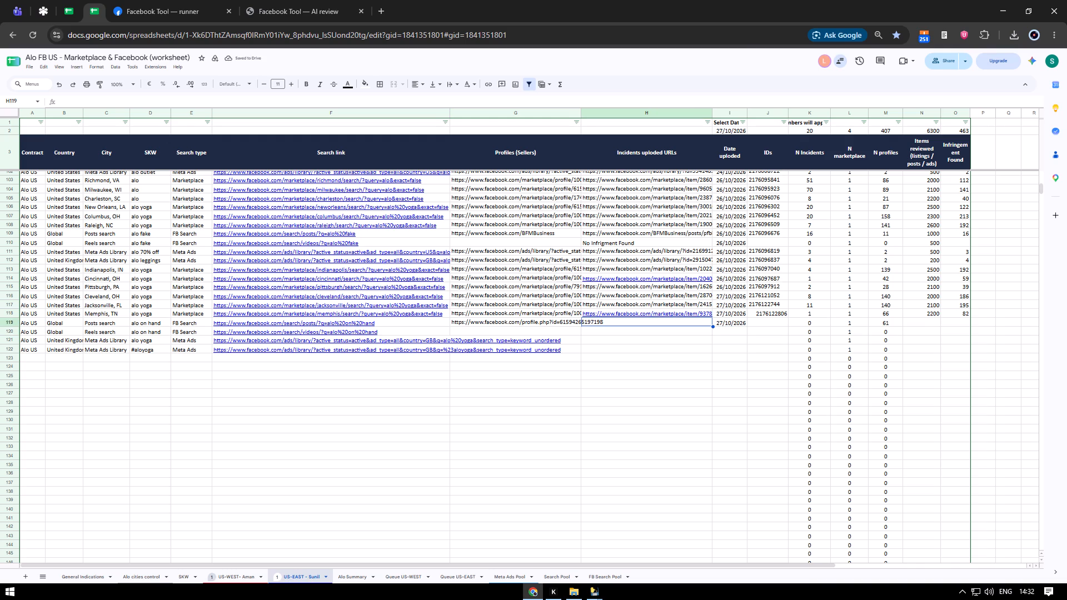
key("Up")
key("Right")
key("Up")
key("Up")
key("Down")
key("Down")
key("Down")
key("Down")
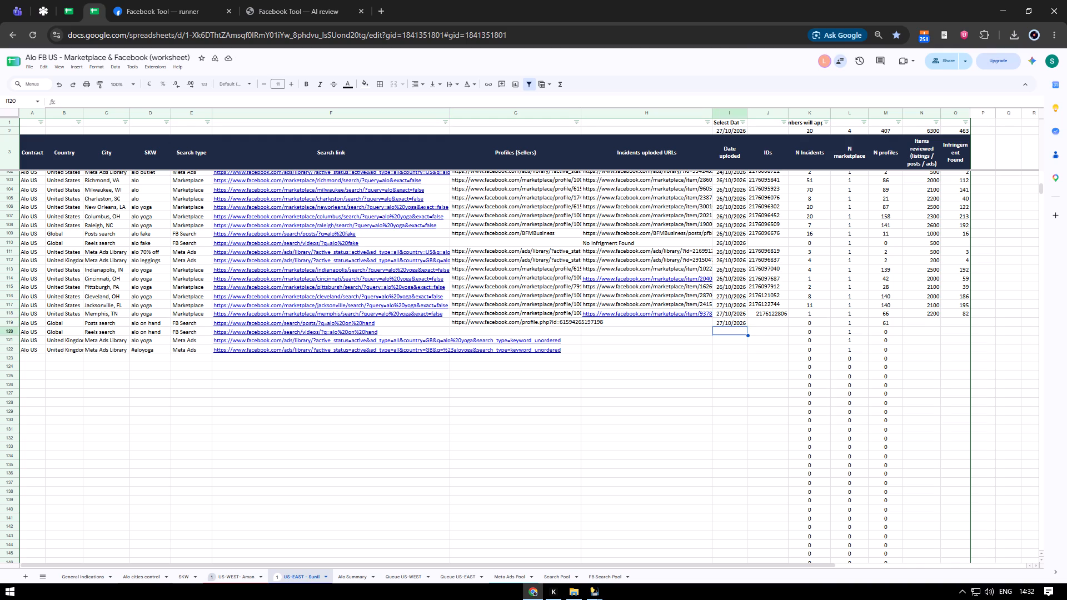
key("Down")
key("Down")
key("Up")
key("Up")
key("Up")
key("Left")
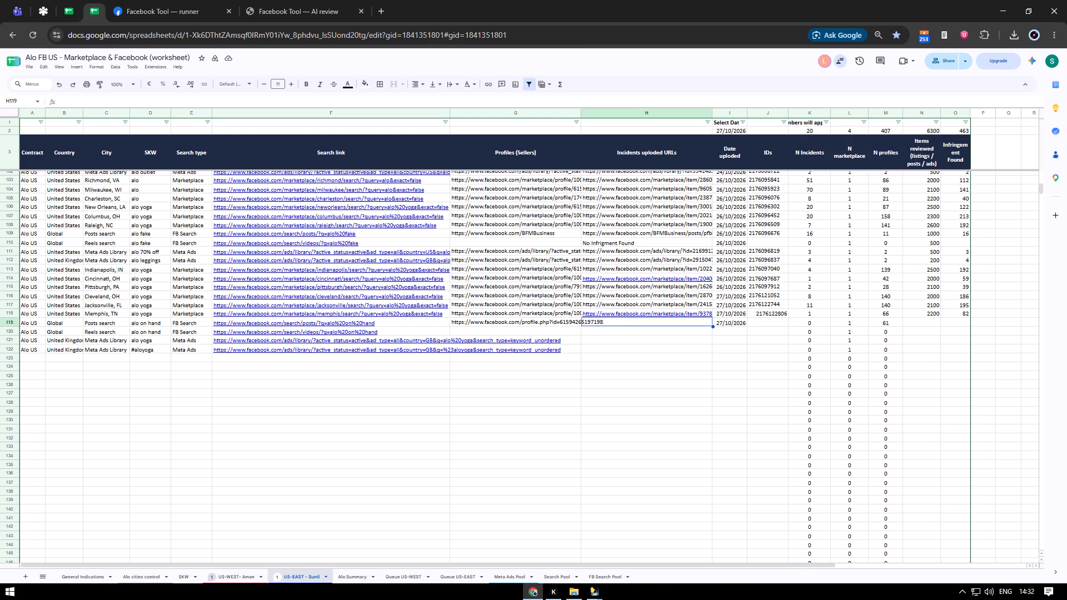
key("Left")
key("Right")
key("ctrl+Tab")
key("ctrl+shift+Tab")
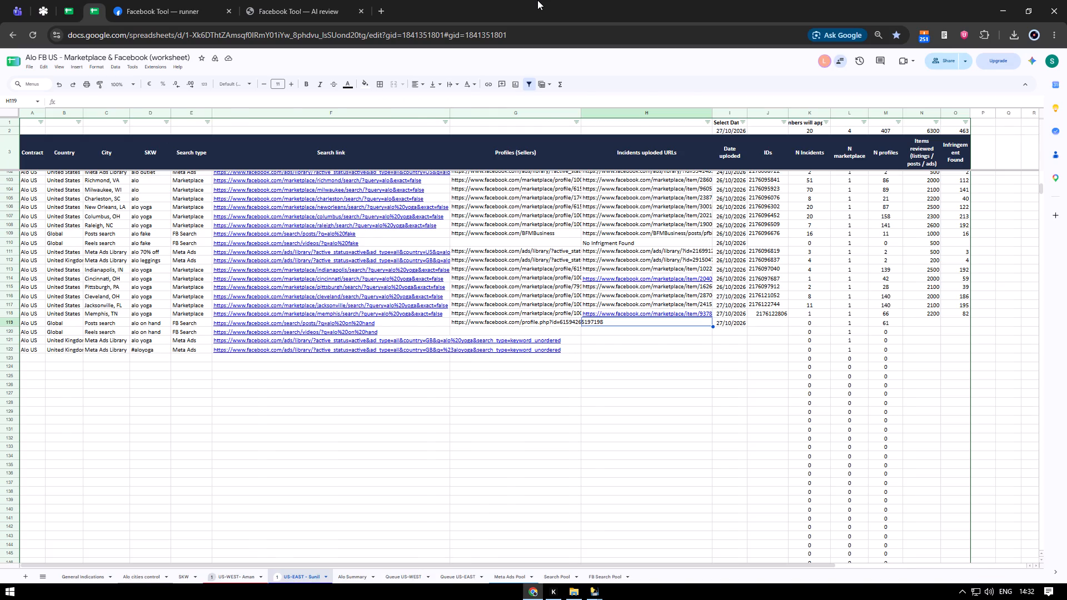
Copy all filtered Post URL links, rows 2 to 138, from the Yudhraa Facebook OCR sheet.
key("ctrl+shift+Tab")
key("Up")
key("Right")
key("Down")
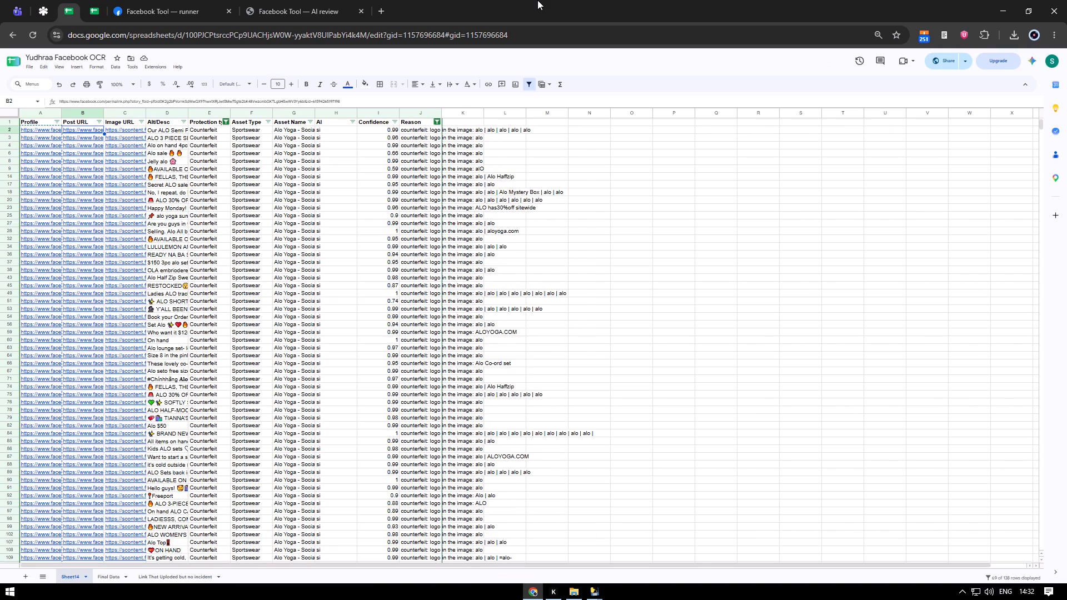
key("ctrl+shift+Down")
key("ctrl+c")
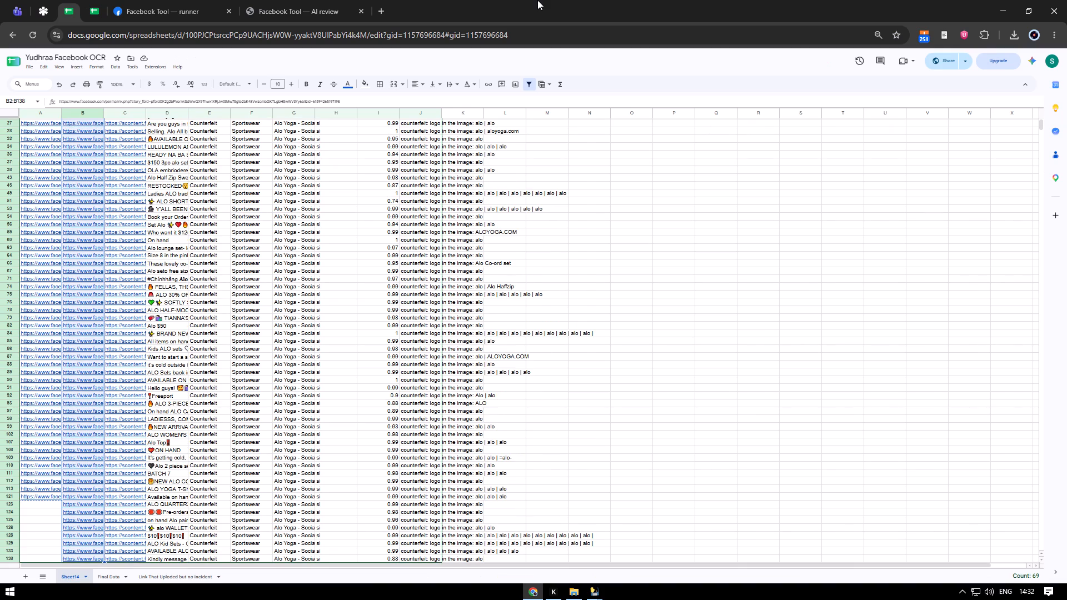
key("ctrl+c")
key("ctrl+c")
Reopen the previous detection links list for editing in the Red Points new incident form.
key("ctrl+shift+Tab")
key("Tab")
key("Tab")
key("Tab")
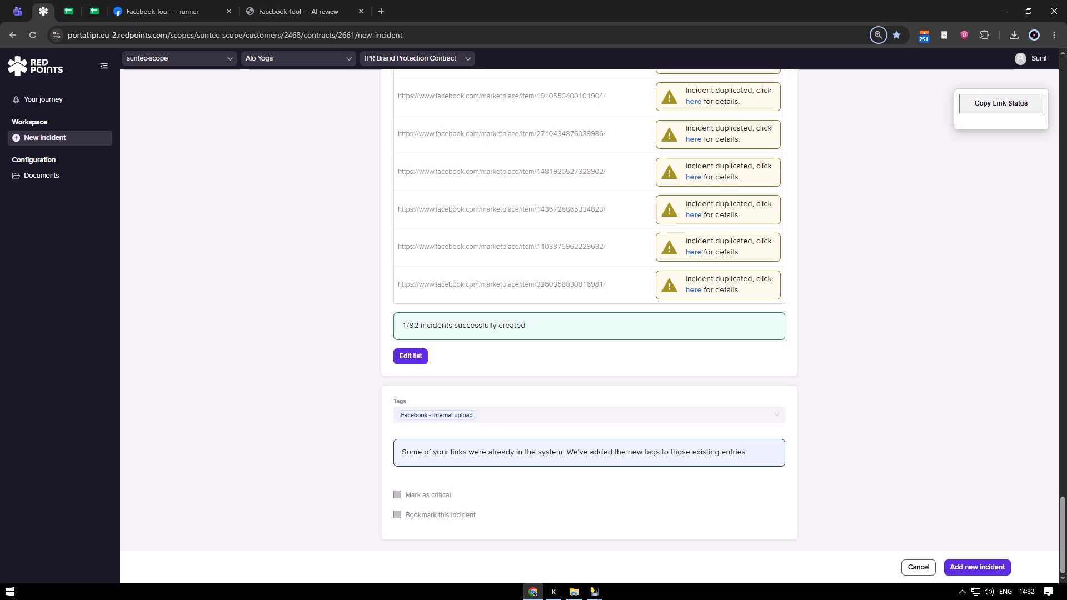
key("Tab")
key("Tab")
key("Tab")
key("Tab")
key("Tab")
key("Tab")
key("Tab")
key("Tab")
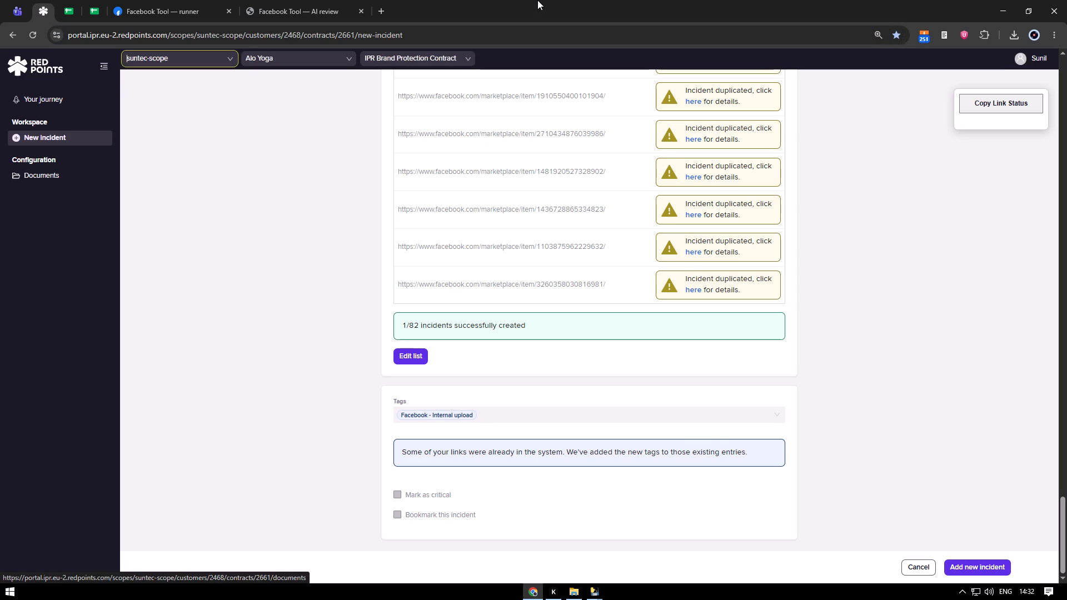
key("Tab")
key("Tab")
key("Tab")
key("Tab")
key("Tab")
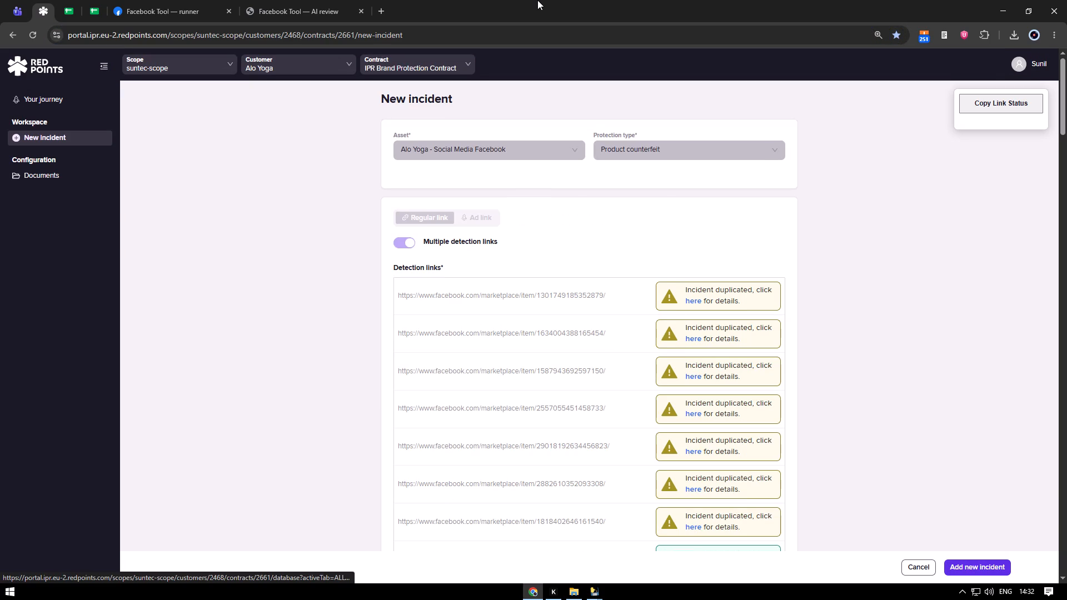
key("Tab")
key("Tab")
key("Tab")
key("Tab")
key("Tab")
key("Tab")
key("Tab")
key("Tab")
key("Tab")
key("Tab")
key("Tab")
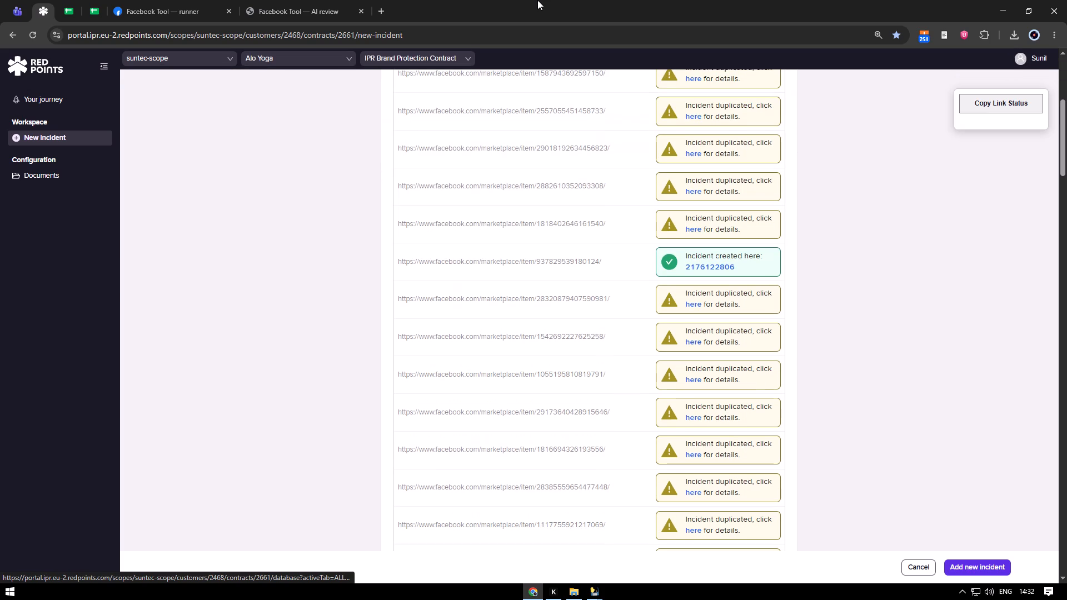
key("Tab")
key("Tab")
key("Tab")
key("Tab")
key("Tab")
key("Tab")
key("Tab")
key("Tab")
key("Tab")
key("Tab")
key("Tab")
key("Tab")
key("Tab")
key("Tab")
key("Tab")
key("Tab")
key("Tab")
key("Tab")
key("Tab")
key("Tab")
key("Tab")
key("Tab")
key("Tab")
key("Tab")
key("Tab")
key("Tab")
key("Tab")
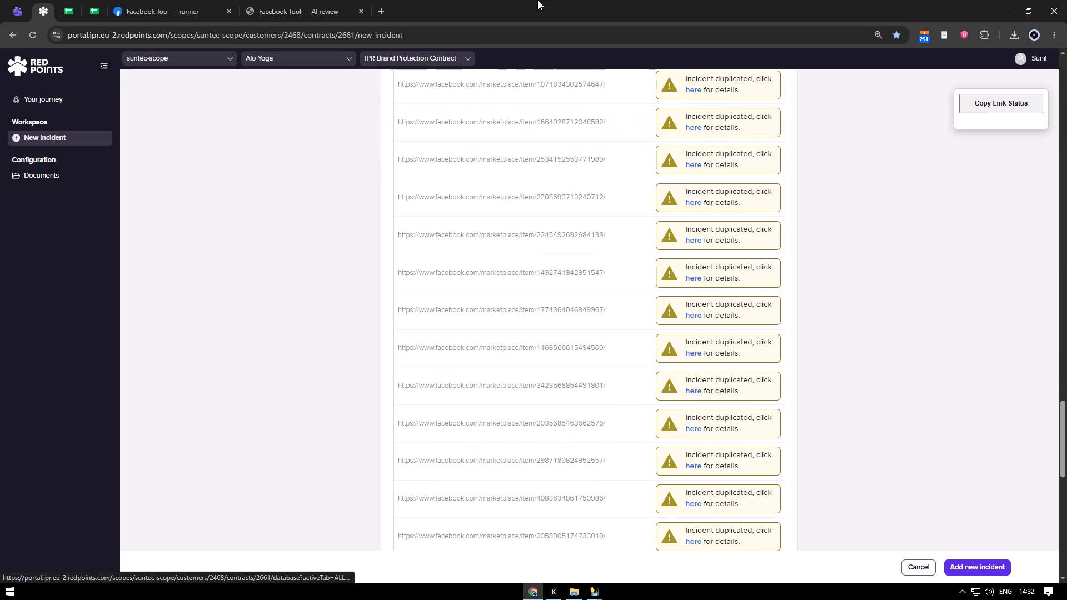
key("Tab")
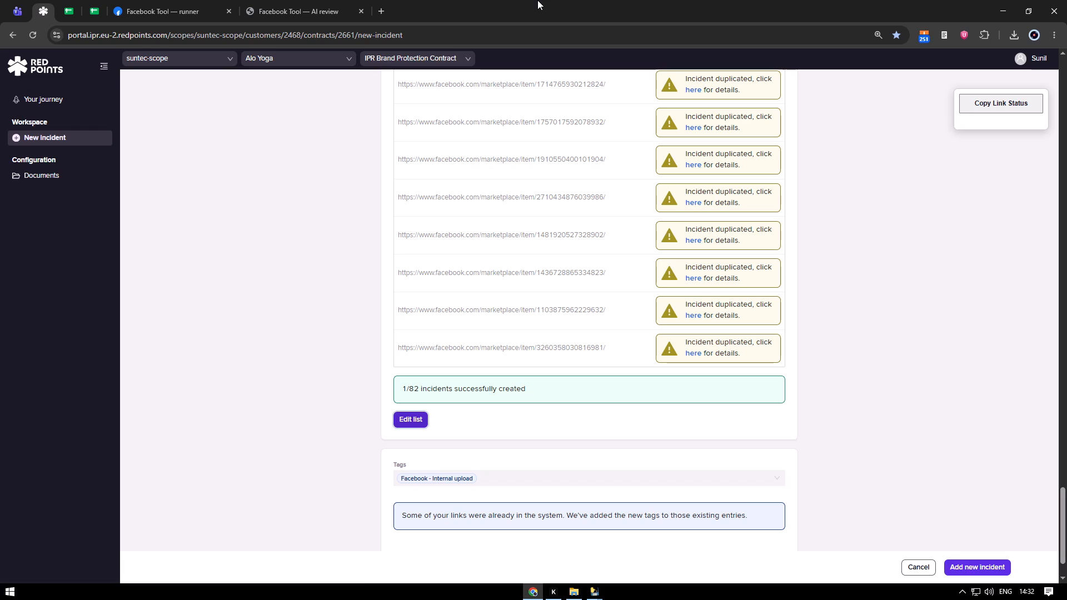
key("Return")
Replace all detection links with the copied Facebook post URLs and save the incidents with the Facebook - Internal upload tag.
key("shift+Tab")
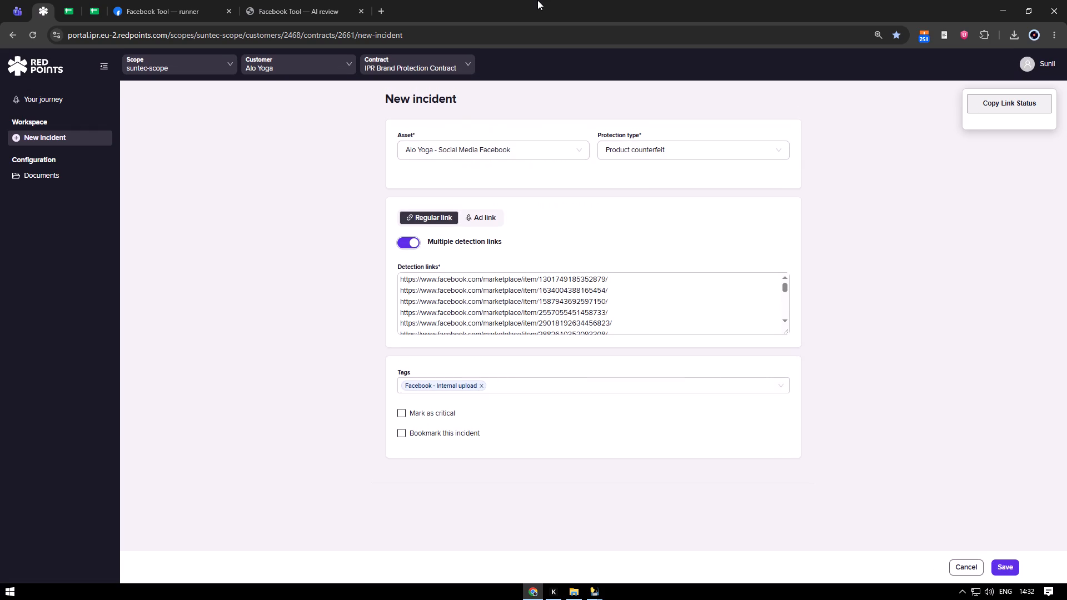
key("Tab")
key("ctrl+a")
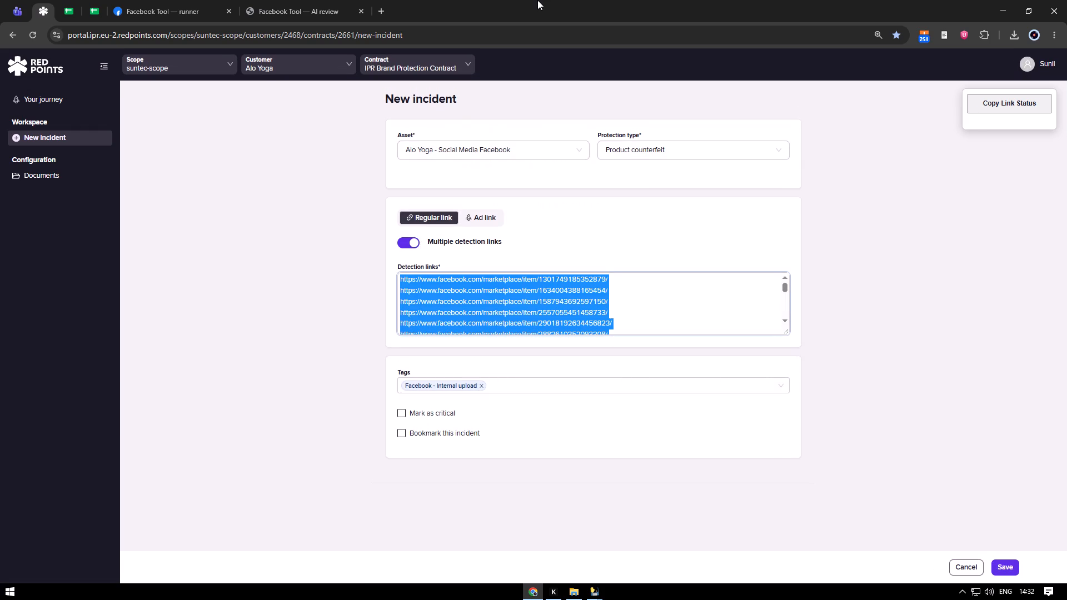
key("ctrl+v")
key("Tab")
key("Tab")
key("Tab")
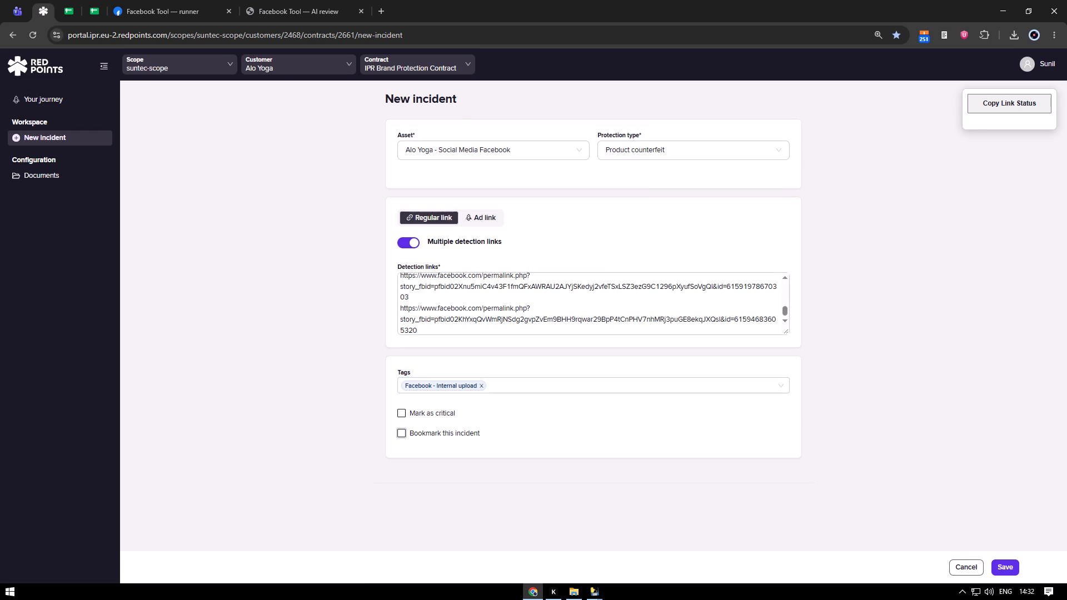
key("Tab")
key("Tab")
key("Return")
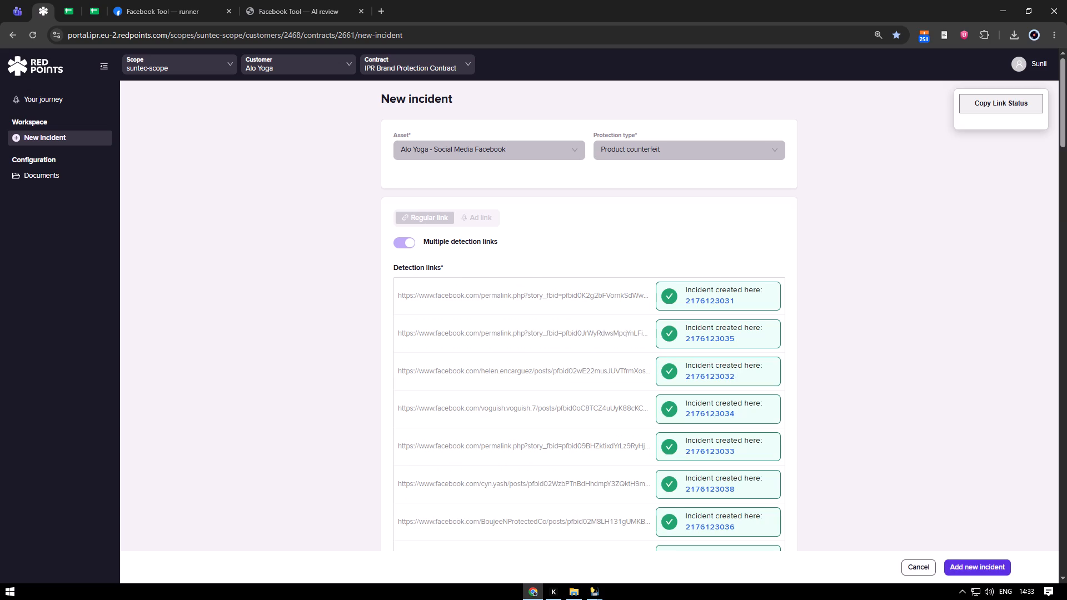
Review the submitted detection links and copy their link status from the incident portal.
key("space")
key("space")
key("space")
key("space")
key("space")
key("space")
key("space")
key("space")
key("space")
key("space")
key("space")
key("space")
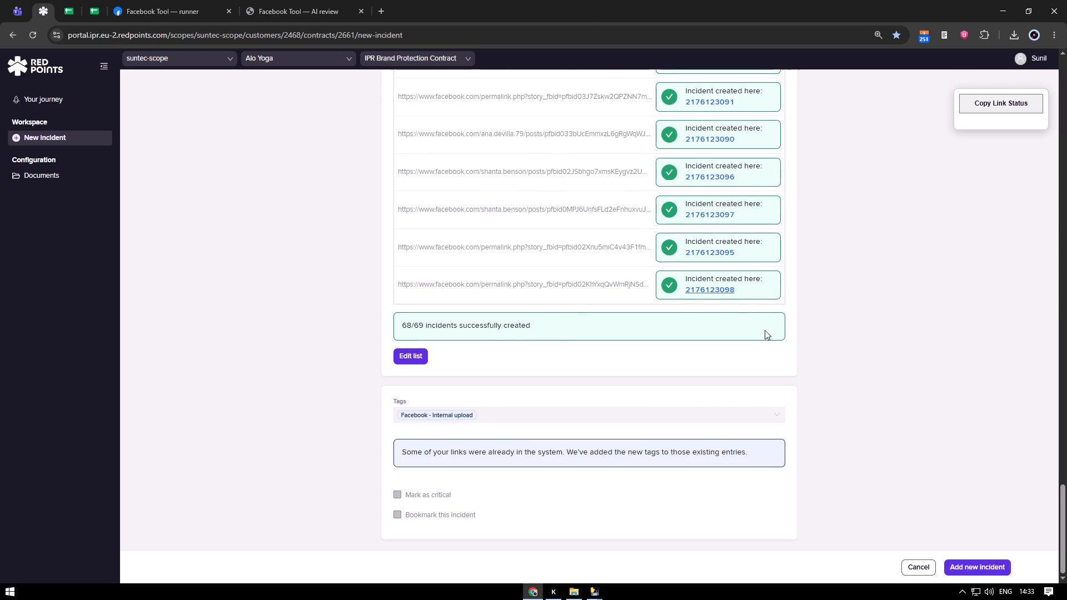
left_click(1028, 107)
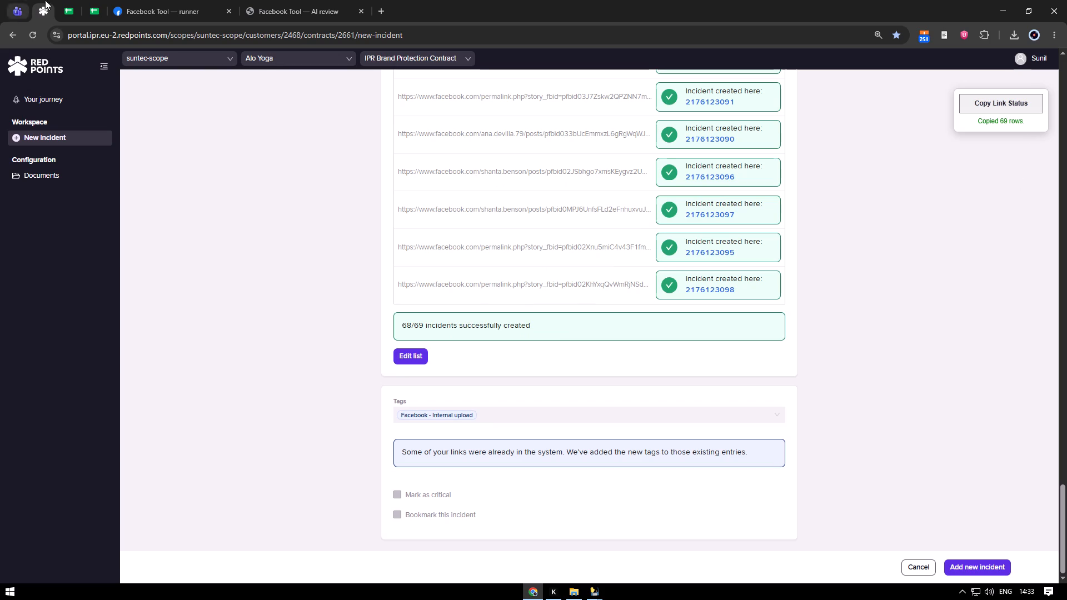
Remove the filter from Sheet14 of the OCR spreadsheet and clear all of its contents.
left_click(79, 0)
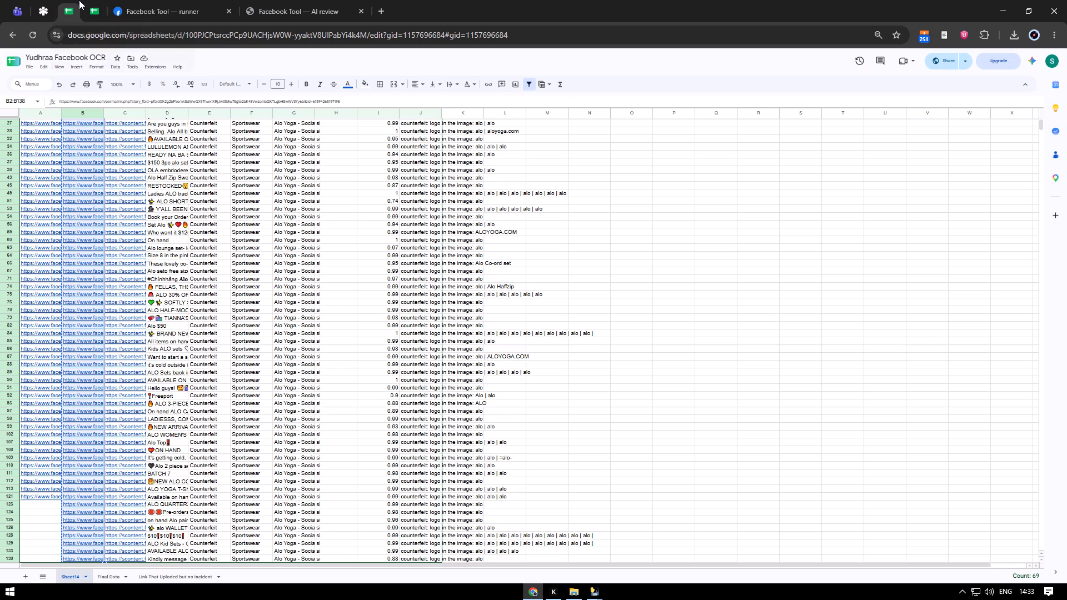
left_click(4, 111)
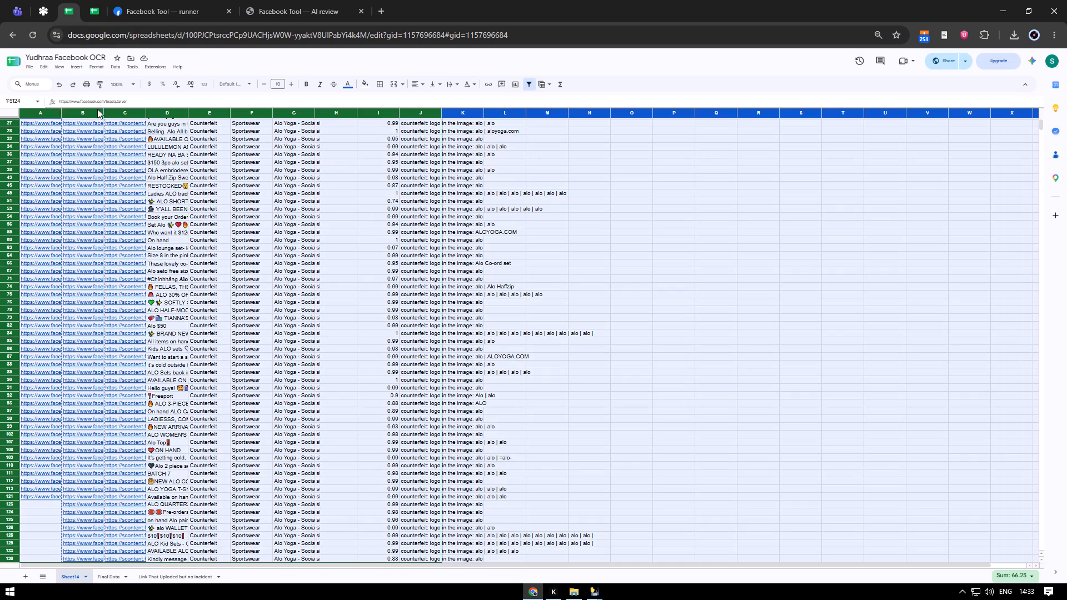
left_click(529, 84)
key("Delete")
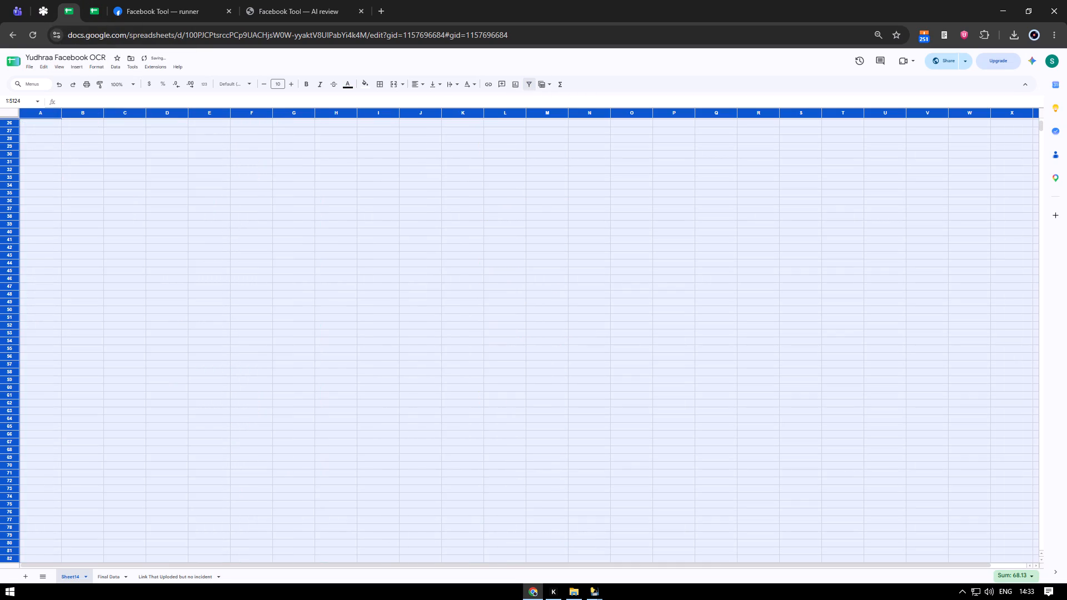
key("ctrl+Up")
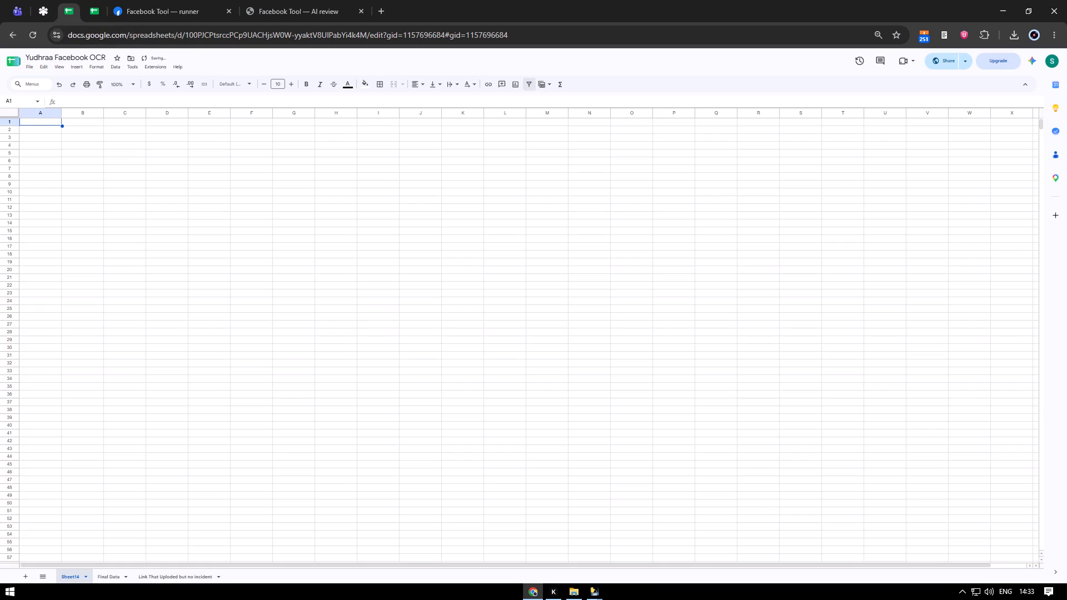
Paste the copied link, status and incident ID table into the Final Data sheet starting at cell H5028.
key("alt+Left")
key("Down")
key("Right")
key("Down")
key("Down")
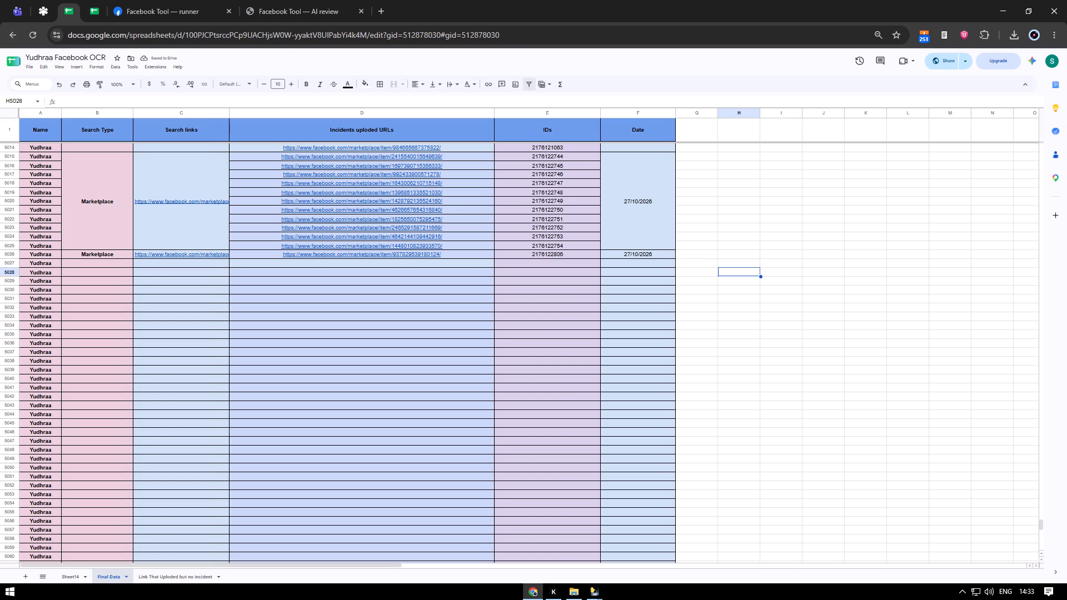
key("ctrl+b")
key("ctrl+v")
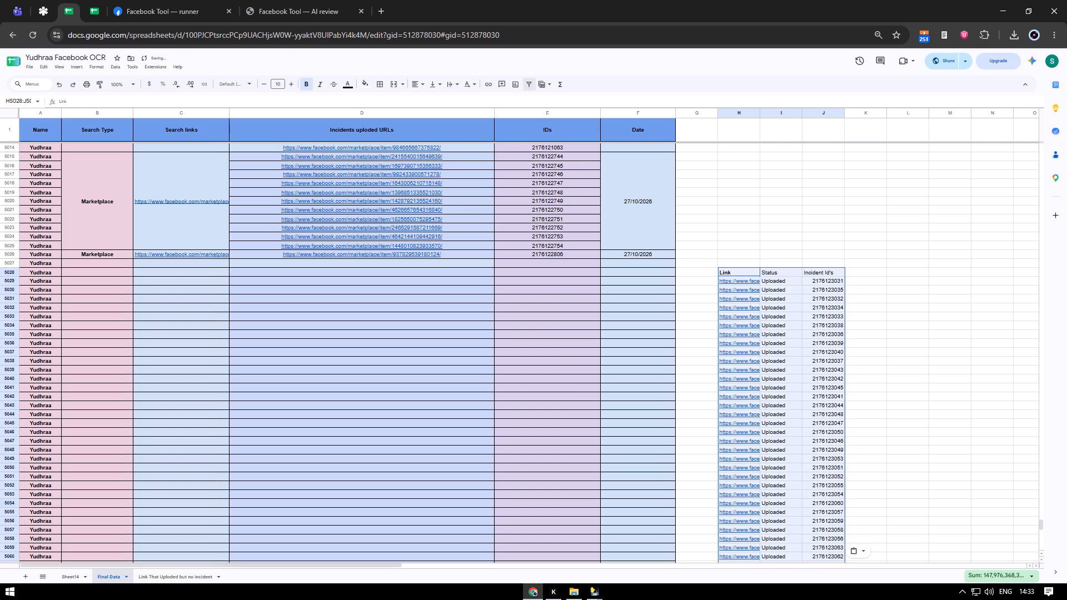
Delete the Status cells of the pasted table from I5028 down, shifting the Incident Id's column left into their place.
key("Right")
key("ctrl+shift+x")
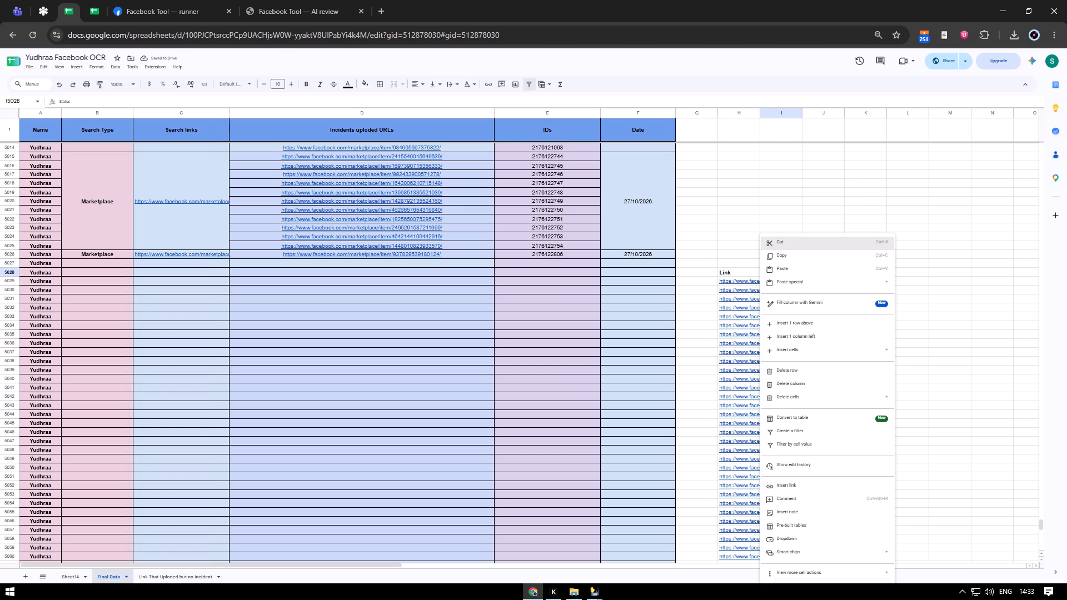
key("Up")
key("Up")
key("Up")
key("Up")
key("Up")
key("Up")
key("Up")
key("Up")
key("Up")
key("Up")
key("Up")
key("Up")
key("Up")
key("Return")
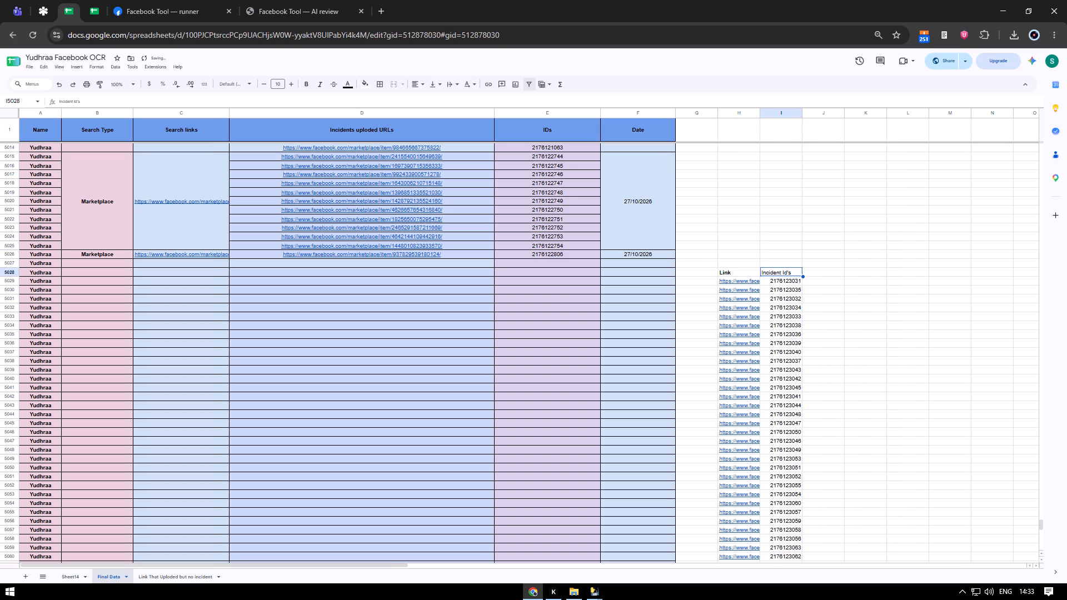
Filter the Link and Incident Id's table for blank incident IDs and delete the matching row 5072.
key("shift+Left")
key("alt+d")
key("alt+f")
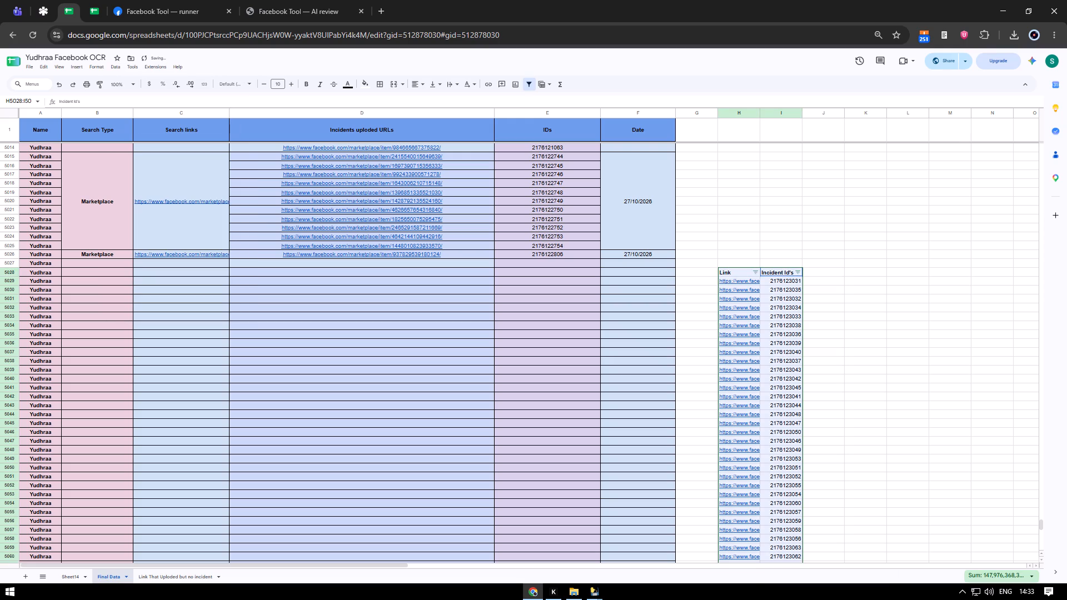
left_click(798, 270)
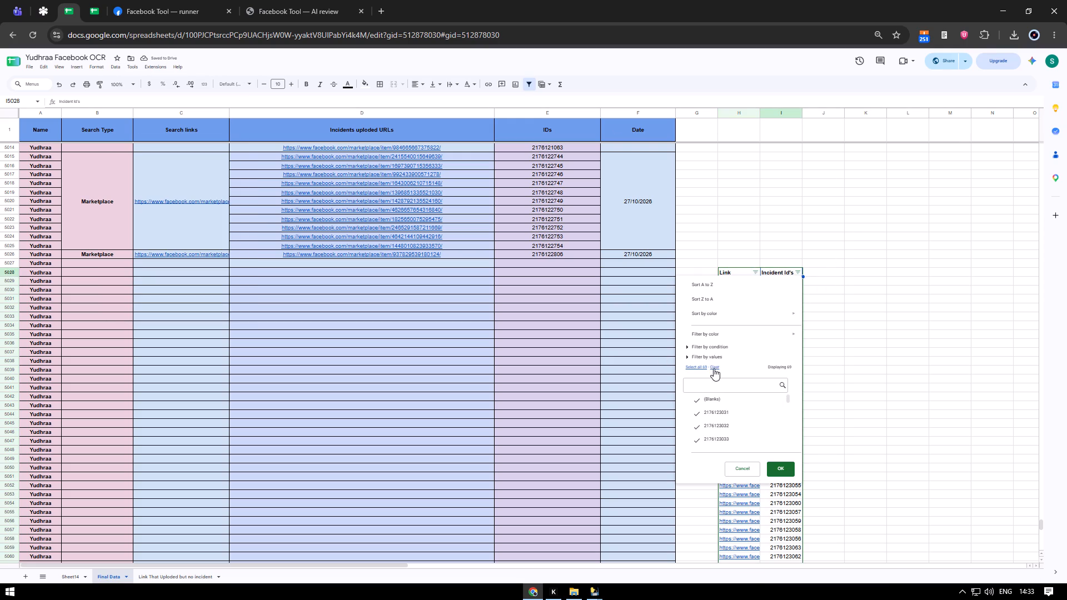
left_click(714, 368)
left_click(746, 397)
left_click(788, 464)
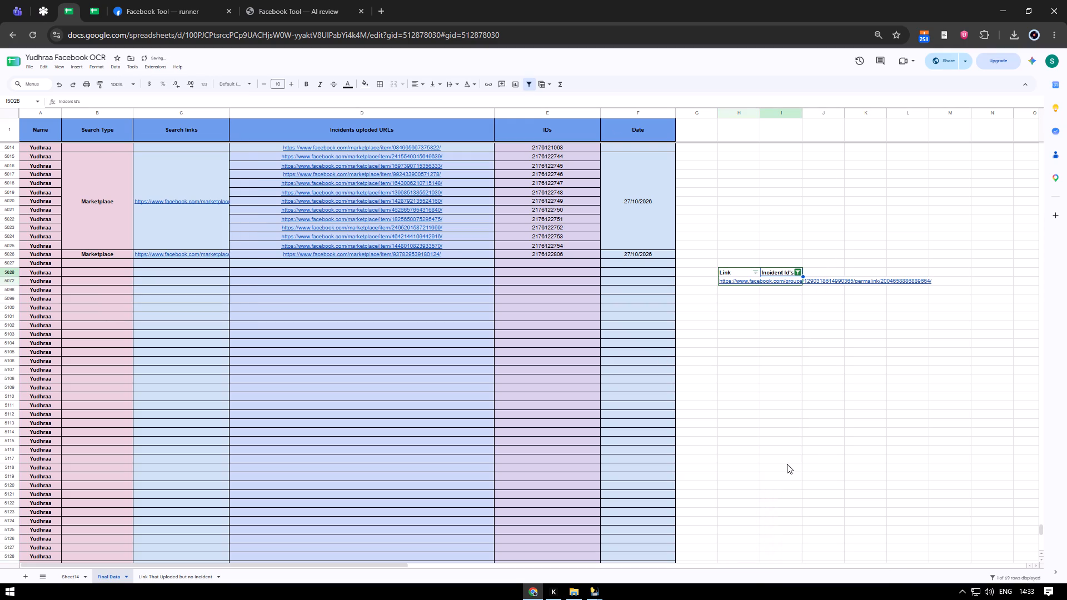
left_click(735, 282)
right_click(735, 282)
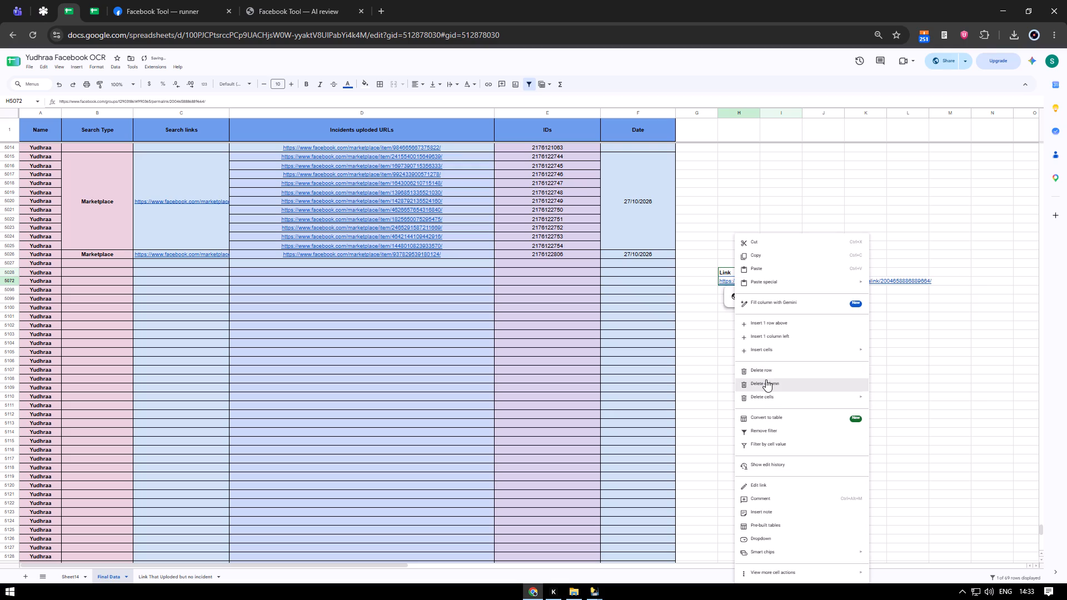
left_click(765, 372)
Remove the blanks filter from the pasted table and clear its Link and Incident Id's header cells.
left_click(797, 271)
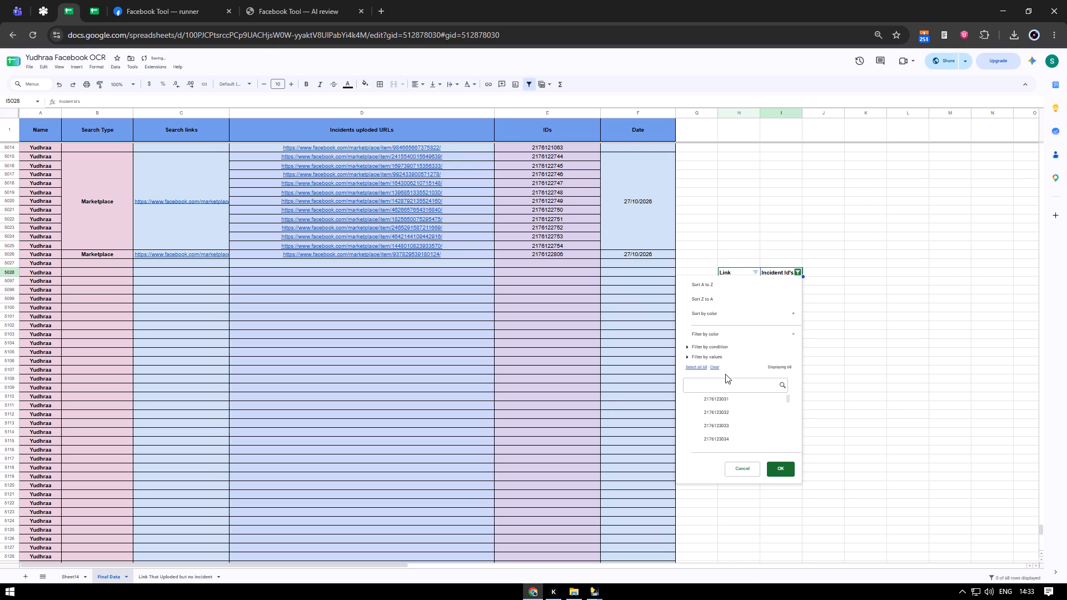
left_click(699, 369)
left_click(775, 463)
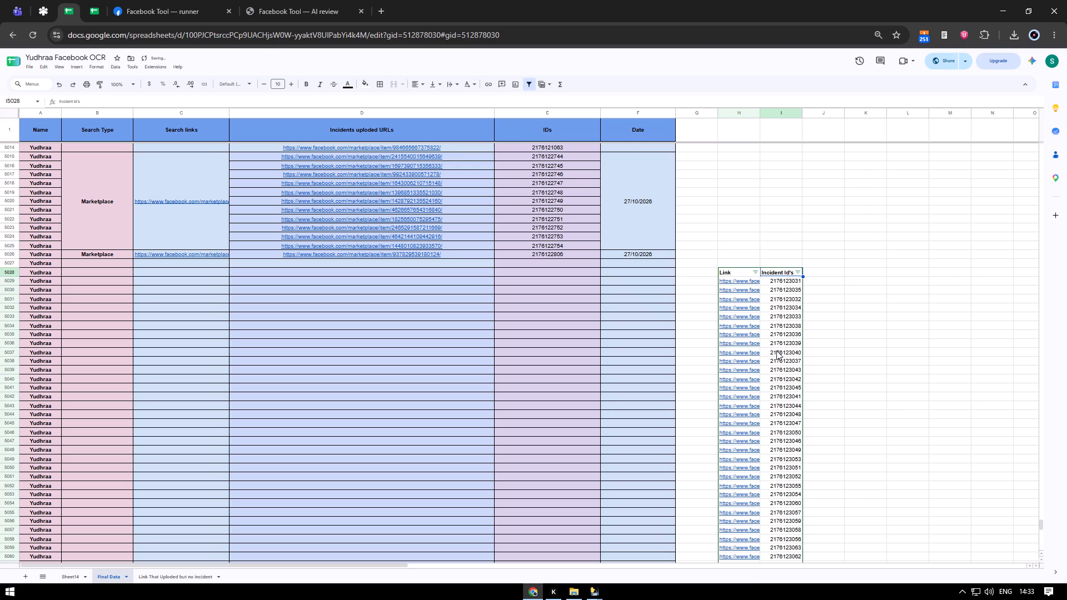
key("shift+Left")
key("alt+d")
key("alt+f")
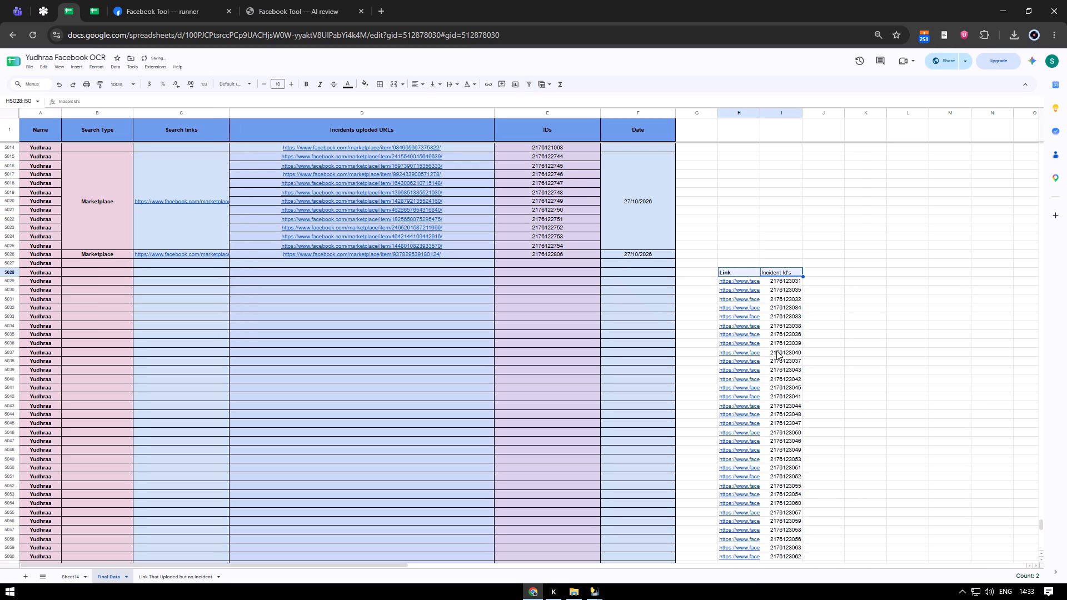
key("Delete")
Move the remaining links and incident IDs from H5029 down to the Incidents uploaded URLs and IDs columns, starting at D5027.
key("Left")
key("Down")
key("shift+Right")
key("ctrl+shift+Down")
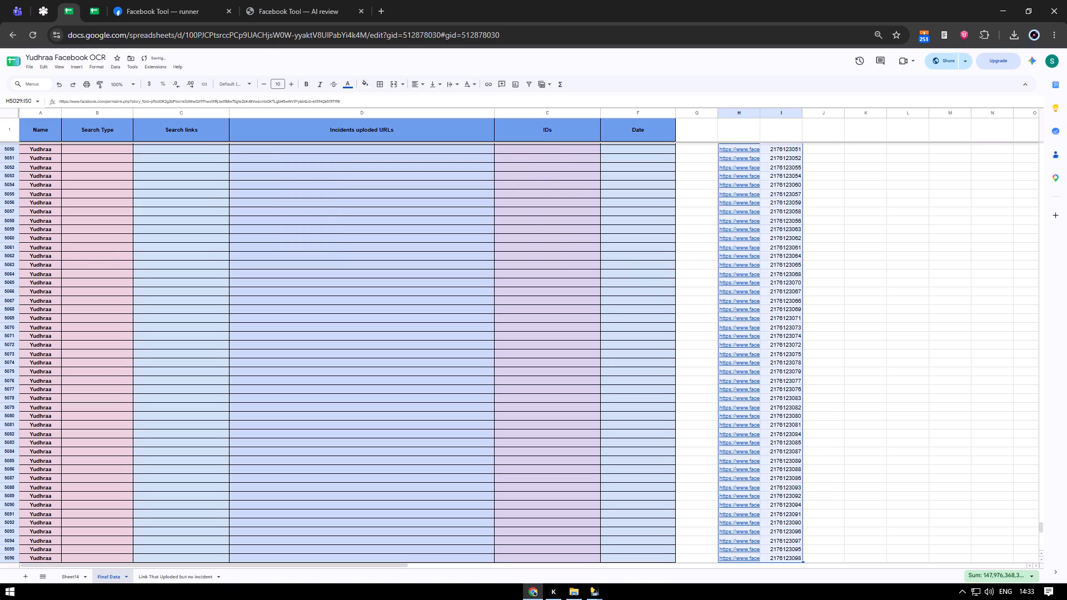
key("ctrl+x")
key("ctrl+Left")
key("Right")
key("Right")
key("Right")
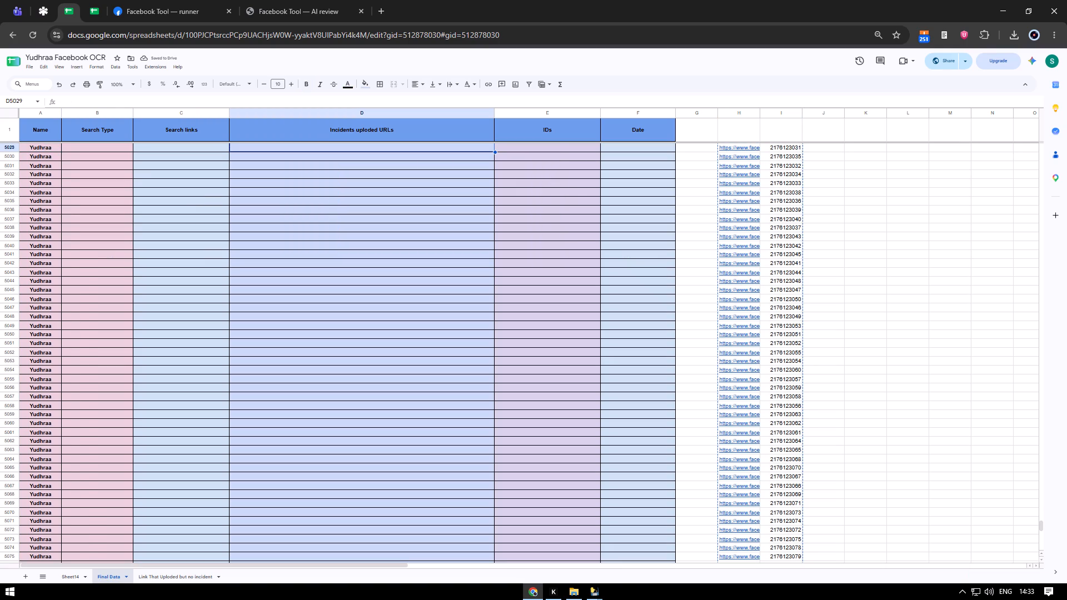
key("Up")
key("ctrl+Up")
key("Down")
key("ctrl+v")
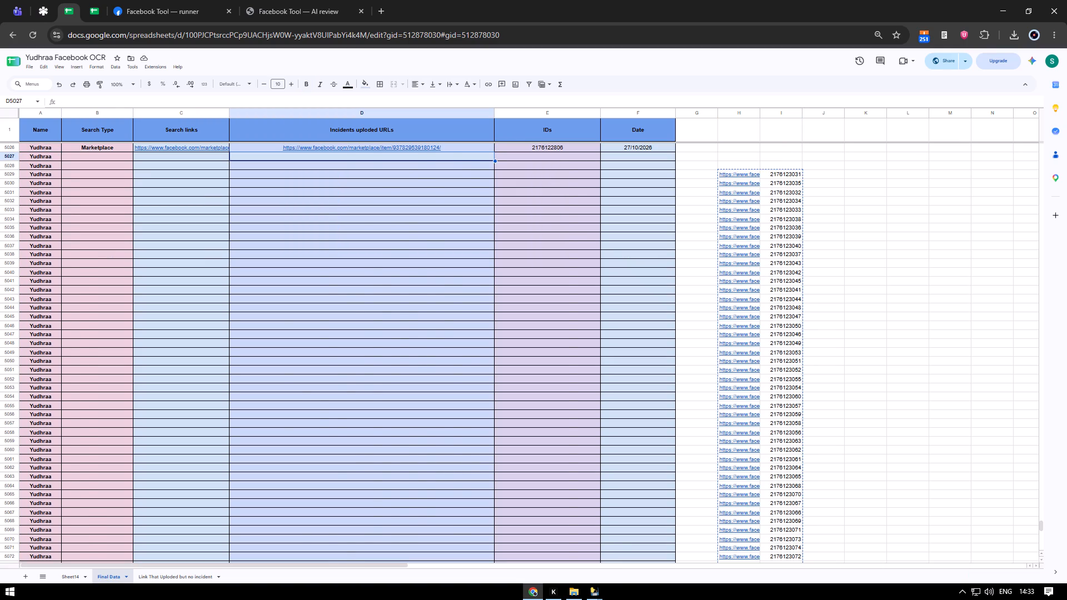
Centre the moved incident IDs and left-align the moved URLs in Final Data.
key("ctrl+shift+e")
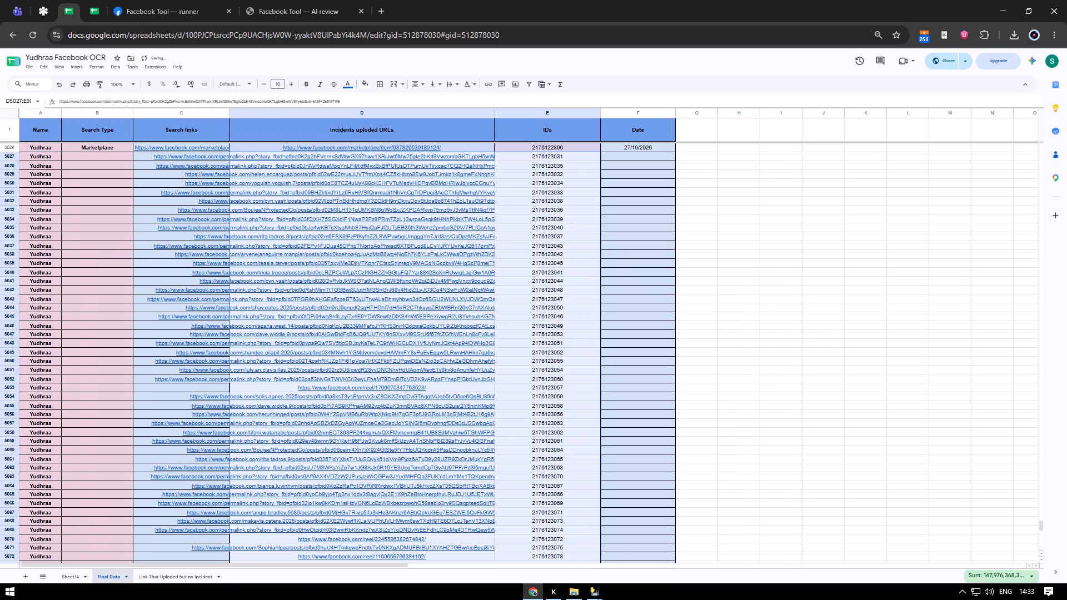
key("shift+Left")
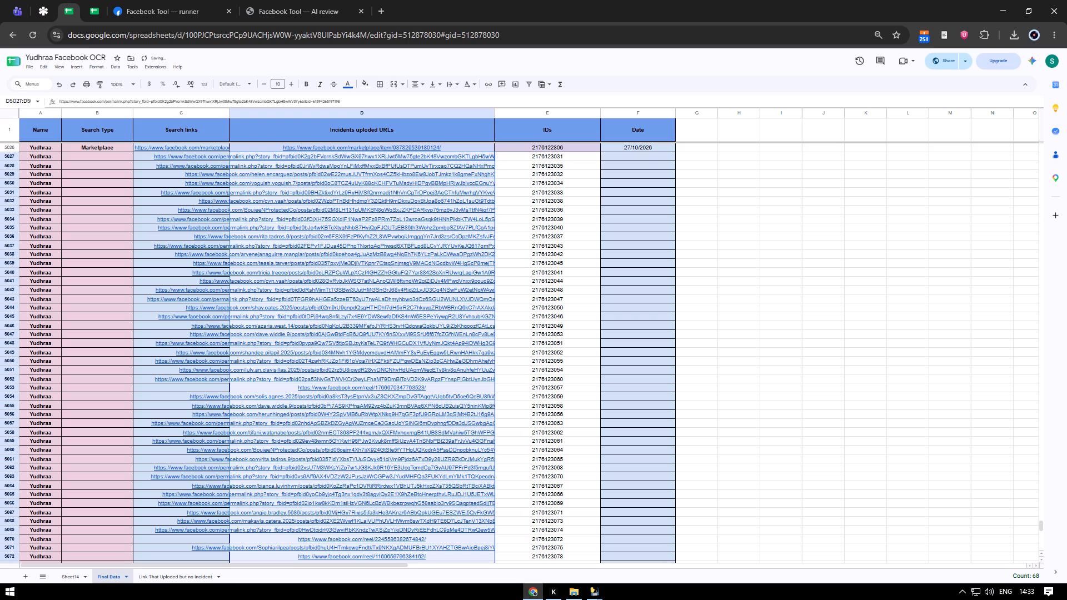
key("ctrl+shift+l")
Copy the incident URLs from D5027 down and paste them as plain text into cell H119 of the Alo FB US worksheet.
key("ctrl+c")
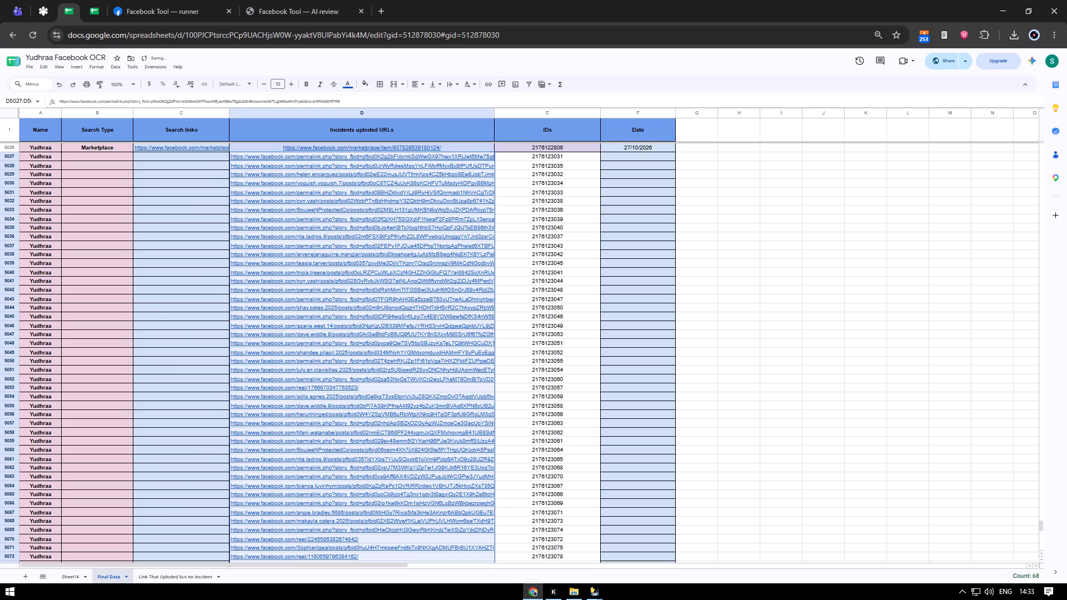
key("ctrl+c")
key("ctrl+c")
key("ctrl+c")
key("ctrl+c")
key("ctrl+shift+Tab")
key("ctrl+Tab")
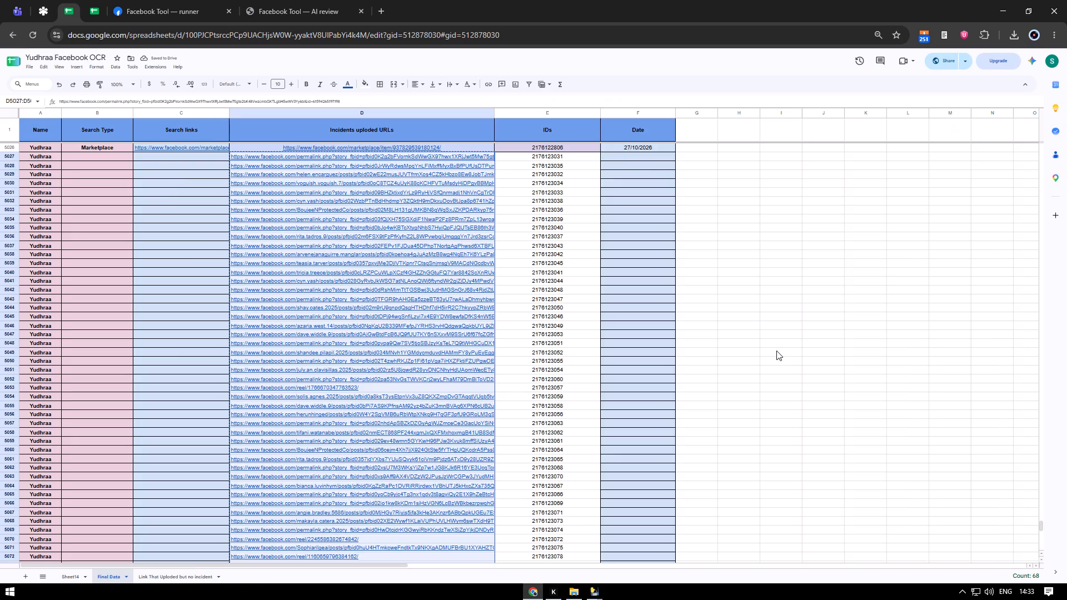
key("ctrl+Tab")
key("Return")
key("ctrl+shift+v")
key("Return")
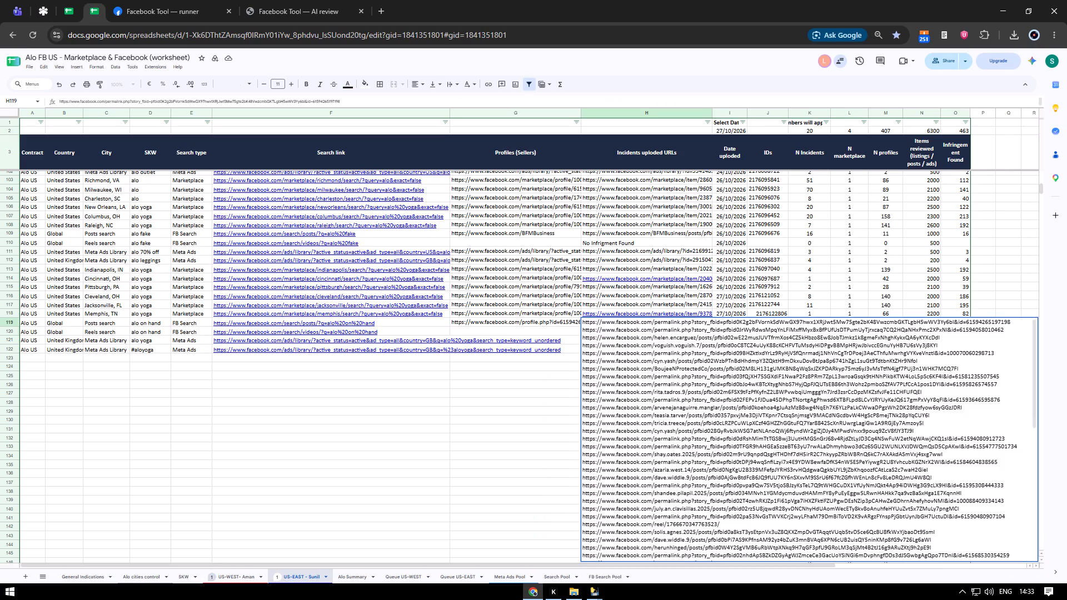
Left-align the IDs cell J118 of the Memphis, TN row.
key("Up")
key("Right")
key("Right")
key("Up")
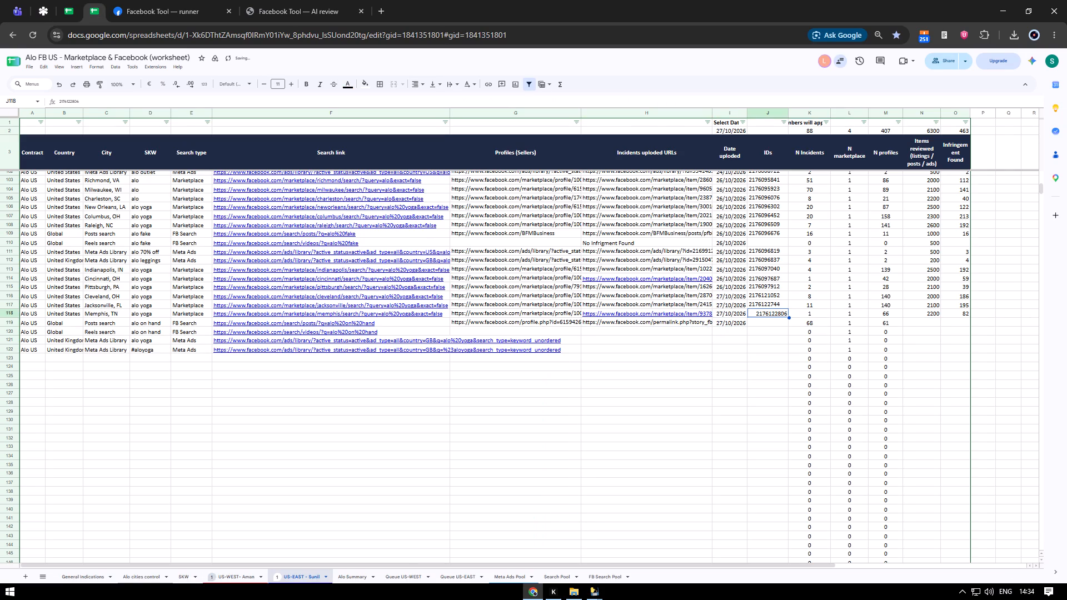
key("ctrl+shift+r")
key("ctrl+shift+l")
Copy the incident IDs from E5027 down in Final Data and paste them as plain text into J119 of the Alo FB US worksheet.
key("Down")
key("ctrl+shift+Tab")
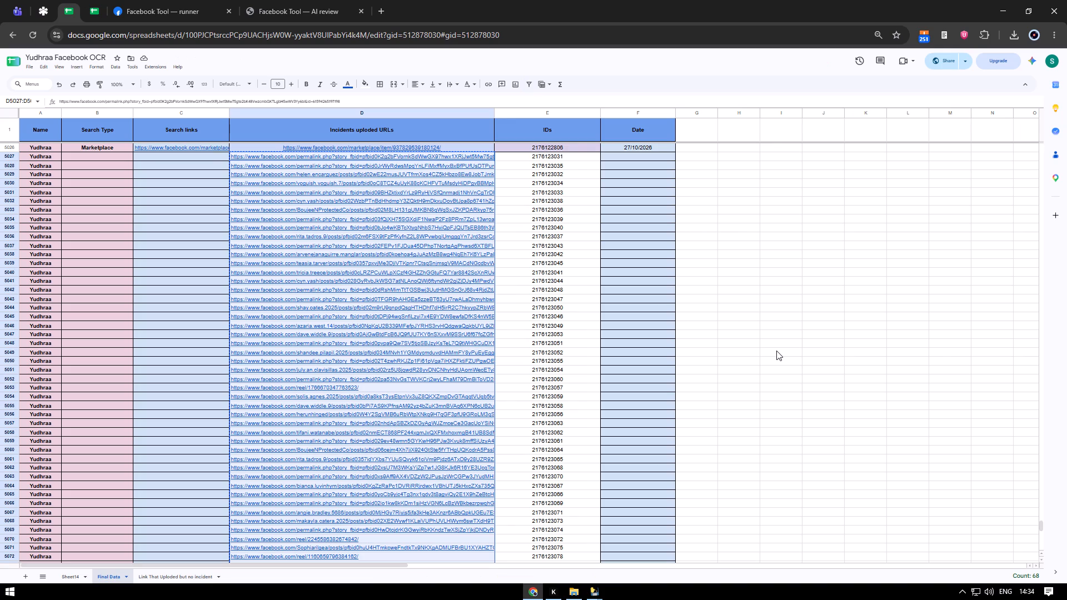
key("Right")
key("ctrl+shift+Down")
key("ctrl+c")
key("ctrl+c")
key("ctrl+c")
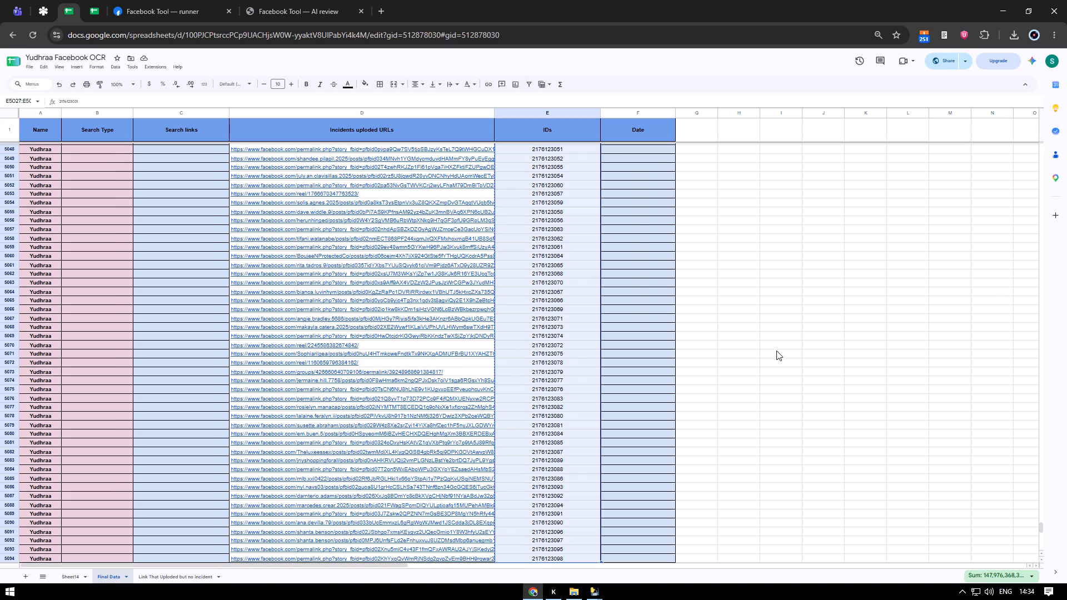
key("ctrl+Tab")
key("Return")
key("ctrl+shift+v")
key("Return")
key("Up")
Enter 500 items reviewed and 69 infringements found for the alo on hand Posts search in row 119.
key("Right")
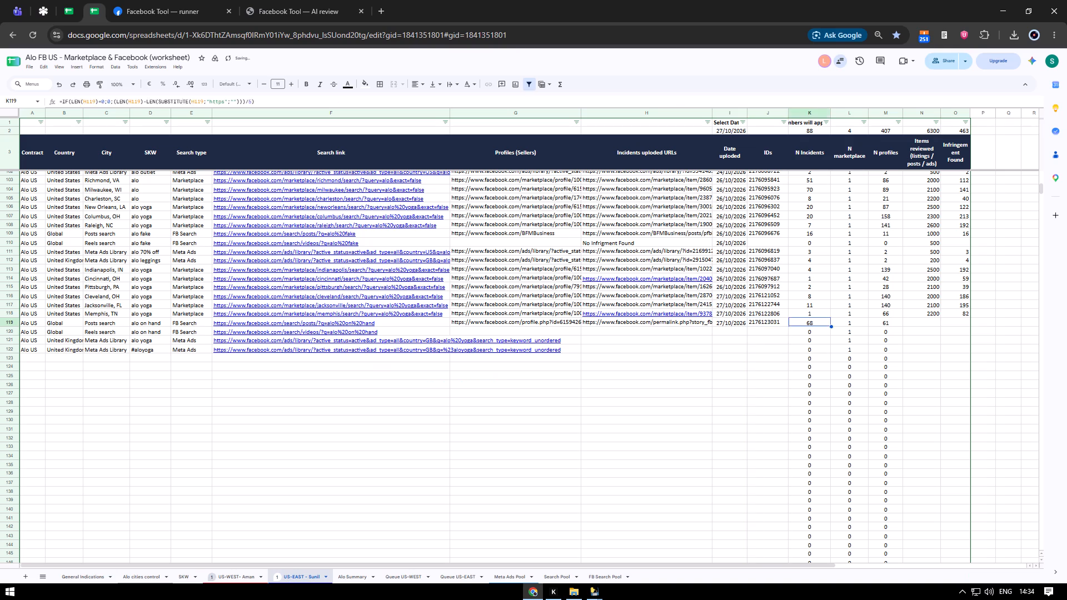
key("Right")
key("Right")
key("Right")
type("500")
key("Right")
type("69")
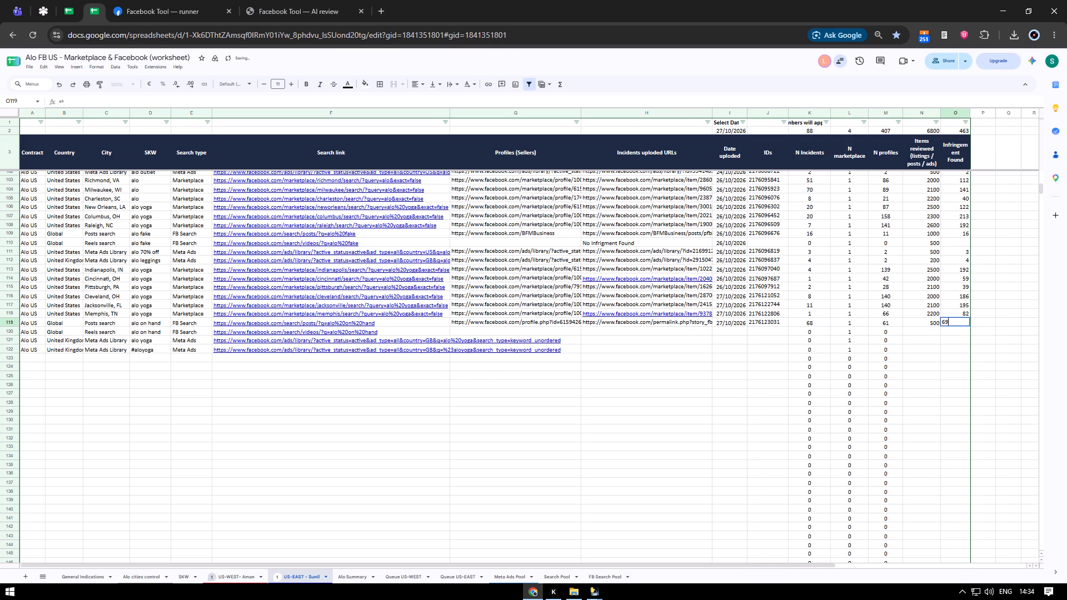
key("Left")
Copy the alo on hand Posts search link from cell F119 of the Alo FB US worksheet.
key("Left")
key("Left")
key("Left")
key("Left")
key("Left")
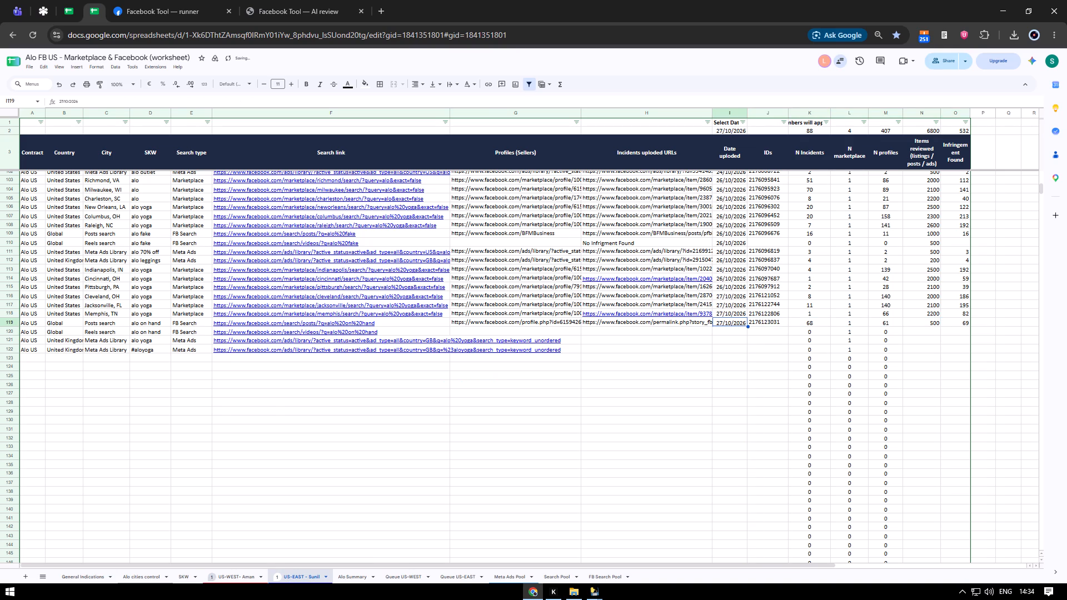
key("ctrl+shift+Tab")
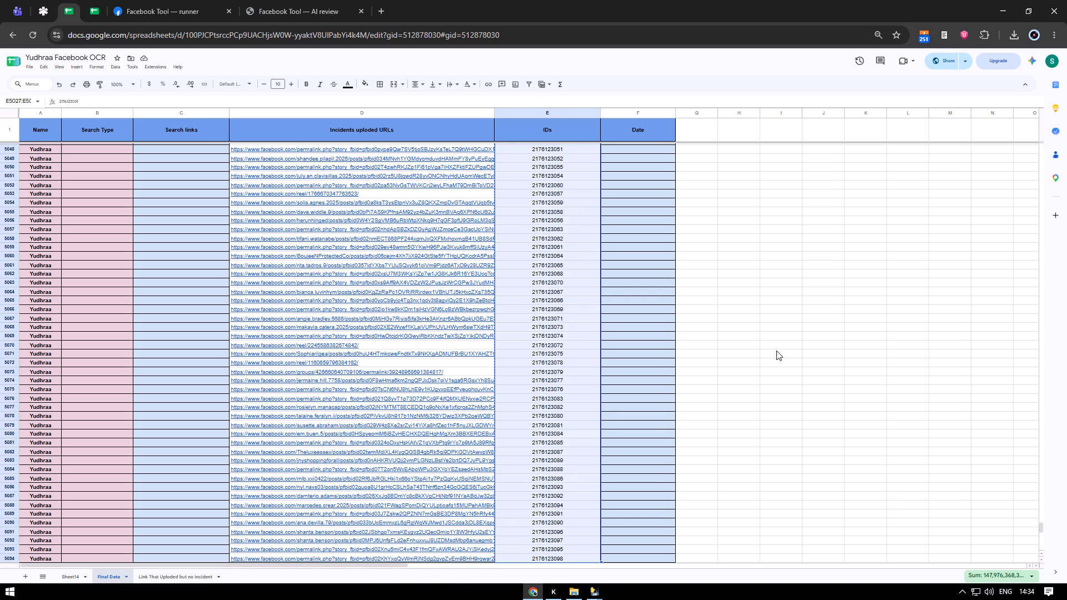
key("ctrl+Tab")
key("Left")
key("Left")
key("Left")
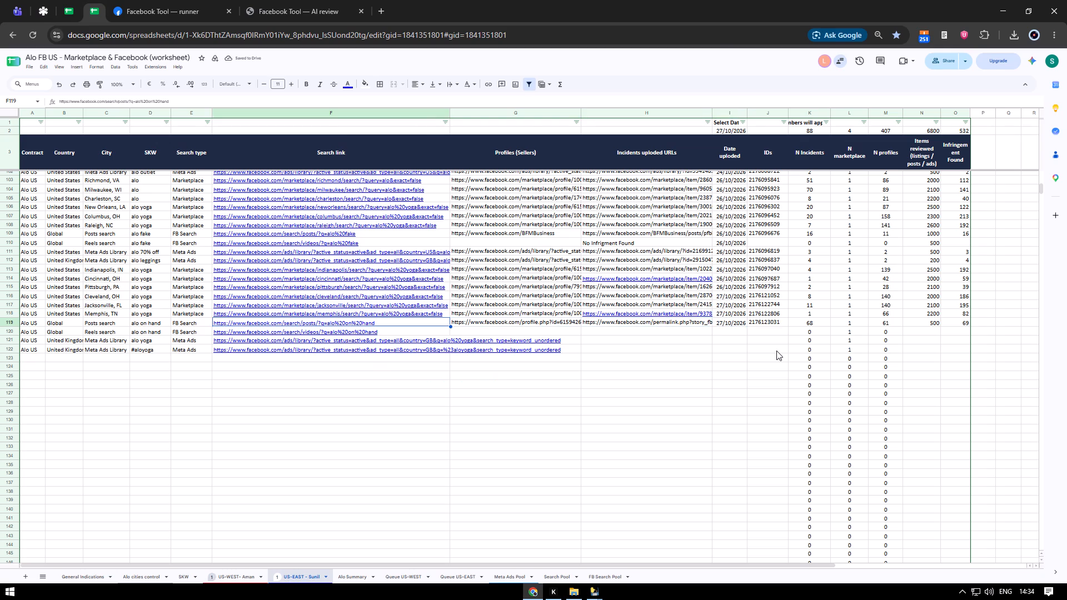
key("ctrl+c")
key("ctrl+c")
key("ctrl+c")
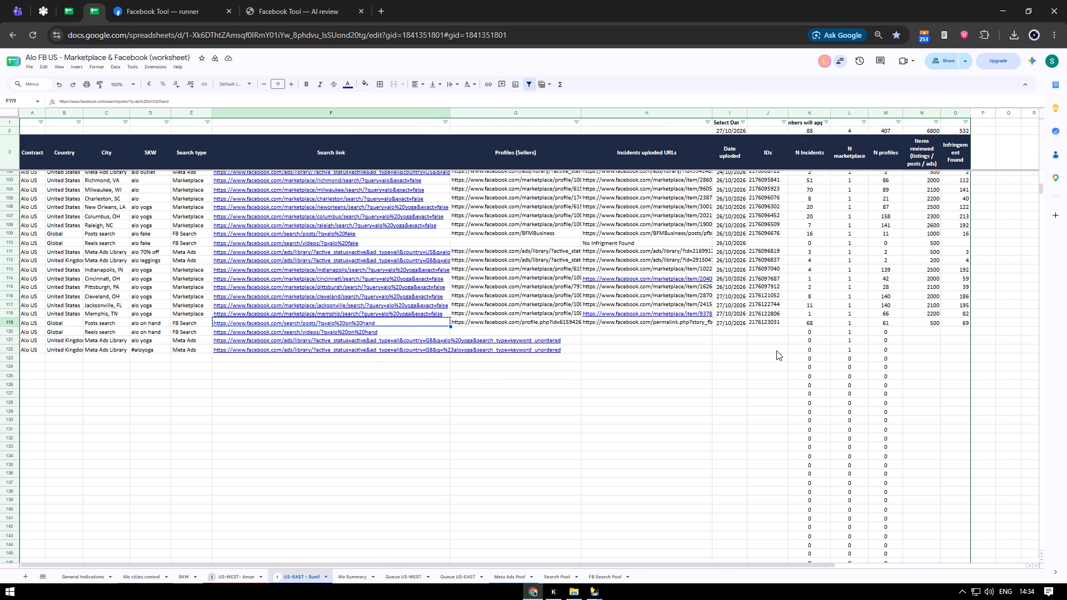
Paste the copied search link into C5027 of Final Data as plain text, replacing the formatted paste, and left-align it.
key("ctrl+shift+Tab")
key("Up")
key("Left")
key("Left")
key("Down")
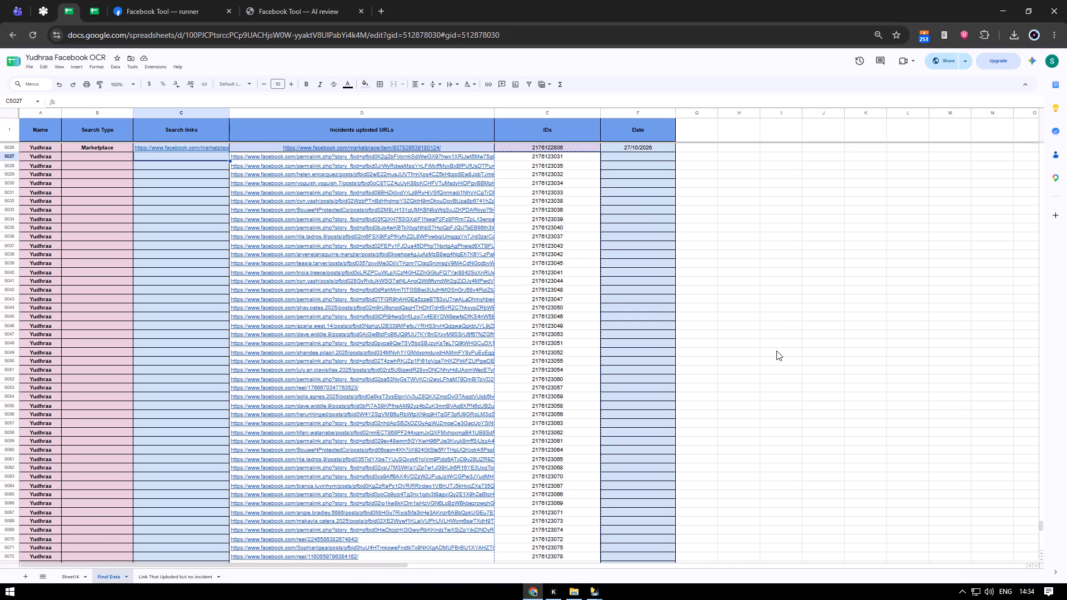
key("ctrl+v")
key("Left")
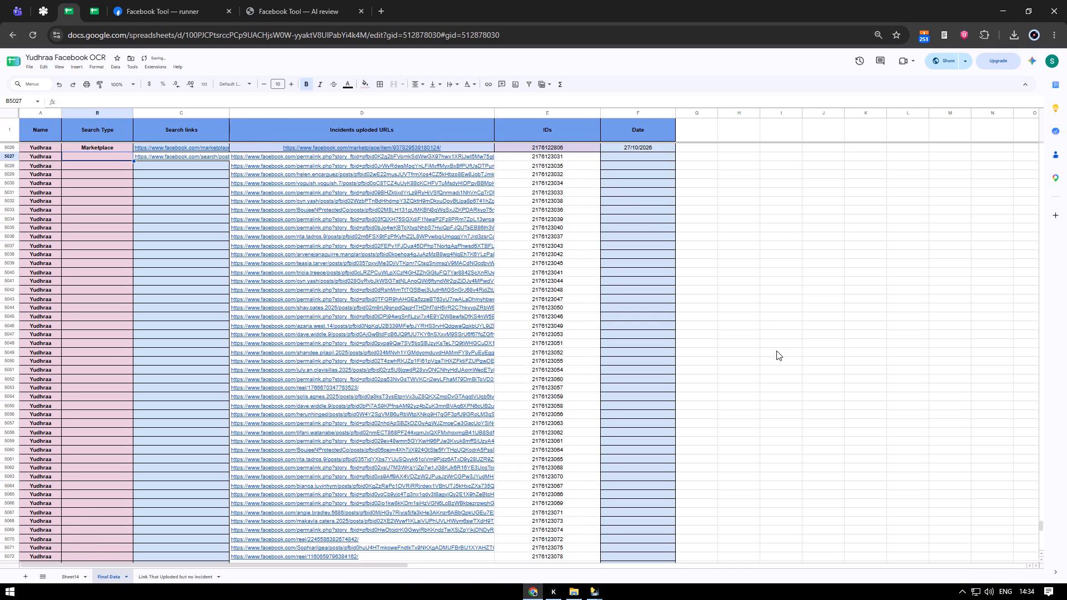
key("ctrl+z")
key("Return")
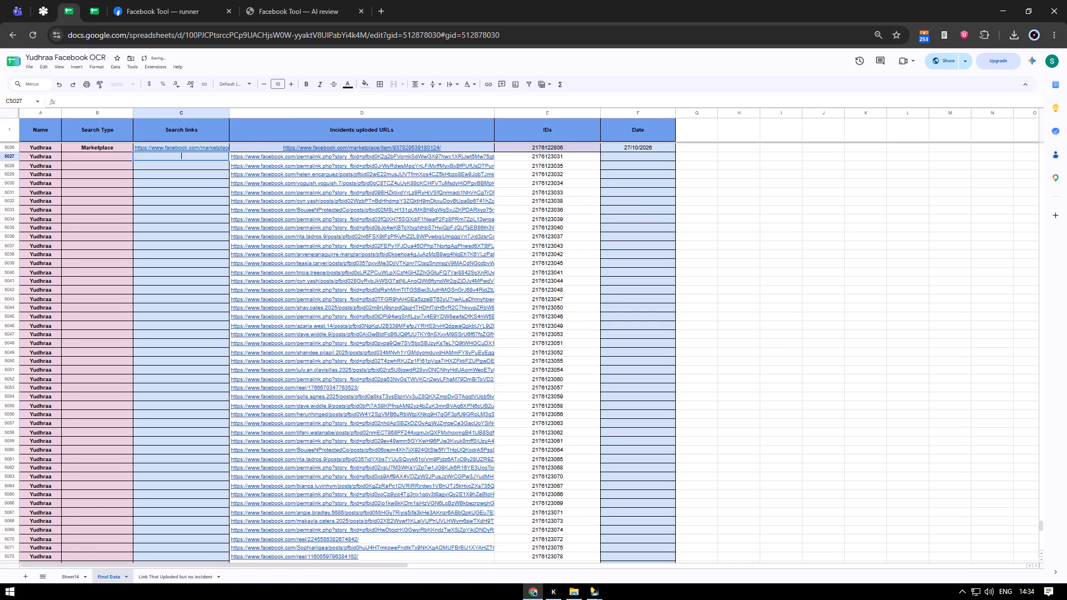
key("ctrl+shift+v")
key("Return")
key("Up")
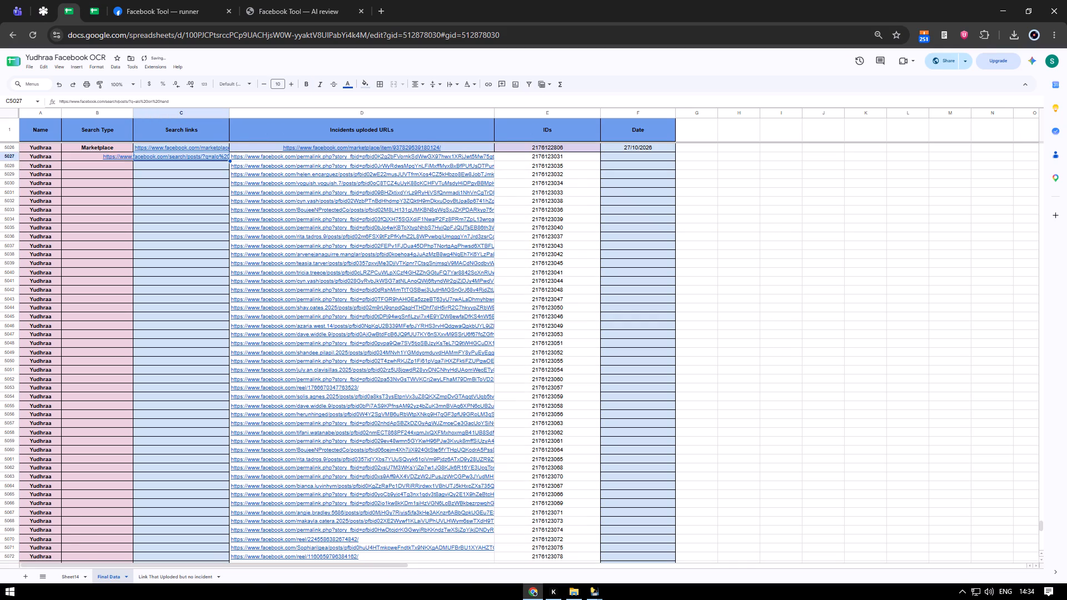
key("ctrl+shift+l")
Enter FB Search as the search type in B5027 and 27/10/2026 as the centred date in F5027.
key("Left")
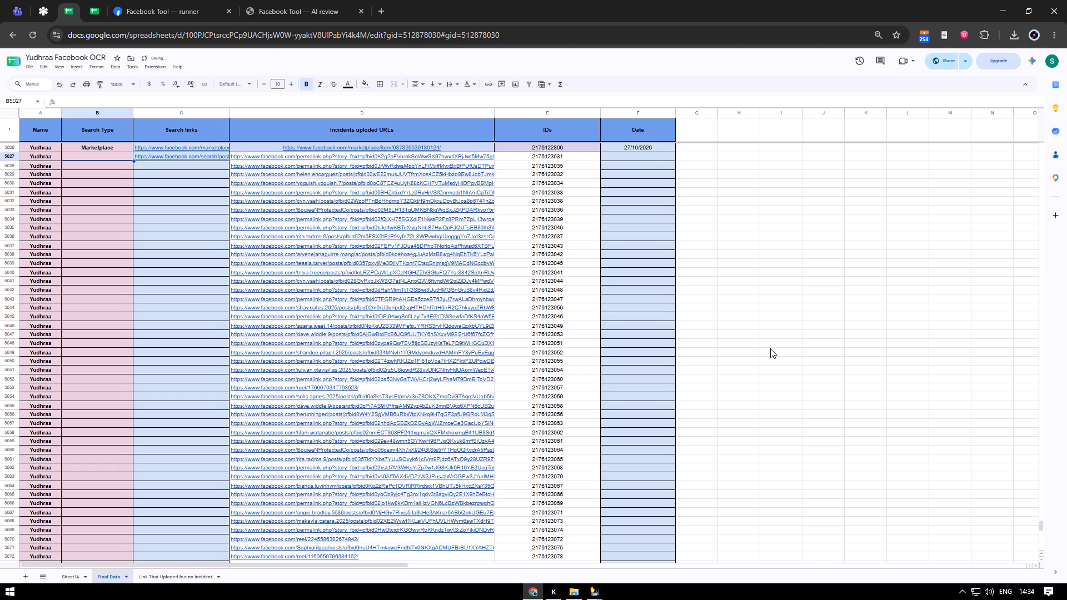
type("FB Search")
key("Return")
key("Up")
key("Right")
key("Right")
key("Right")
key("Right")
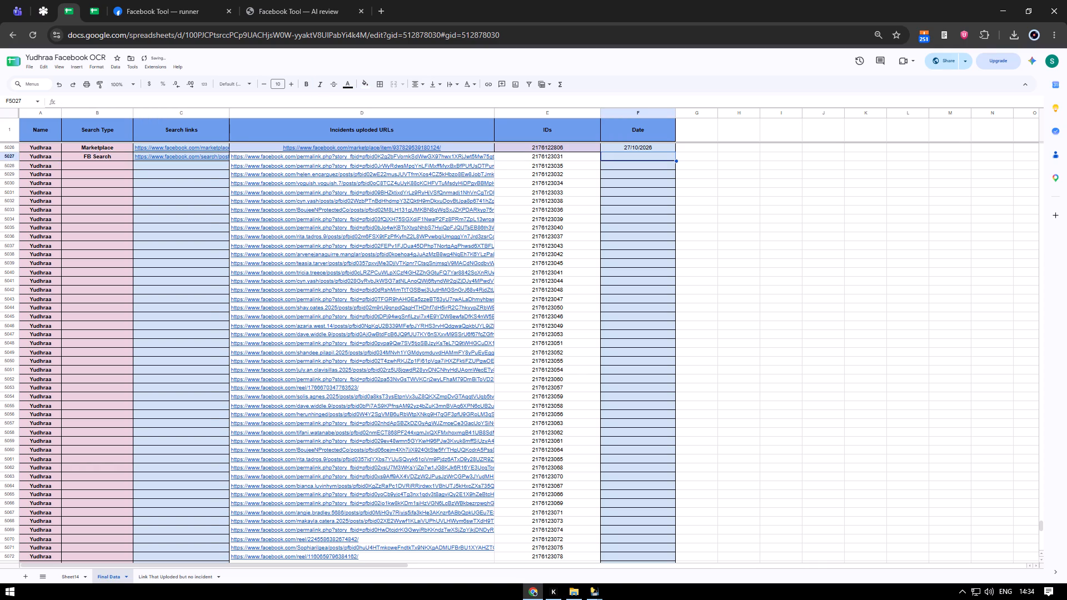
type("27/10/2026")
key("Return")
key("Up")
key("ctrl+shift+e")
Merge the Date cells F5027 to F5094 into one cell alongside the new incidents.
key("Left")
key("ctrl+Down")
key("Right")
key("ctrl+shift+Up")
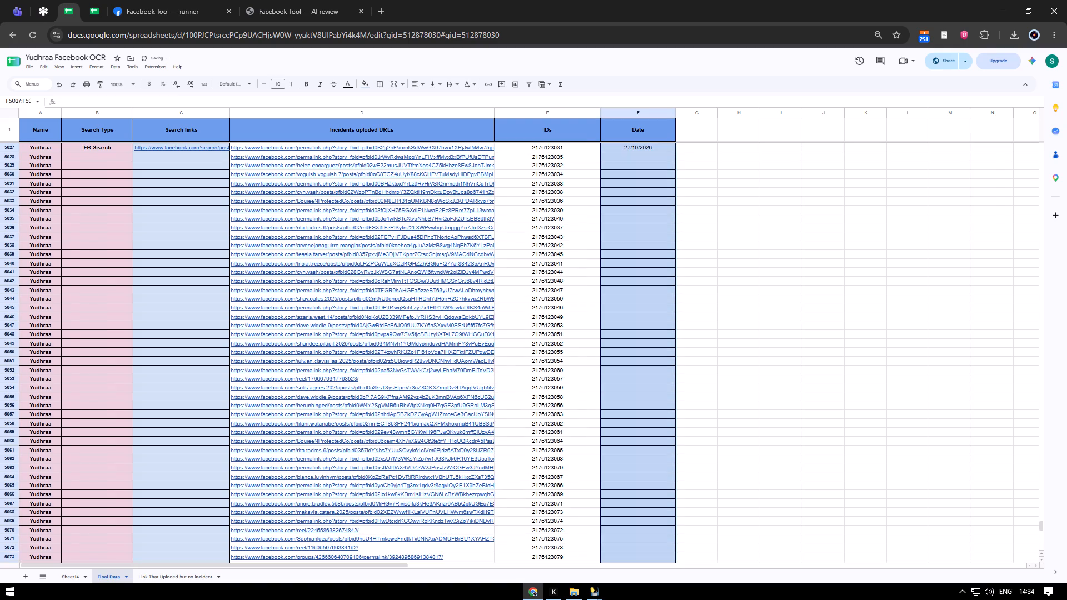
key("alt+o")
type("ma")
Merge the Search links cells C5027 to C5094 into one cell.
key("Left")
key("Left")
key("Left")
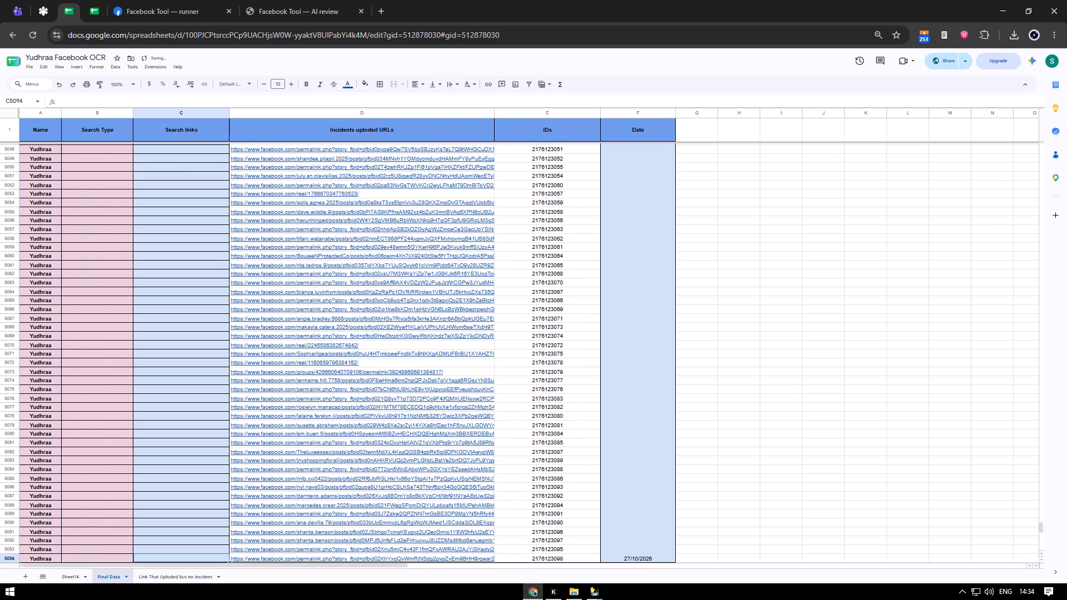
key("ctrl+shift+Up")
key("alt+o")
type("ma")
Merge the Search Type cells B5027 to B5094 into one cell.
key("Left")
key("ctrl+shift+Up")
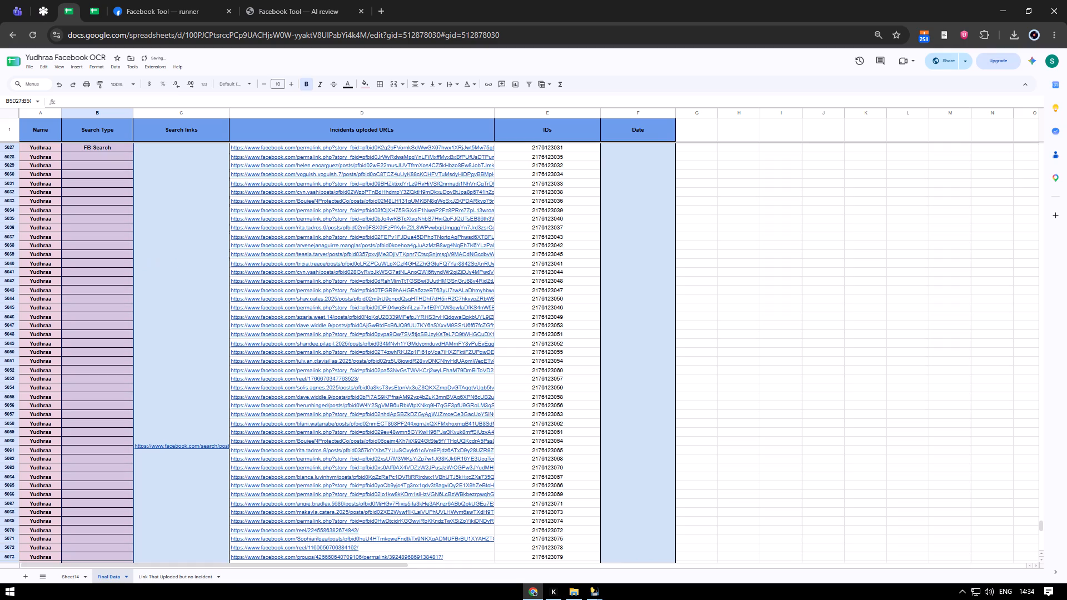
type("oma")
scroll(735, 473, "down", 5)
left_click(121, 461)
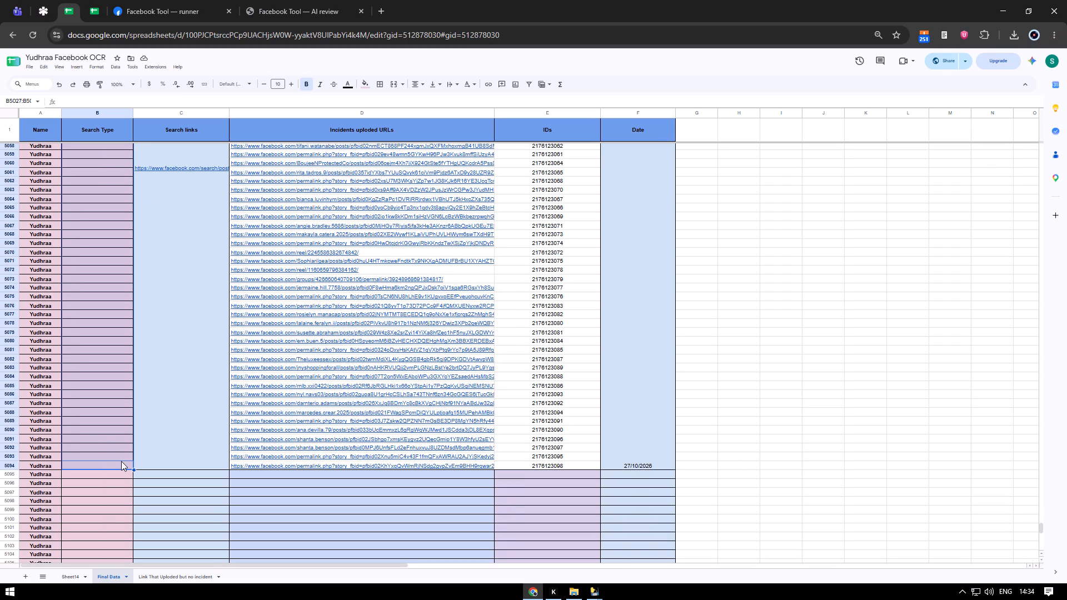
key("Down")
key("ctrl+shift+Up")
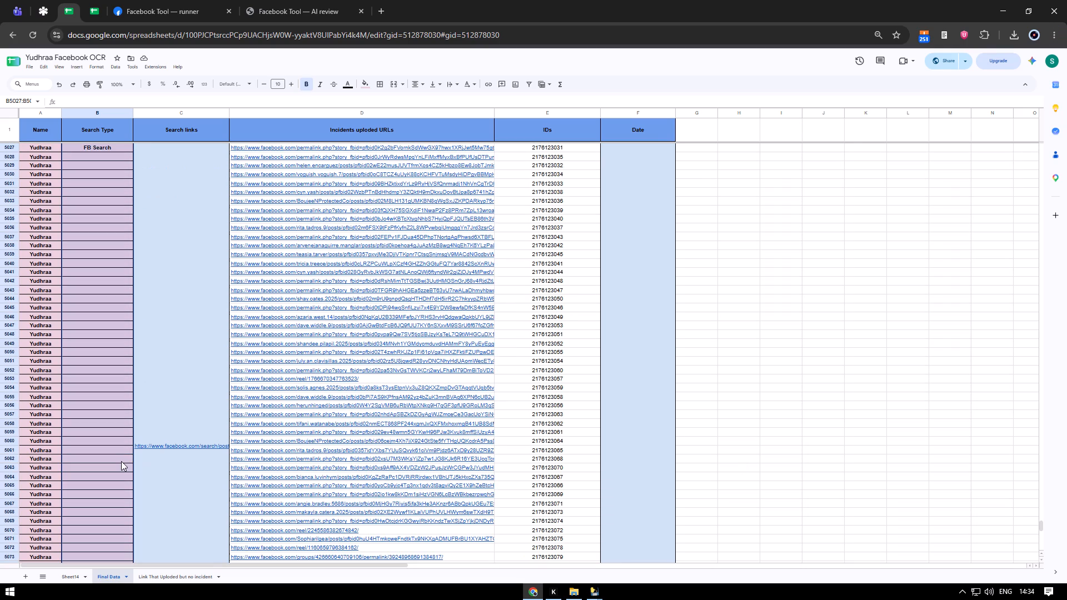
key("alt+o")
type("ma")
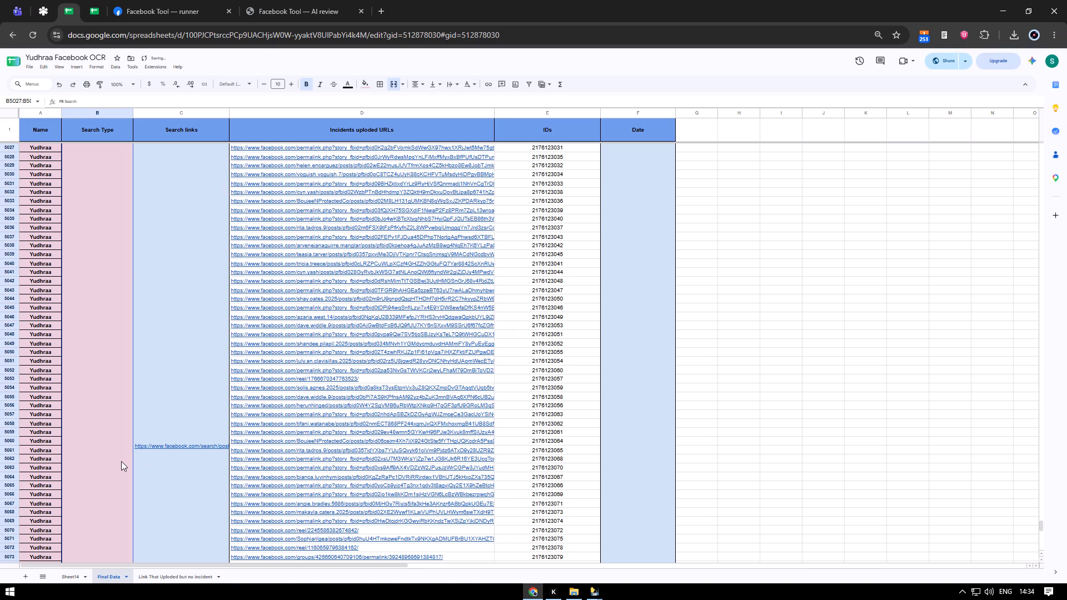
Vertically centre the contents of the merged Search Type and Date cells for rows 5027 to 5094.
left_click(669, 328, "ctrl")
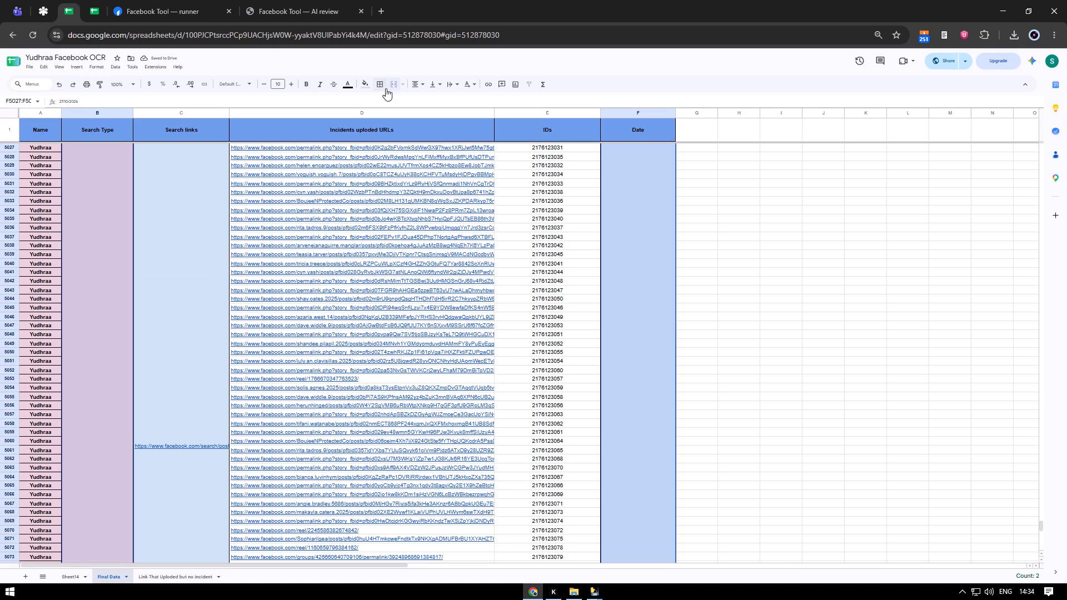
left_click(433, 86)
left_click(445, 96)
Fill the Incidents uploded URLs cells D5017 to D5095 with the column's light blue.
scroll(381, 367, "down", 2)
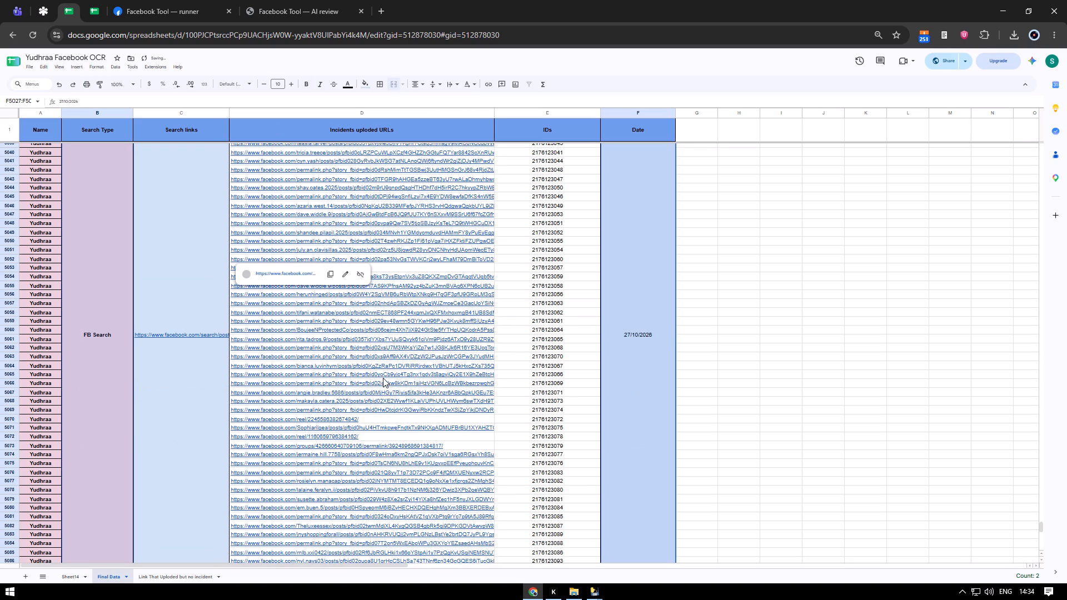
scroll(441, 452, "down", 5)
left_click(413, 363)
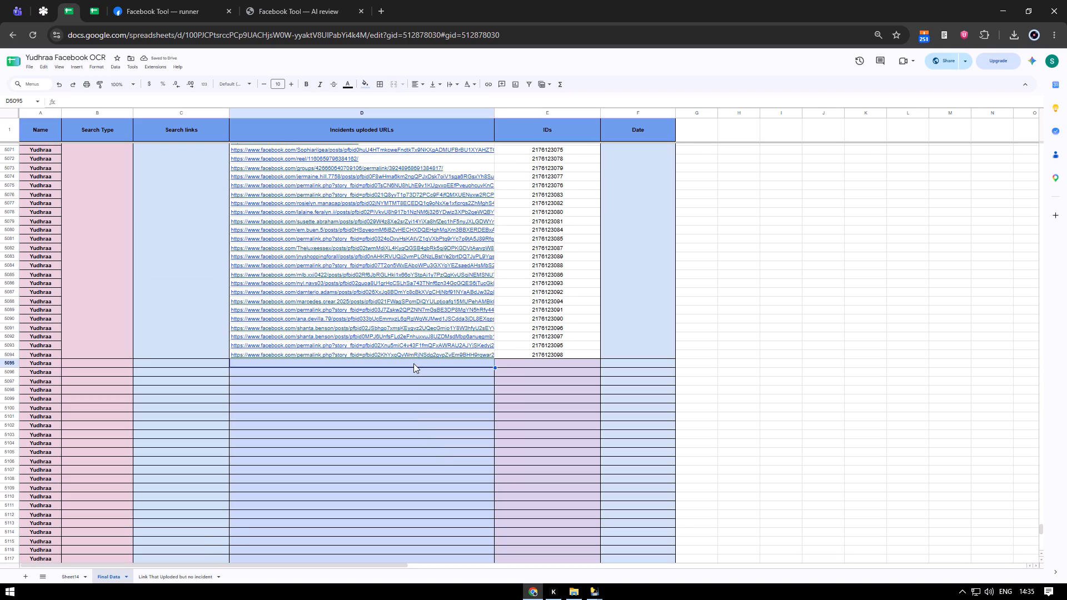
key("shift+Up")
key("shift+Up")
key("shift+Up")
key("shift+Up")
key("shift+Up")
key("shift+Up")
key("shift+Up")
key("shift+Up")
key("shift+Up")
key("shift+Up")
key("shift+Up")
key("shift+Up")
key("shift+Up")
key("shift+Up")
key("shift+Up")
key("shift+Up")
key("shift+Up")
key("shift+Up")
key("shift+Up")
key("shift+Up")
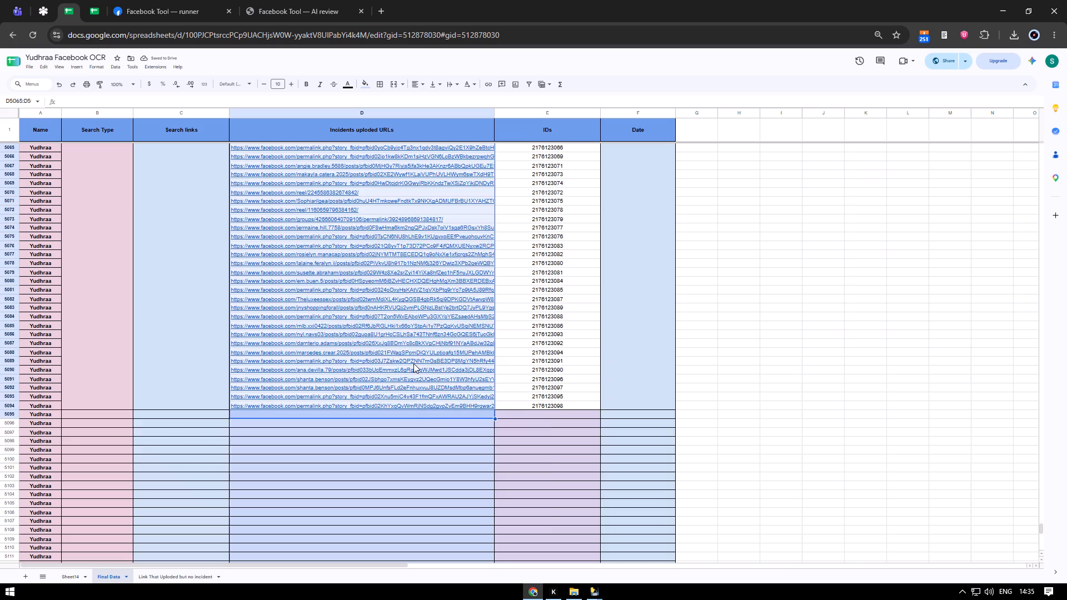
key("shift+Down")
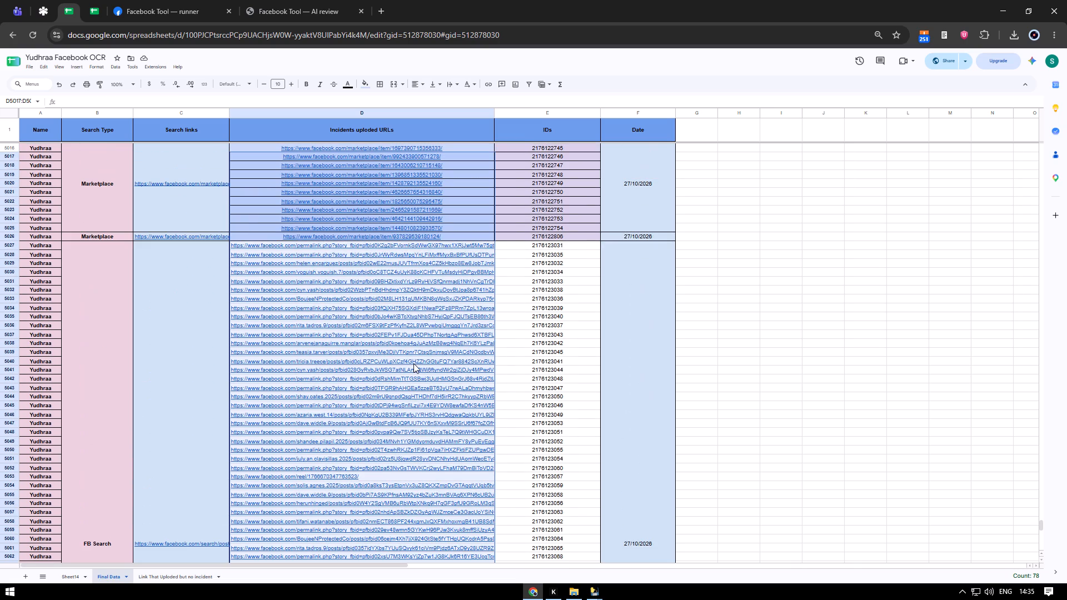
left_click(367, 83)
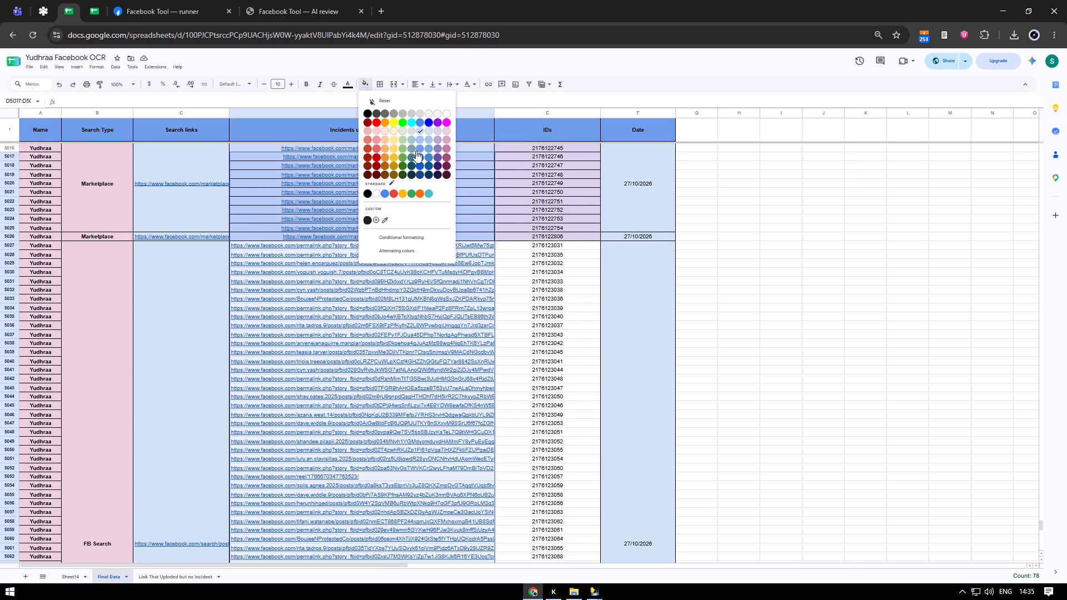
left_click(421, 133)
Fill the IDs column from E5024 down to the last row with the column's light purple.
left_click(526, 220)
key("ctrl+shift+Down")
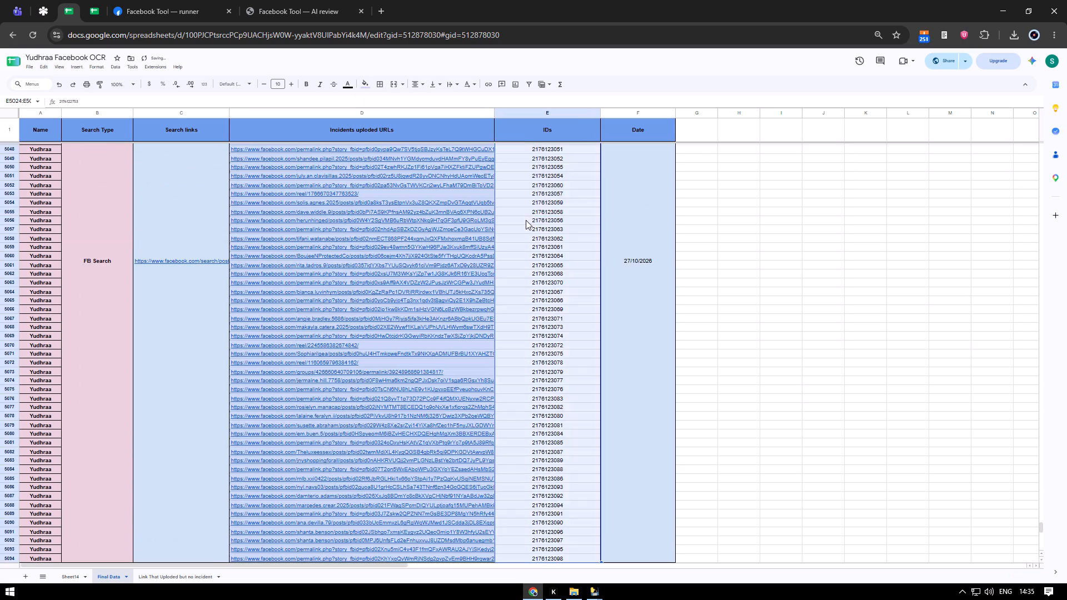
key("ctrl+shift+Down")
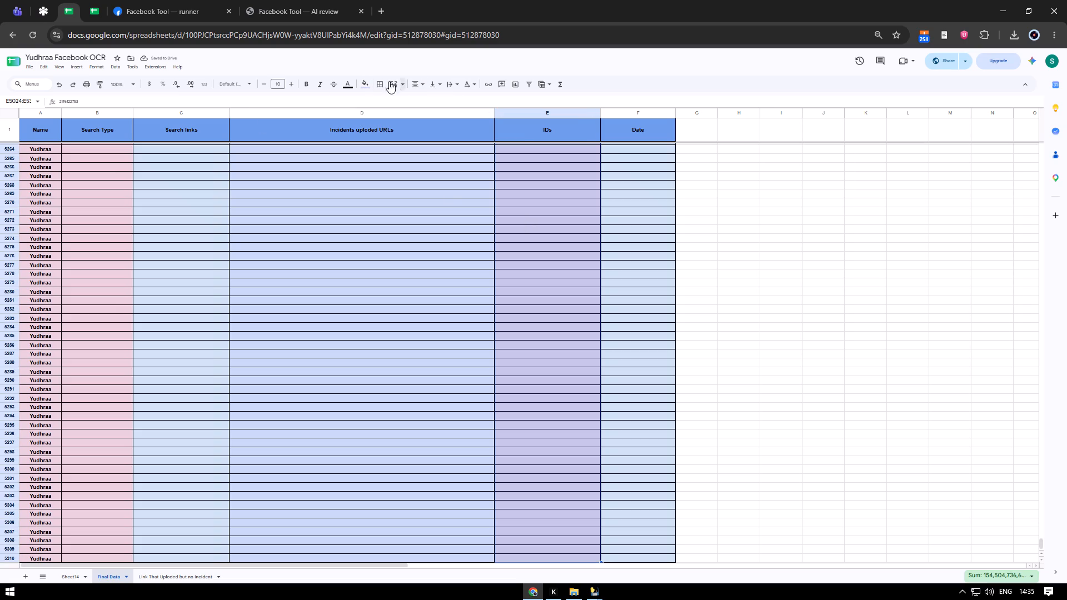
left_click(360, 84)
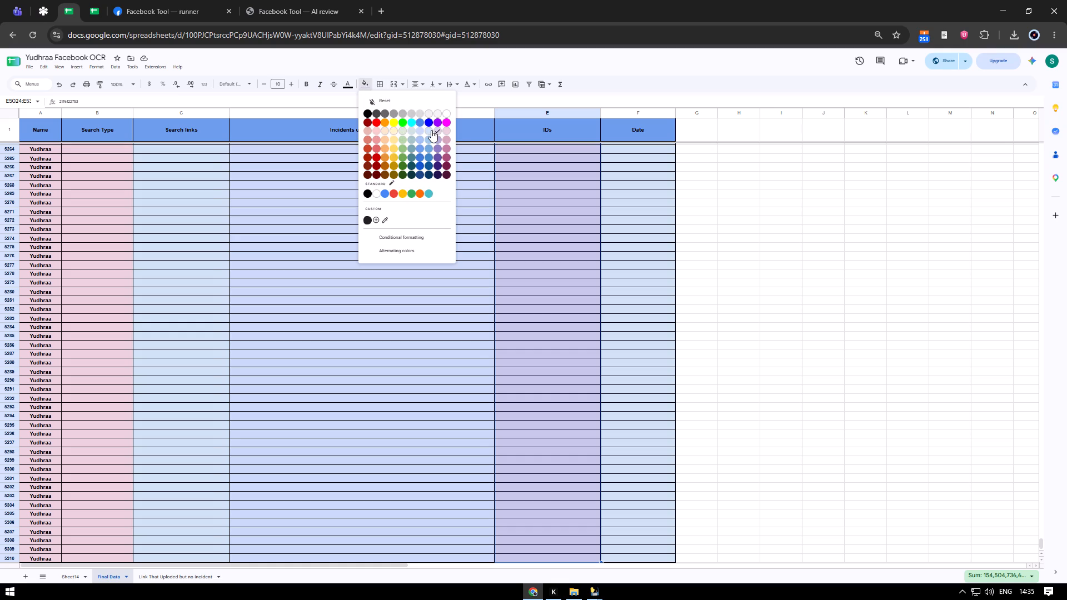
left_click(435, 130)
Apply all borders to the Incidents uploded URLs and IDs columns from row 5024 down to the last row.
key("shift+Left")
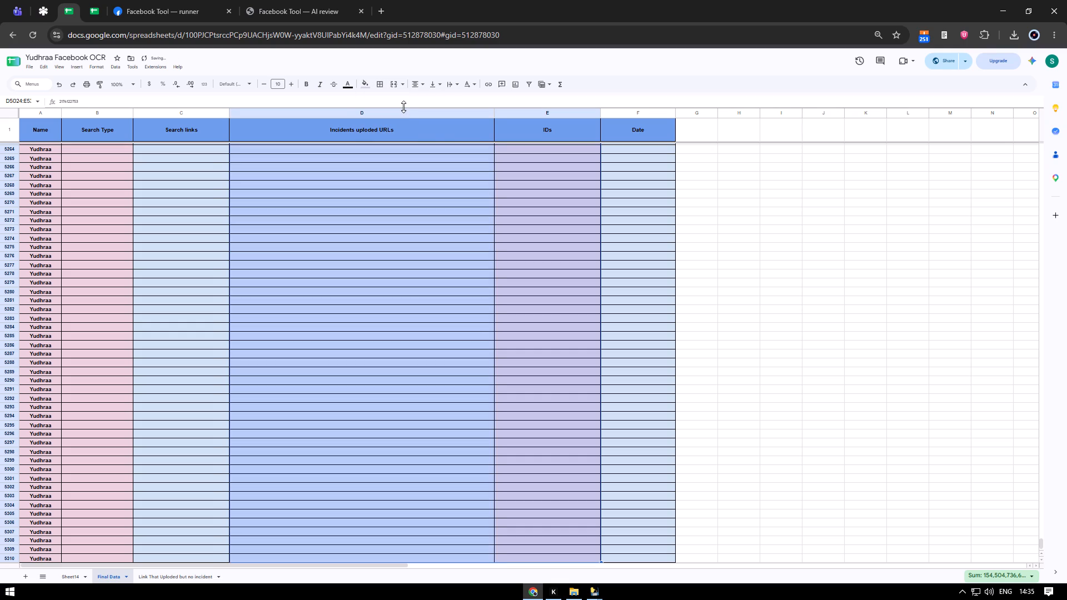
left_click(384, 81)
left_click(383, 102)
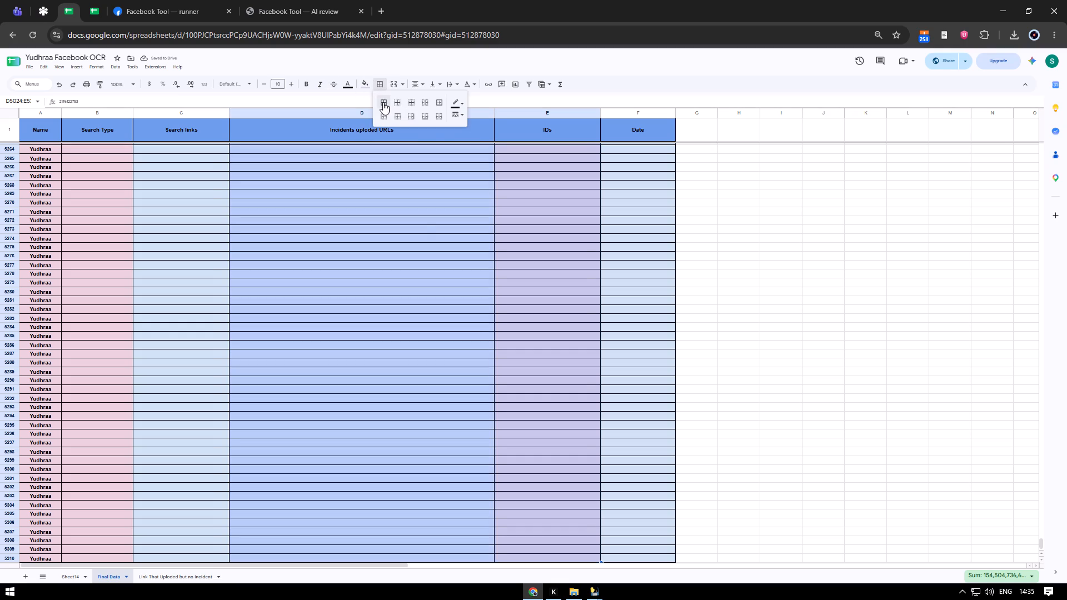
key("Up")
Enter FB Search as the search type in B5095, the first empty row below the recorded incidents.
left_click(450, 291)
key("ctrl+Up")
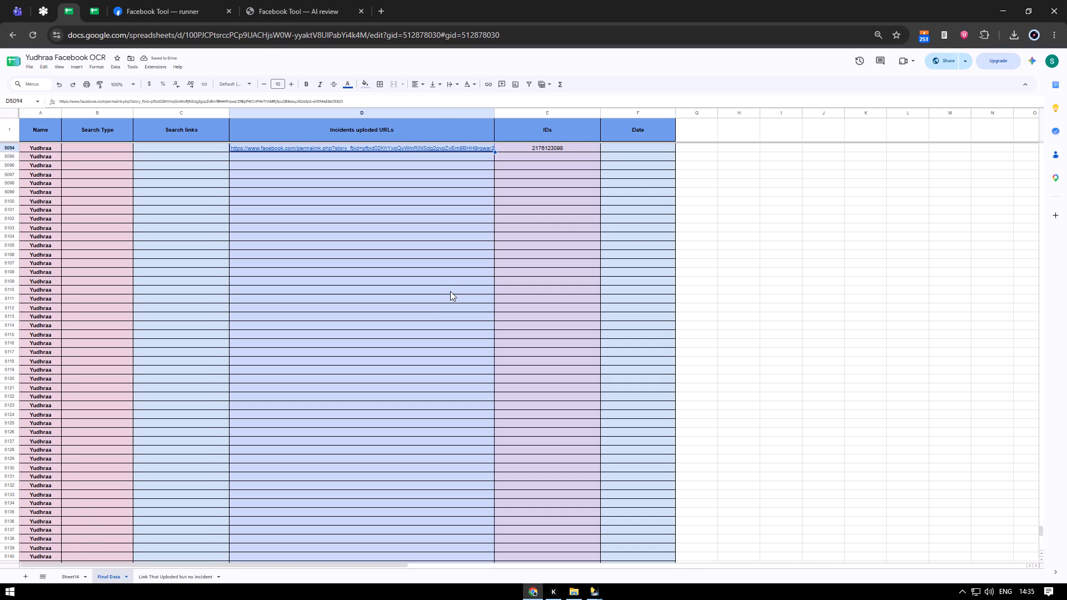
key("Up")
key("Up")
key("Up")
key("Up")
key("Up")
key("Up")
key("Up")
key("Up")
key("Up")
key("Up")
key("Up")
key("Up")
key("Down")
key("Down")
key("Down")
key("Down")
key("Down")
key("Down")
key("Down")
key("Down")
key("Down")
key("Down")
key("Down")
key("Down")
key("Down")
key("Down")
key("Down")
key("Down")
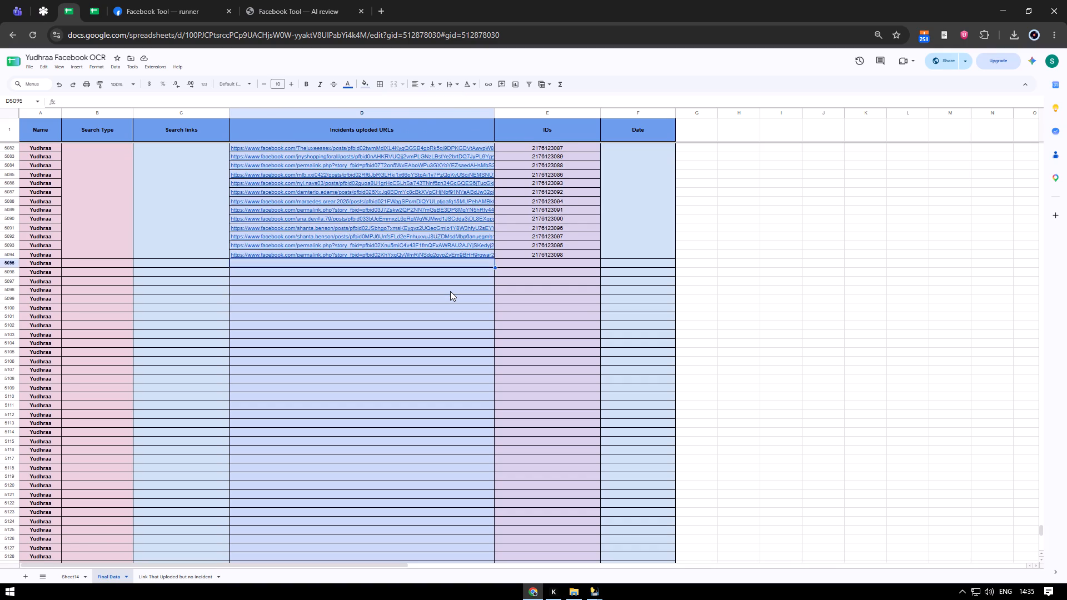
key("Left")
key("Up")
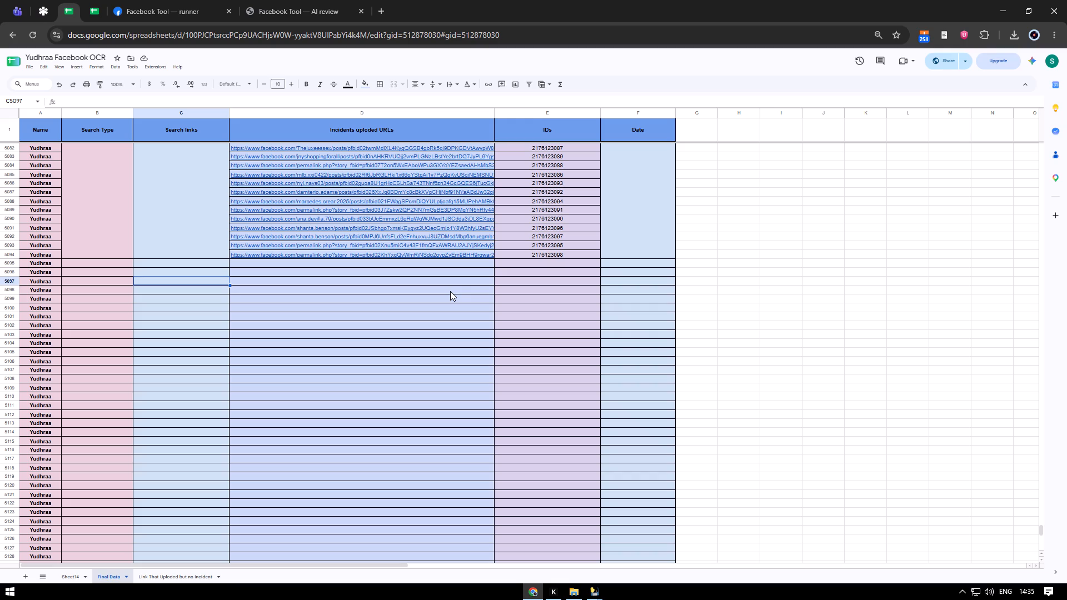
key("Up")
key("Left")
key("Up")
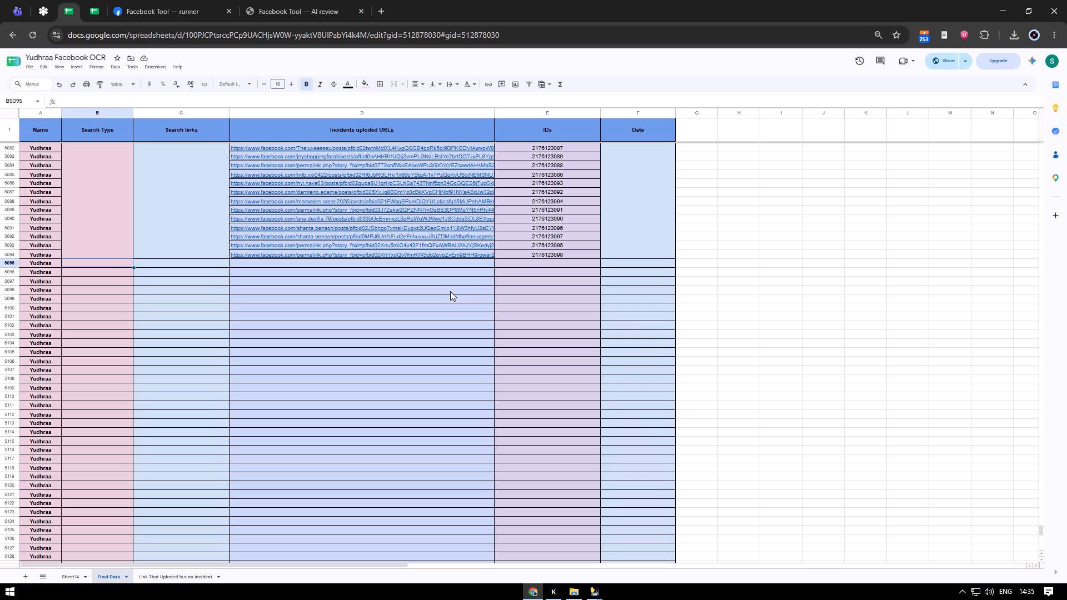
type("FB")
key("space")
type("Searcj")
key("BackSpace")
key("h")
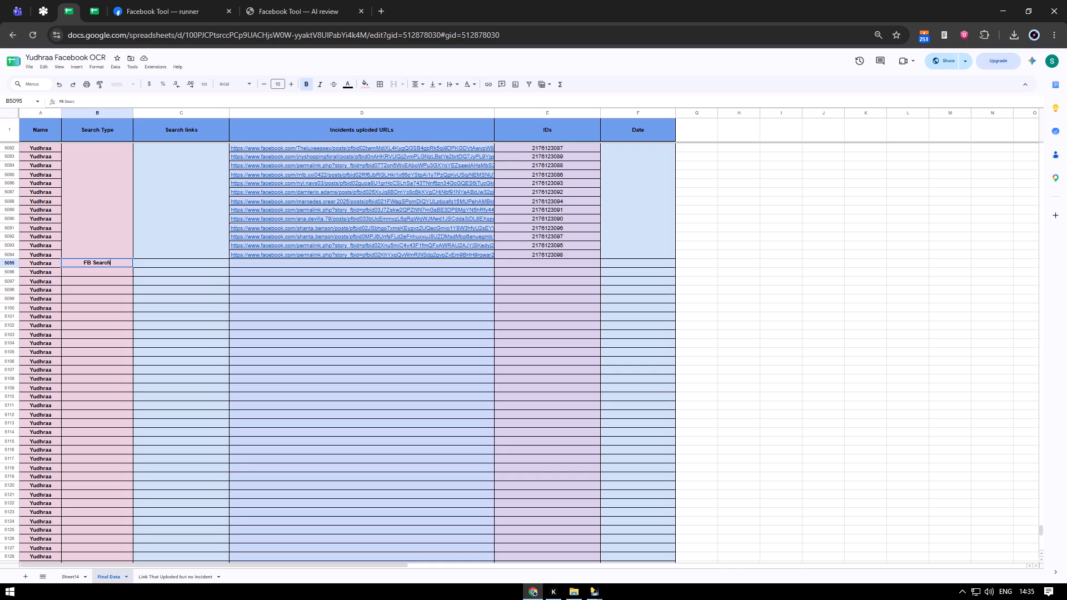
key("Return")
Enter 27/10/2026 as the date in F5095 and centre it horizontally.
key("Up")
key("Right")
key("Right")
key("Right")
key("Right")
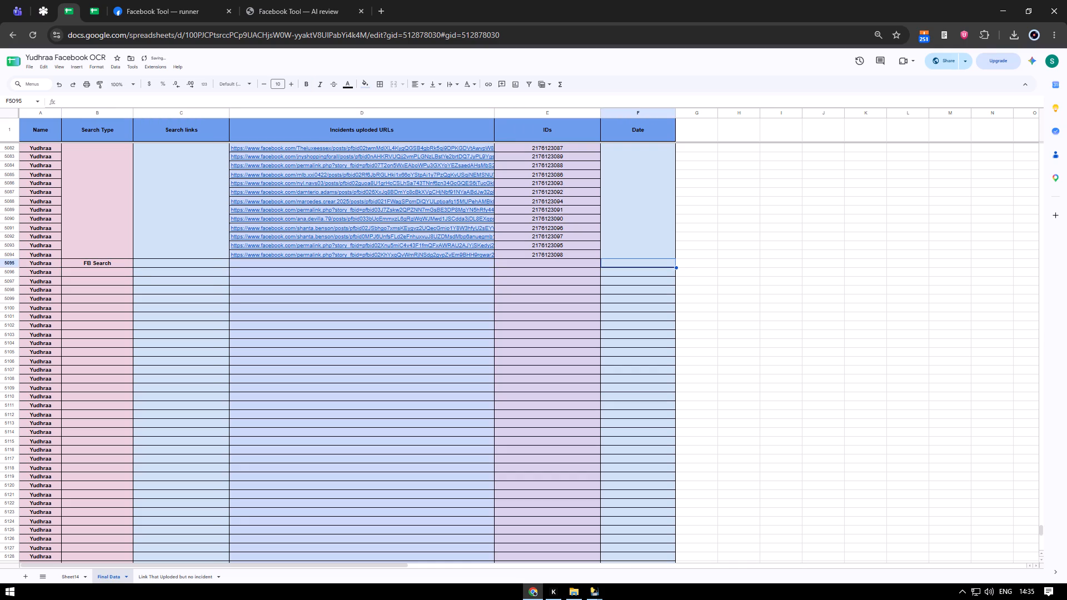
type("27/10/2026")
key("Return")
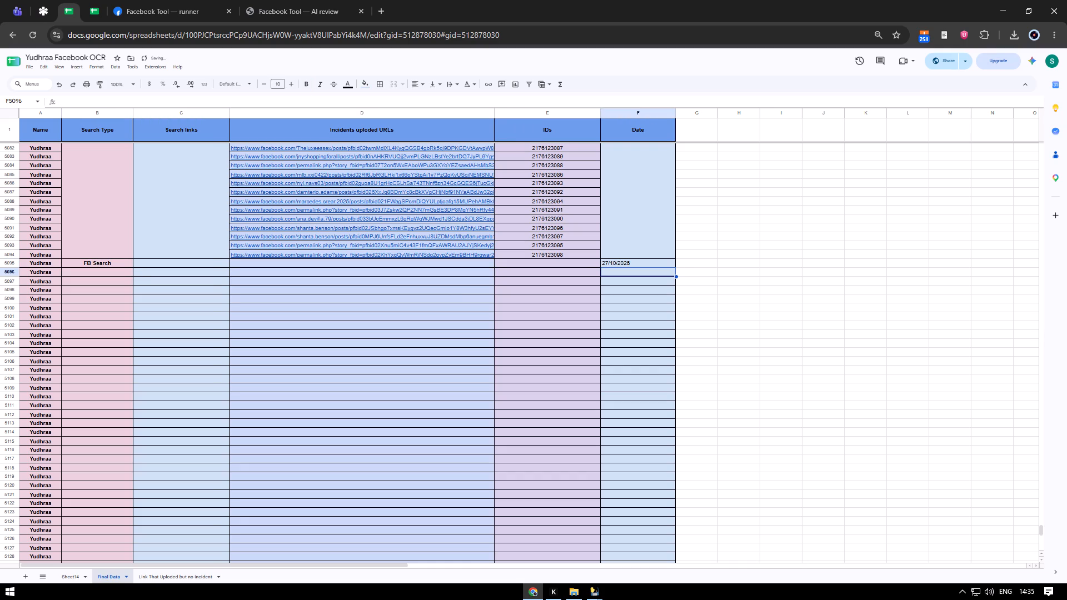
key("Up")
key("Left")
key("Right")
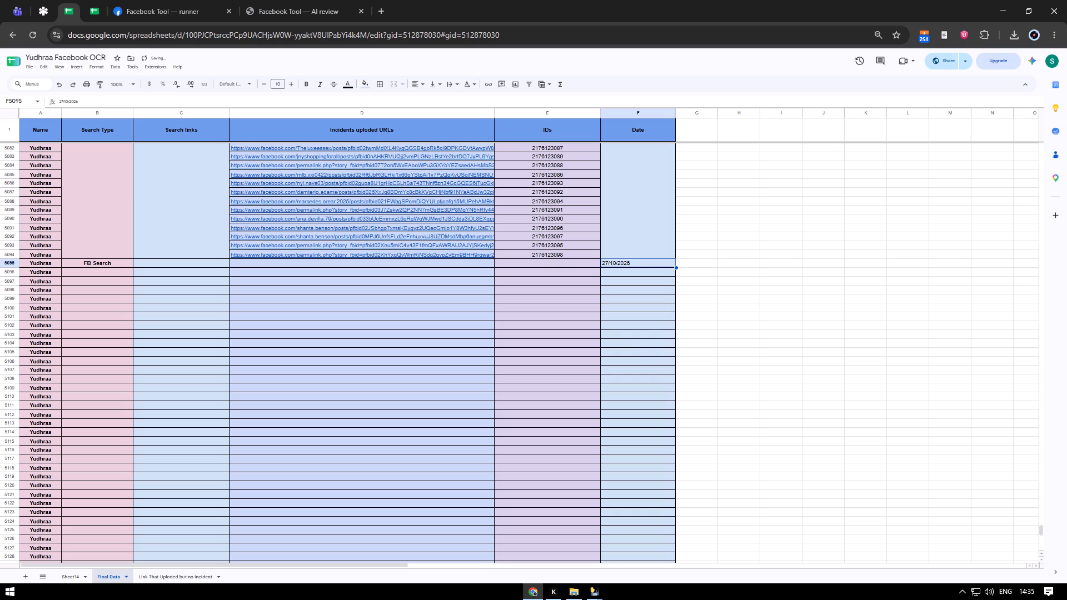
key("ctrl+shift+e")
Copy the "alo on hand" videos search link from the other spreadsheet, paste it into C5095 as plain text and left-align it.
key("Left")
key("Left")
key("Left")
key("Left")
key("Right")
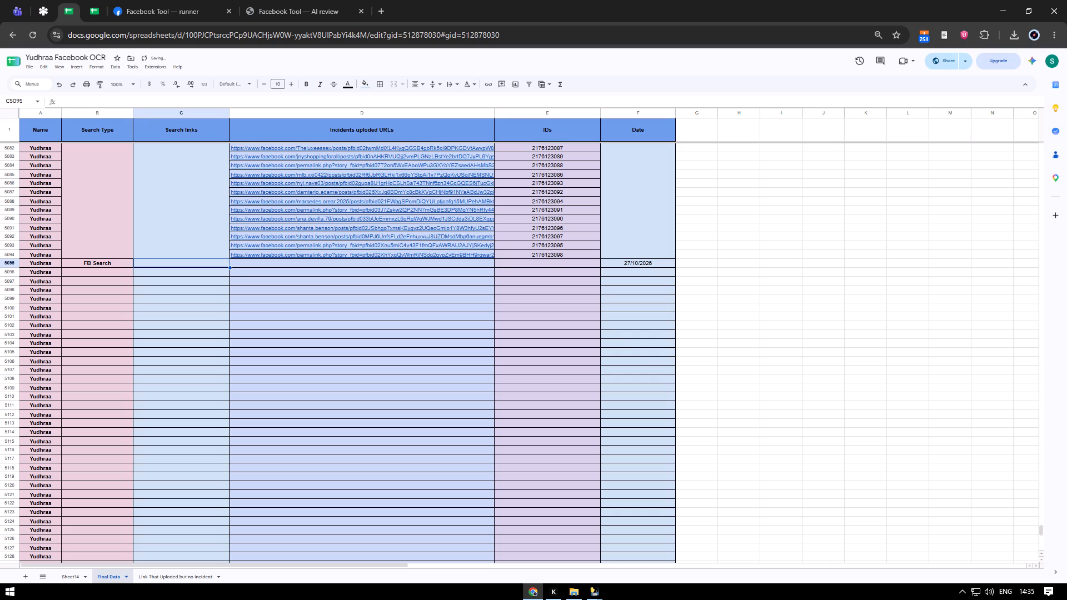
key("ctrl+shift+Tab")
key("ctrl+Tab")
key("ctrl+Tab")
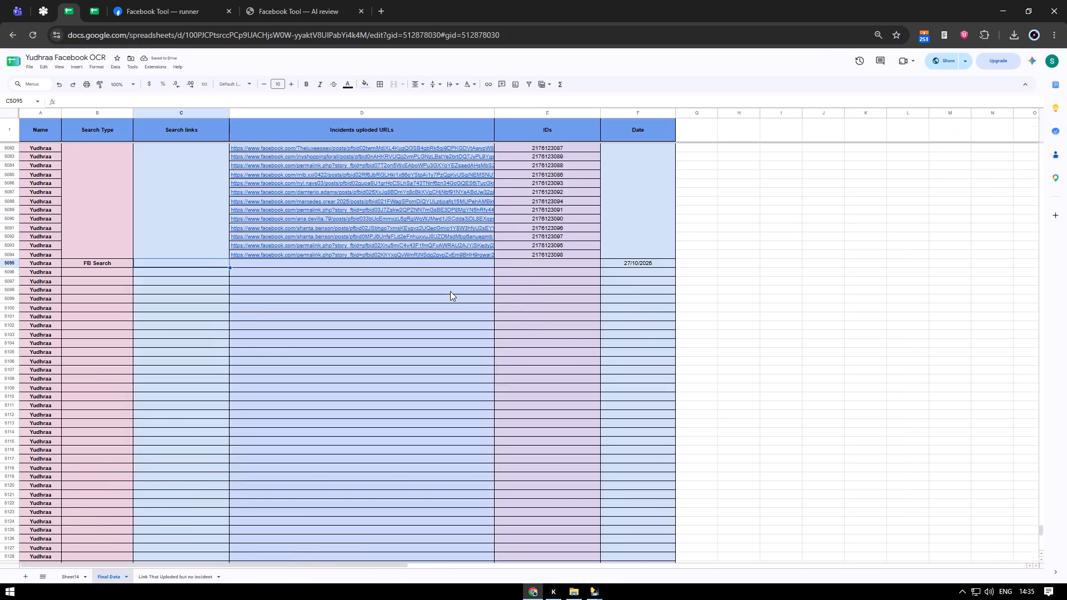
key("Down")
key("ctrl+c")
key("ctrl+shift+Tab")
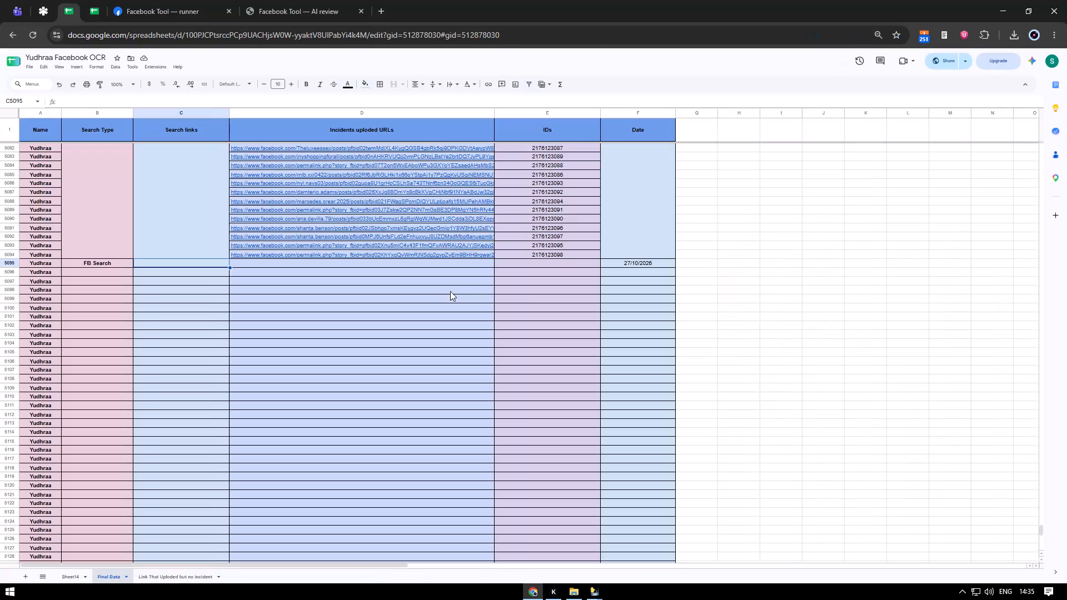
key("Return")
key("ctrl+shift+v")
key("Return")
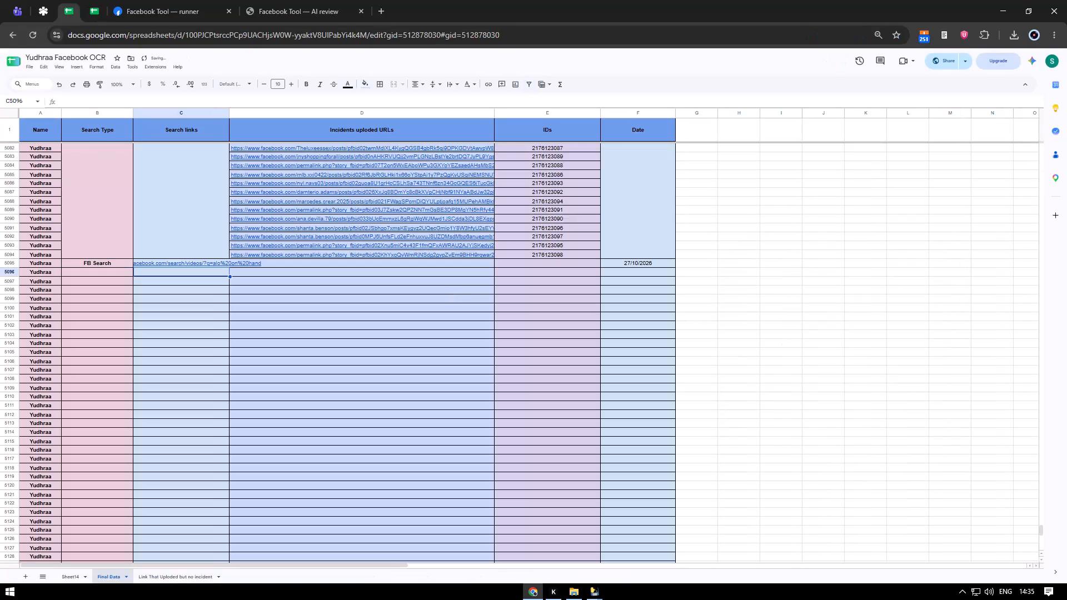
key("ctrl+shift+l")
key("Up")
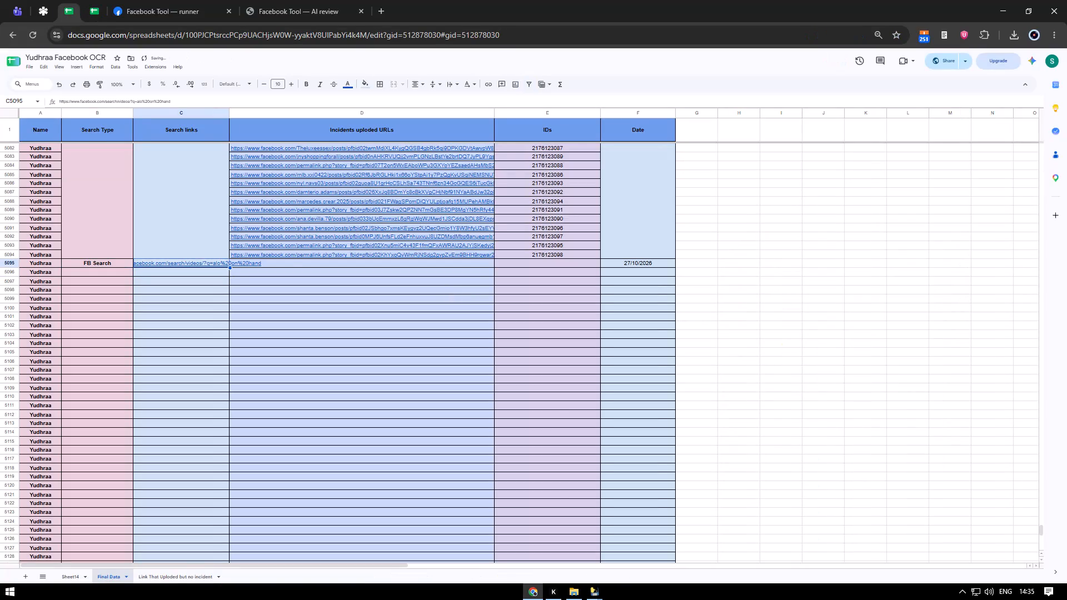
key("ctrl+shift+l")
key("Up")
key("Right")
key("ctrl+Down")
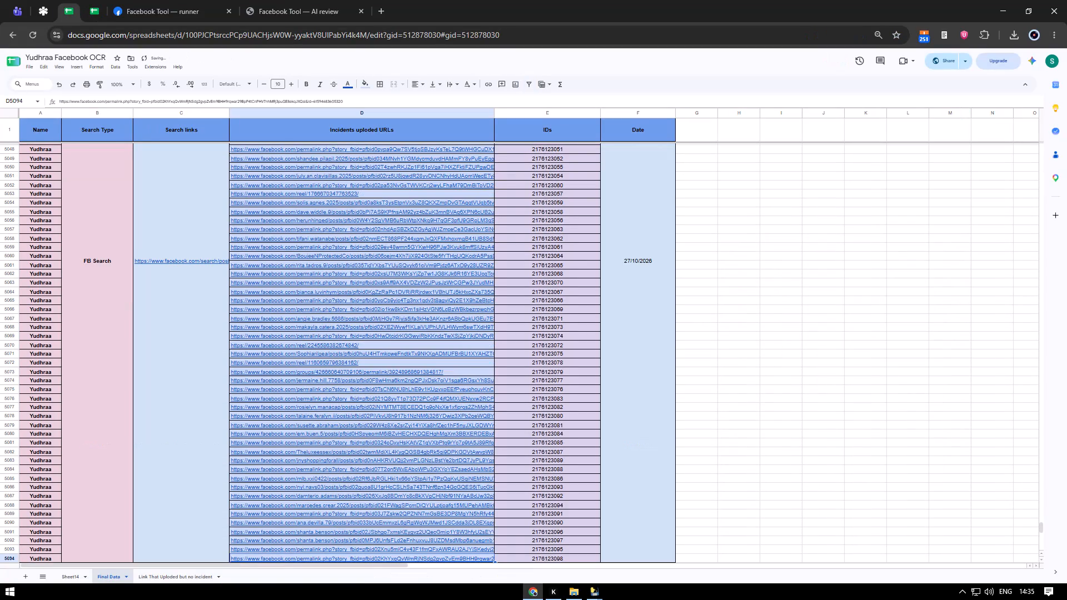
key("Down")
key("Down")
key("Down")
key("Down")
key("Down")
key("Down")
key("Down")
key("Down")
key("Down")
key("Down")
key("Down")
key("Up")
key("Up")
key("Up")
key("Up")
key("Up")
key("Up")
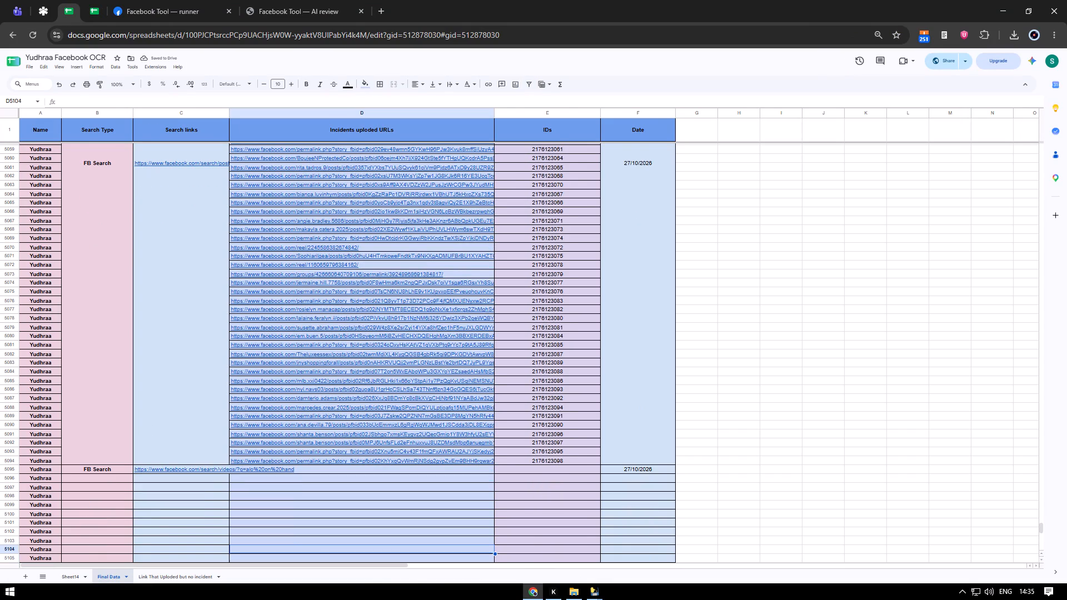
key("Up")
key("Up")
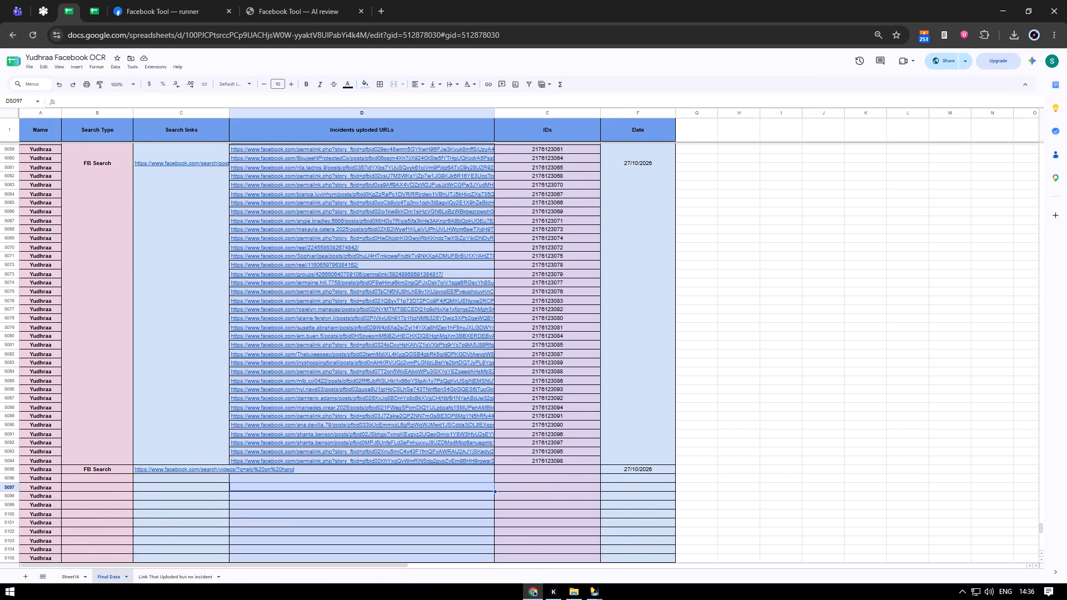
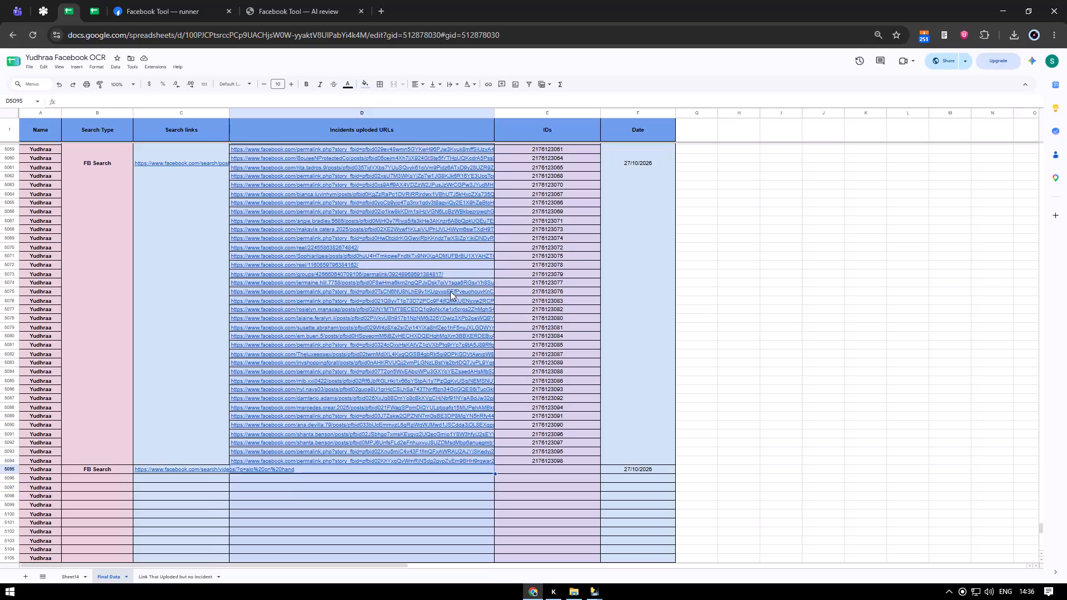
Copy the "alo on hand" Reels search link from the Alo worksheet and open a fresh Facebook Tool runner, closing the old runner and AI review.
left_click(89, 0)
key("ctrl+c")
key("ctrl+c")
key("ctrl+c")
key("ctrl+d")
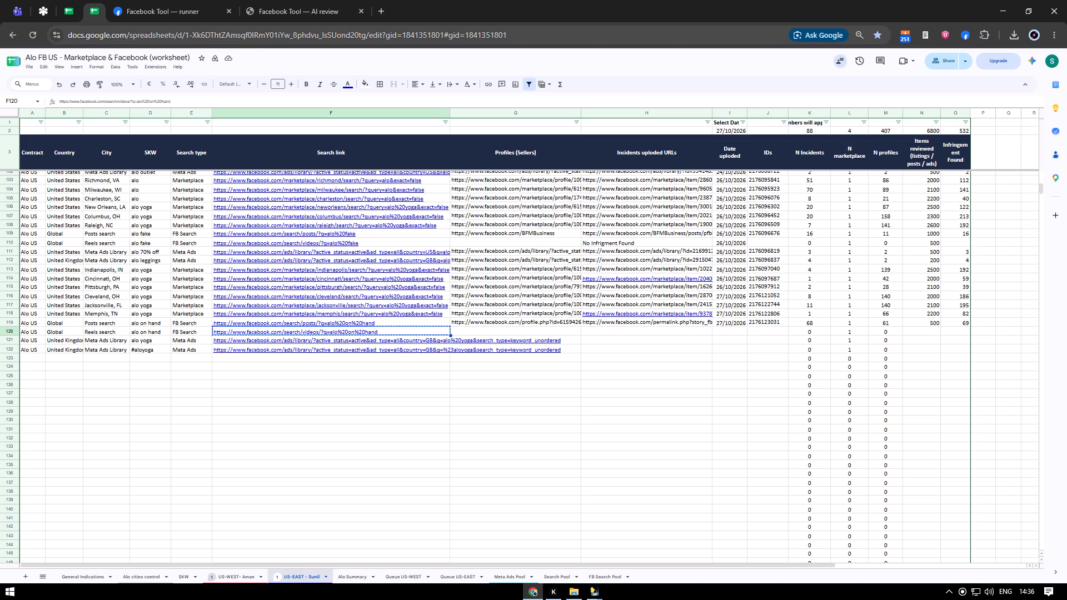
key("shift+Tab")
key("Return")
middle_click(223, 0)
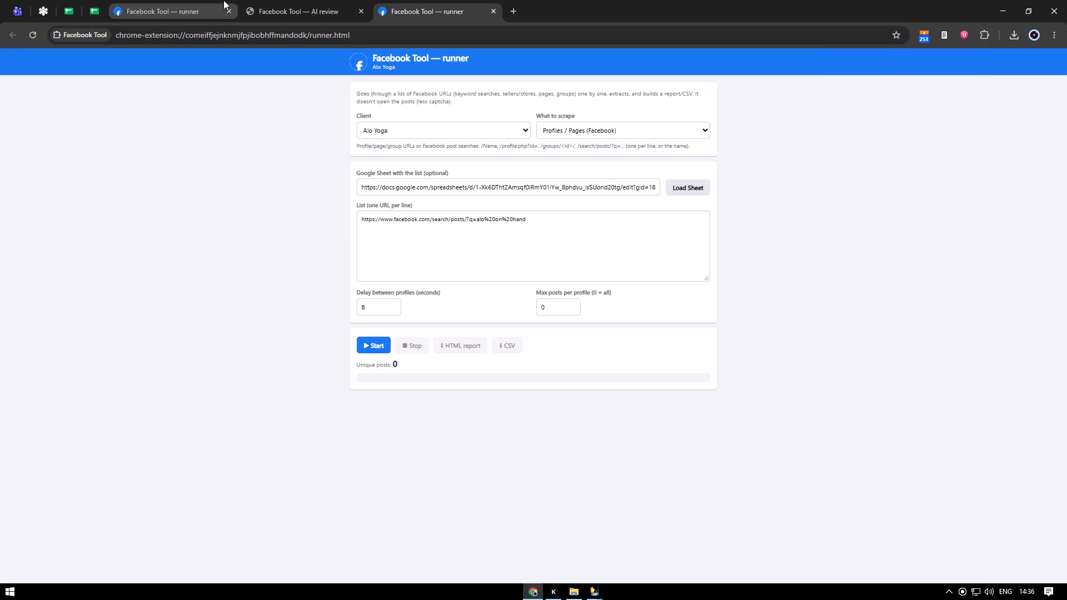
middle_click(223, 0)
Replace the runner's URL list with the copied videos search link, set max posts per profile to 500, and start the scrape.
left_click_drag(569, 227, 38, 208)
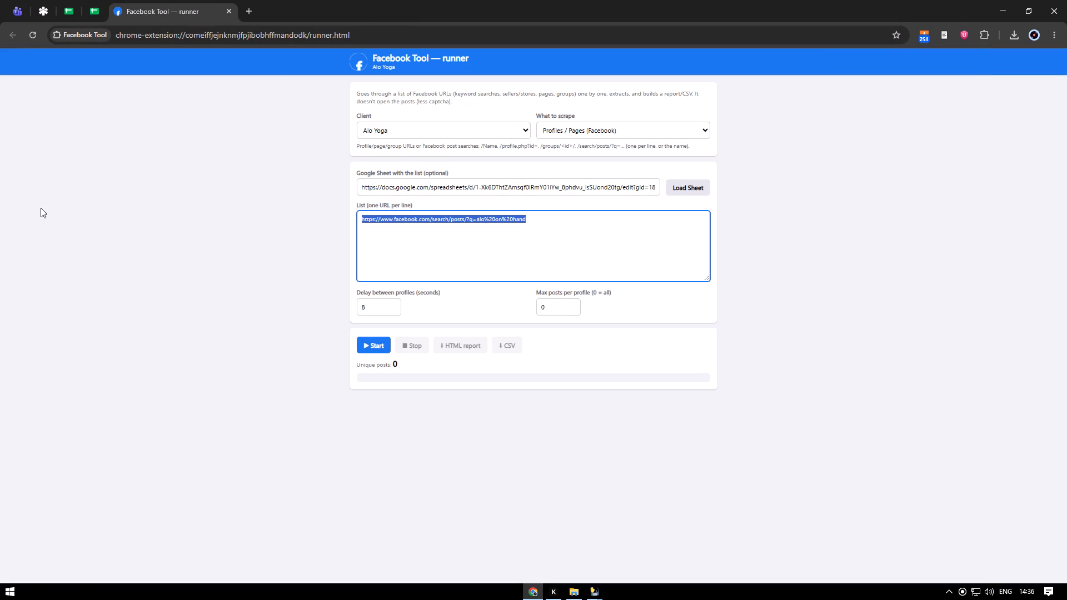
key("ctrl+v")
left_click_drag(557, 305, 432, 304)
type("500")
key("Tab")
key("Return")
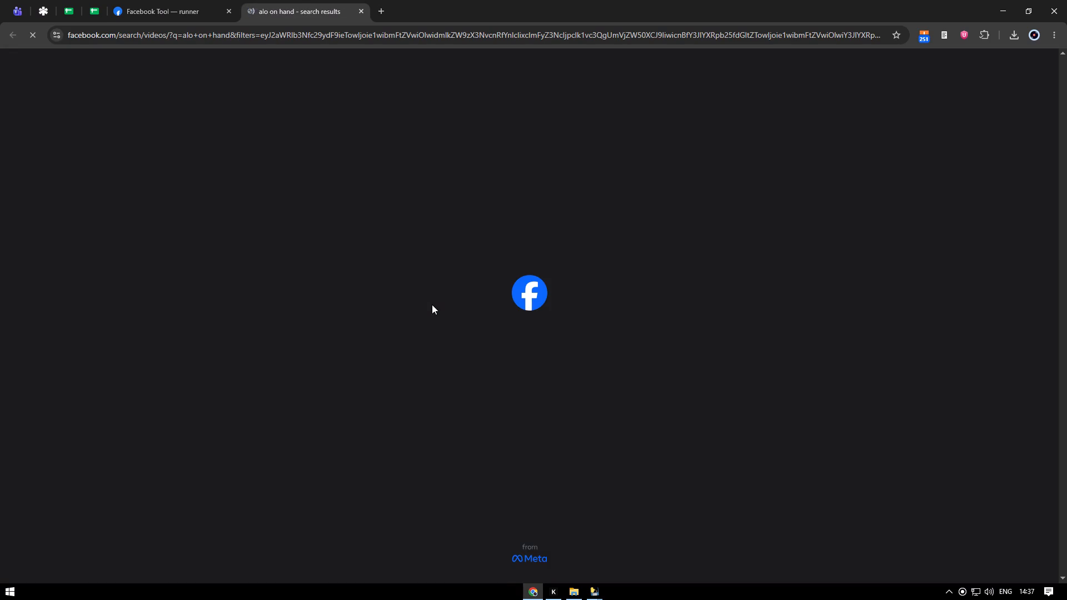
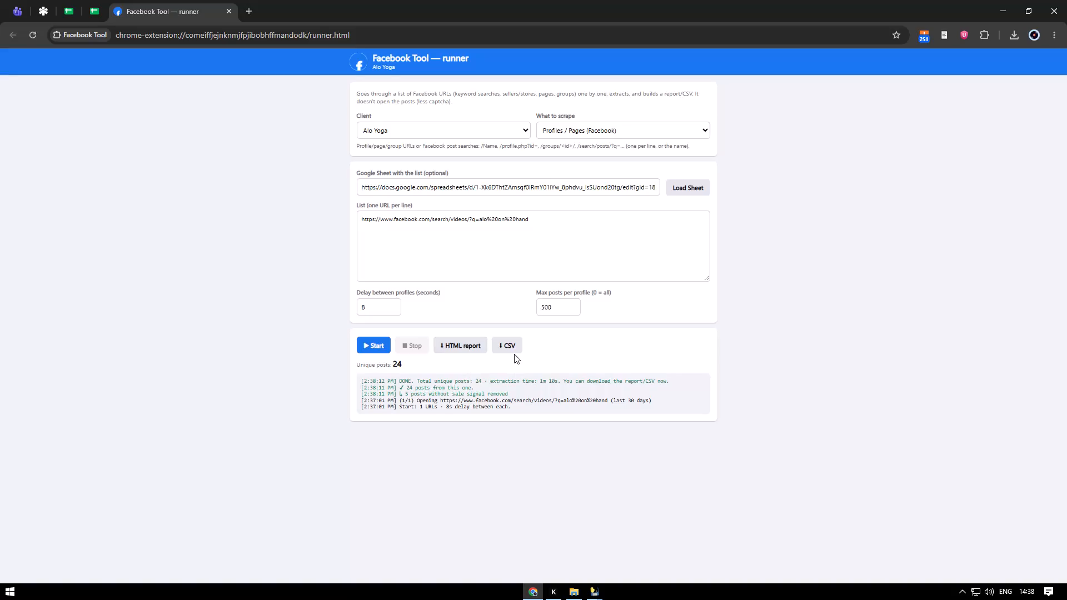
Download the CSV of the scraped "alo on hand" Facebook video search results.
left_click(514, 353)
left_click(510, 348)
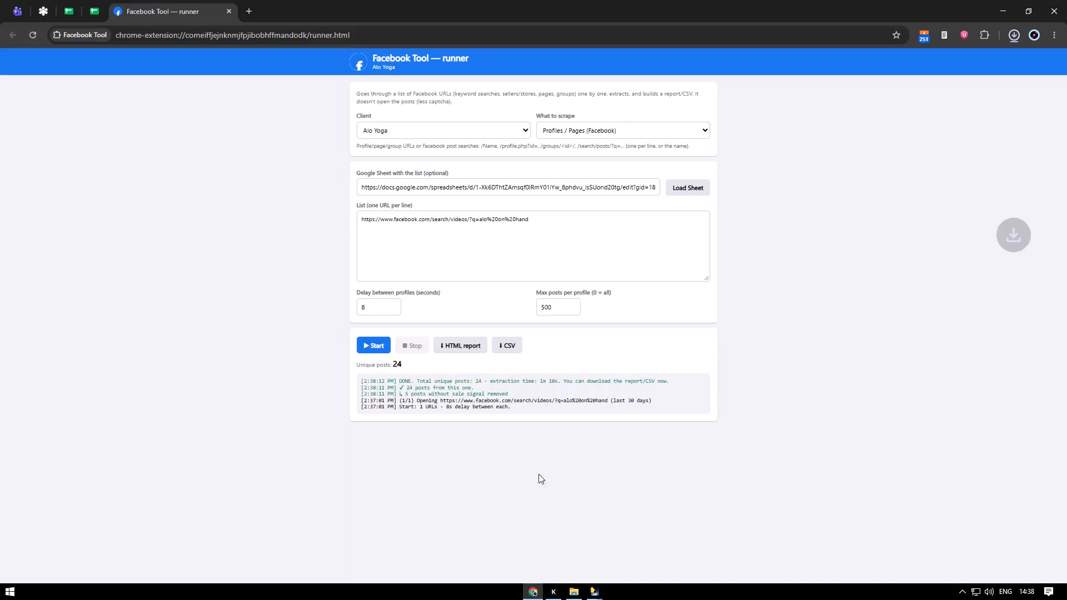
Switch to the 2-OCR folder in File Explorer and run FB-OCR on the newly downloaded CSV.
left_click(575, 591)
key("Return")
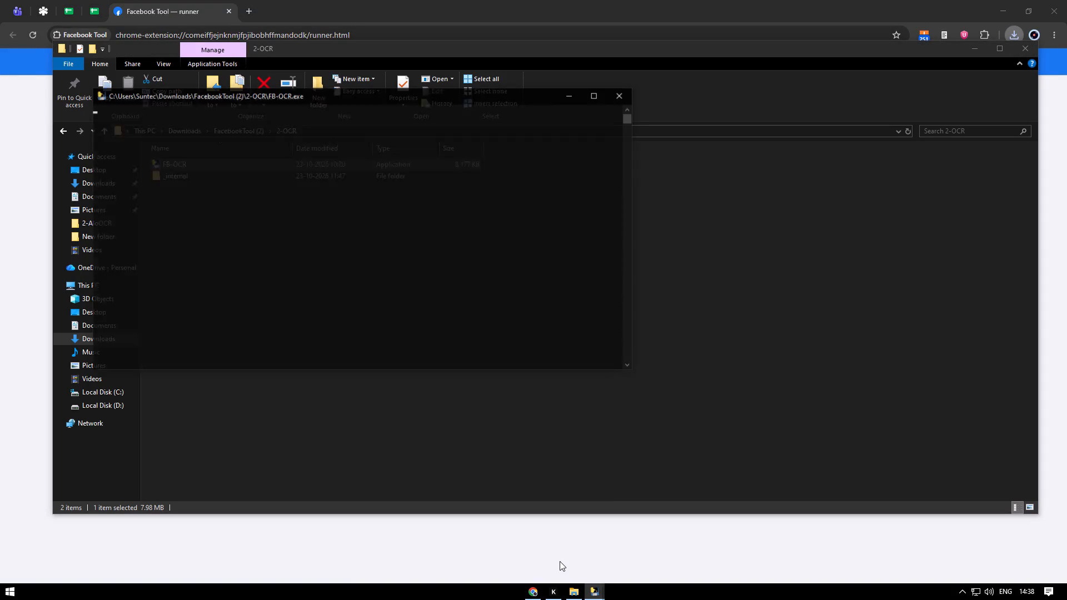
Close the two console windows of the finished FB-OCR runs, leaving the current run open.
left_click(594, 597)
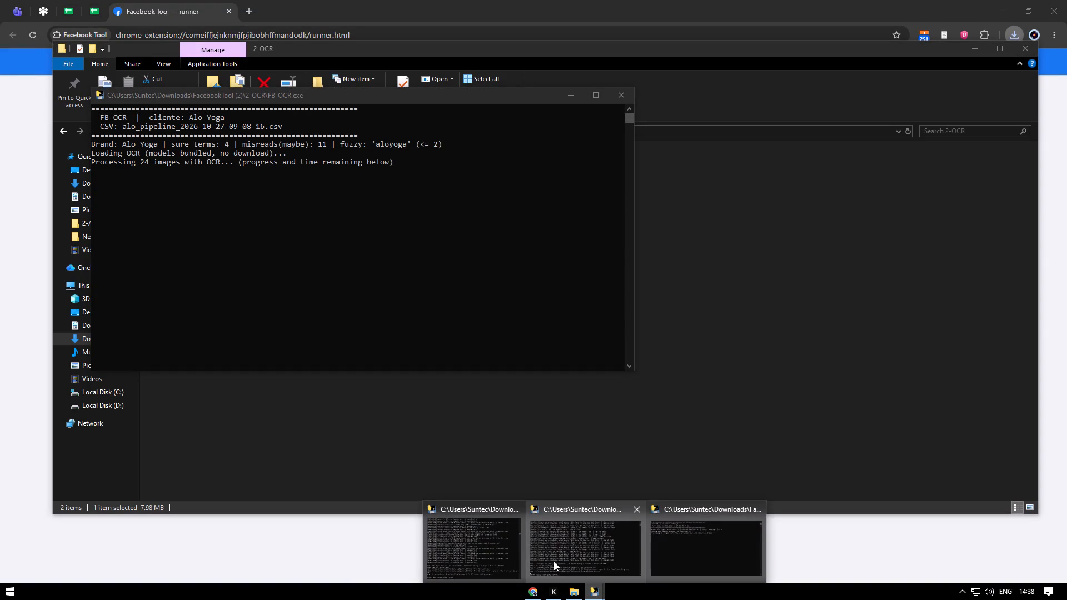
left_click(478, 548)
key("Return")
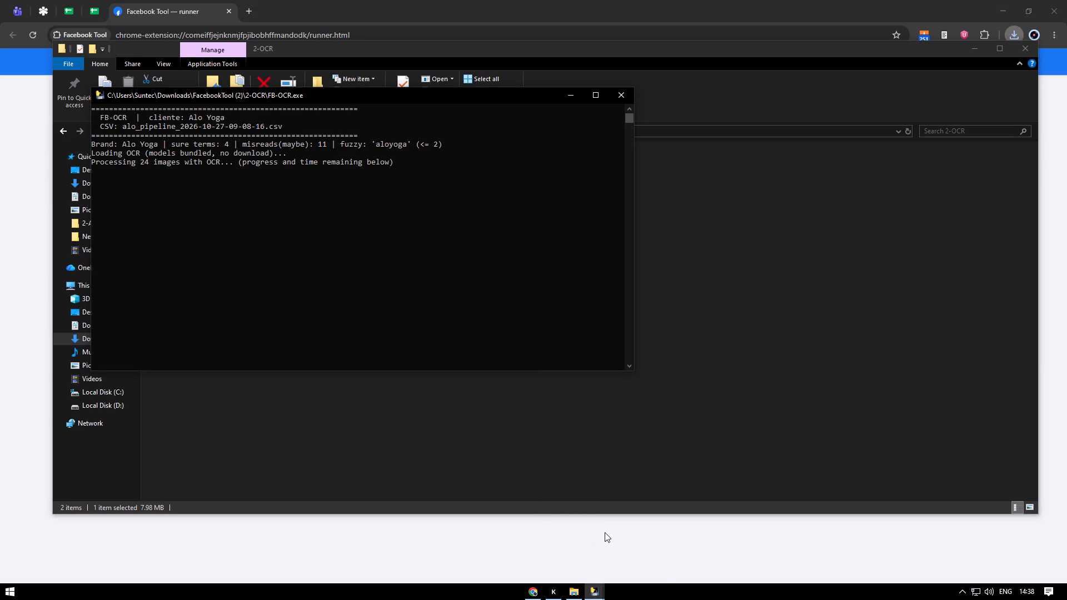
left_click(592, 591)
left_click(562, 559)
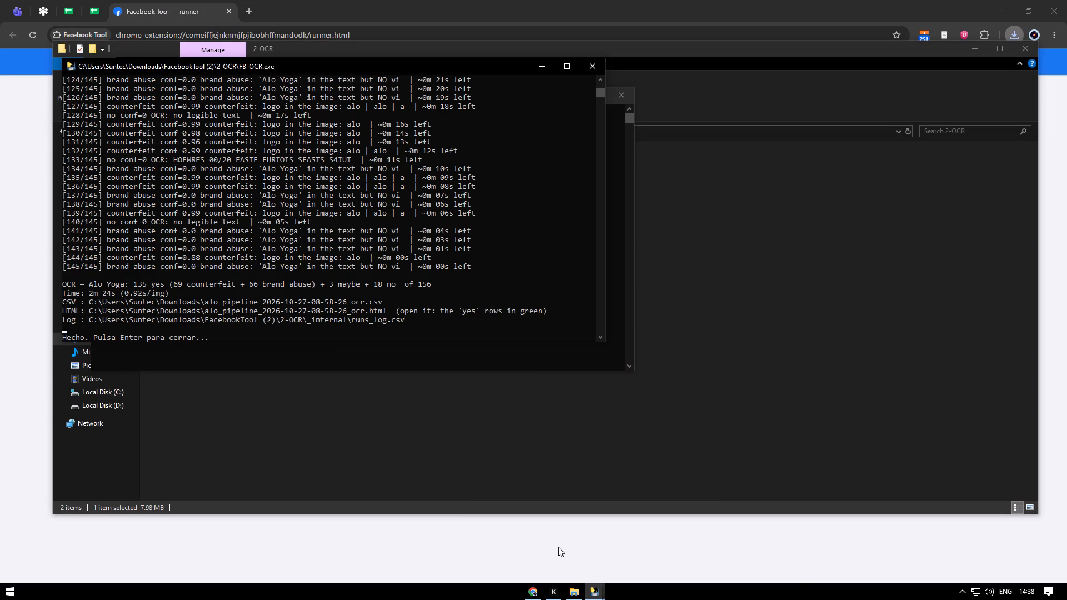
key("Return")
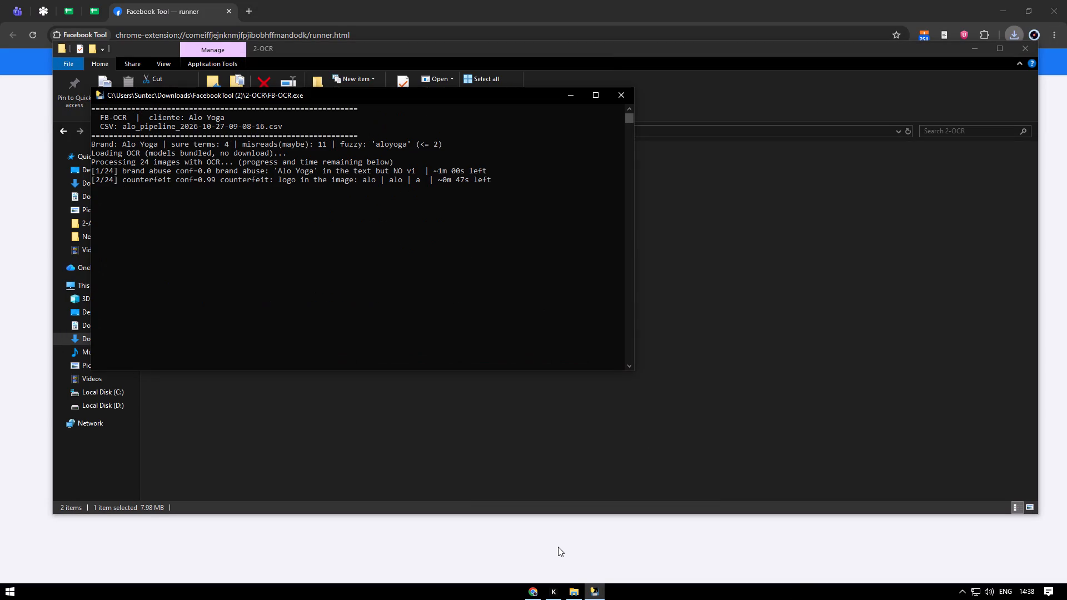
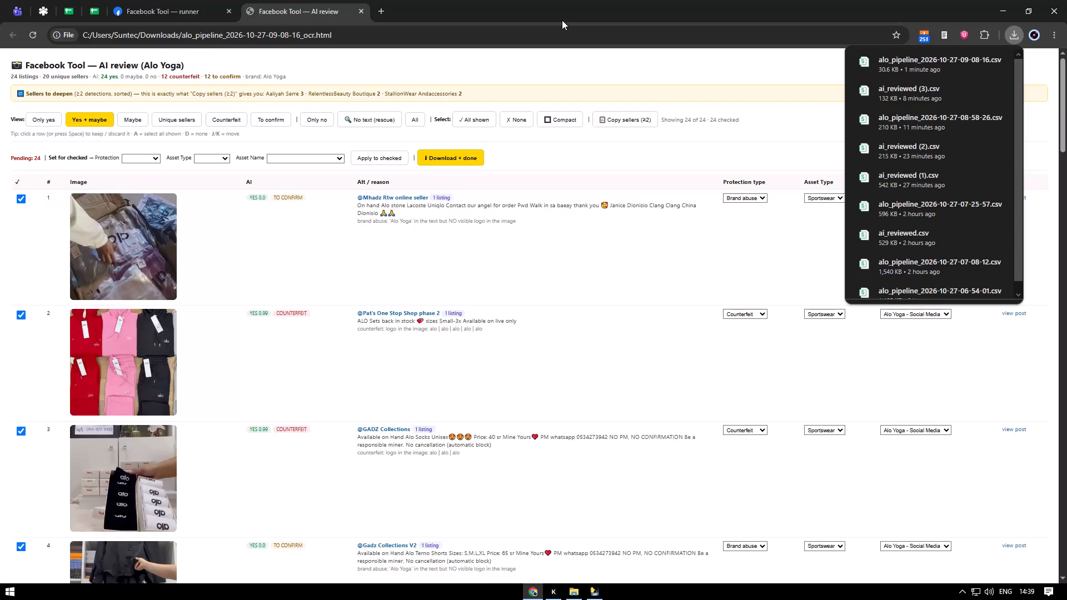
Show only the counterfeit listings in the AI review and download the checked results as done.
left_click(221, 124)
left_click(448, 152)
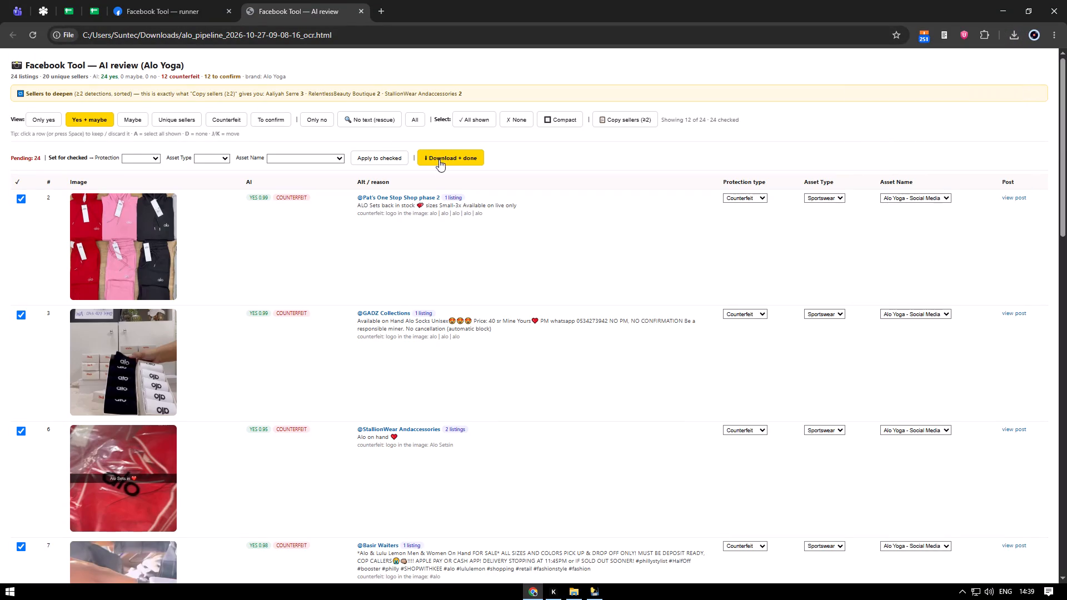
Import ai_reviewed (4).csv into Sheet14 of the Yudhraa Facebook OCR spreadsheet.
left_click(68, 3)
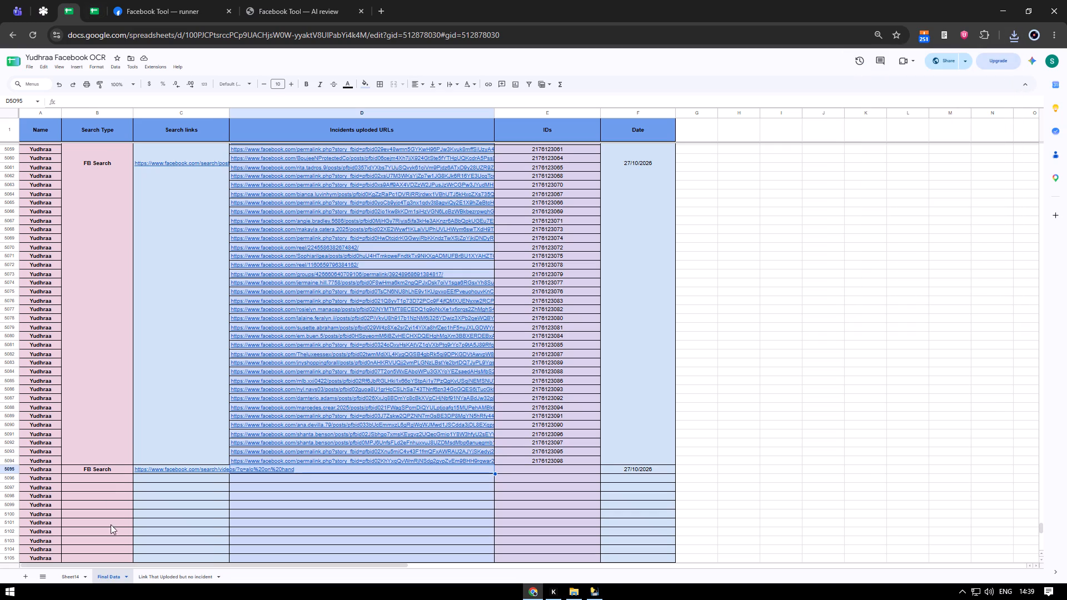
left_click(76, 573)
left_click(32, 68)
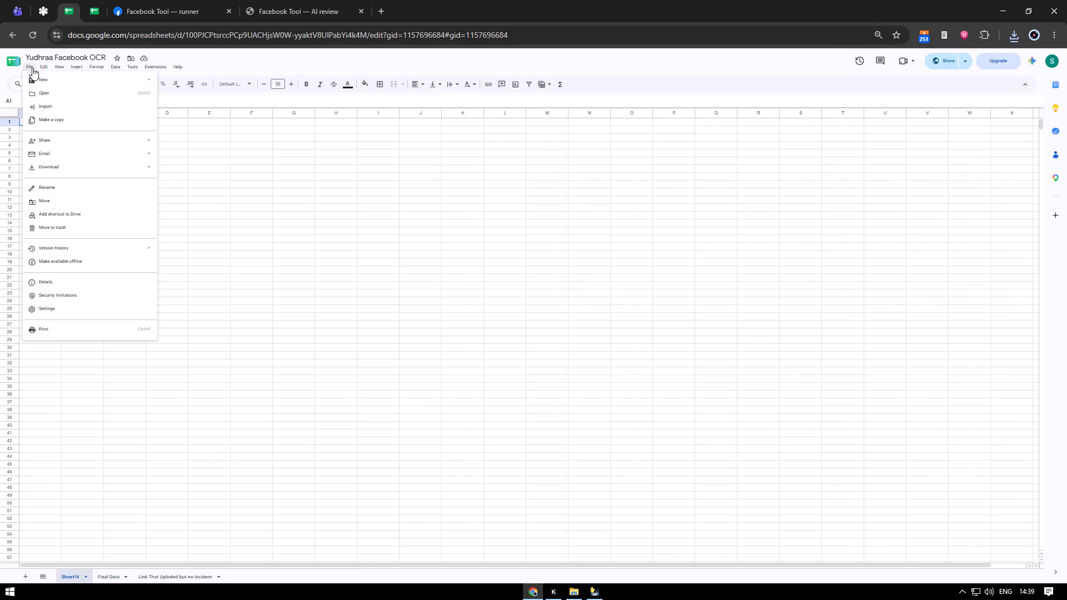
left_click(72, 110)
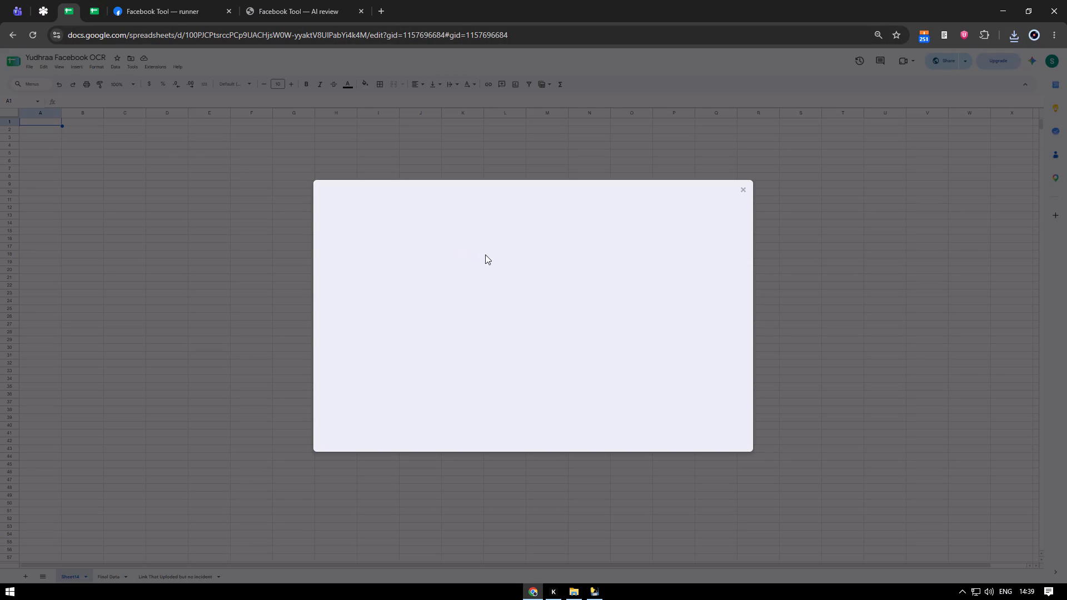
left_click(445, 212)
left_click(540, 358)
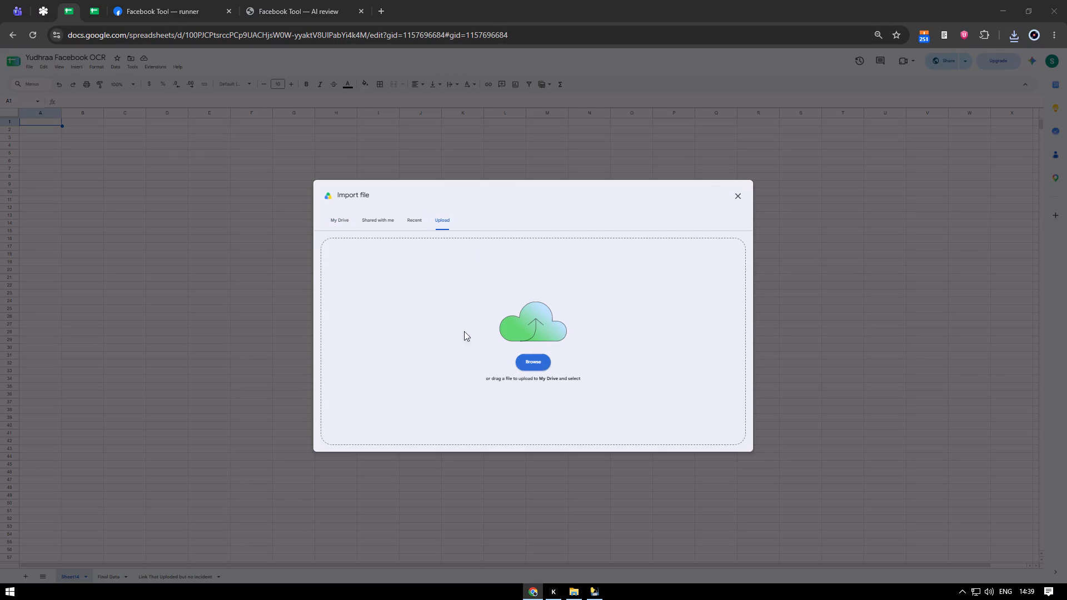
double_click(381, 358)
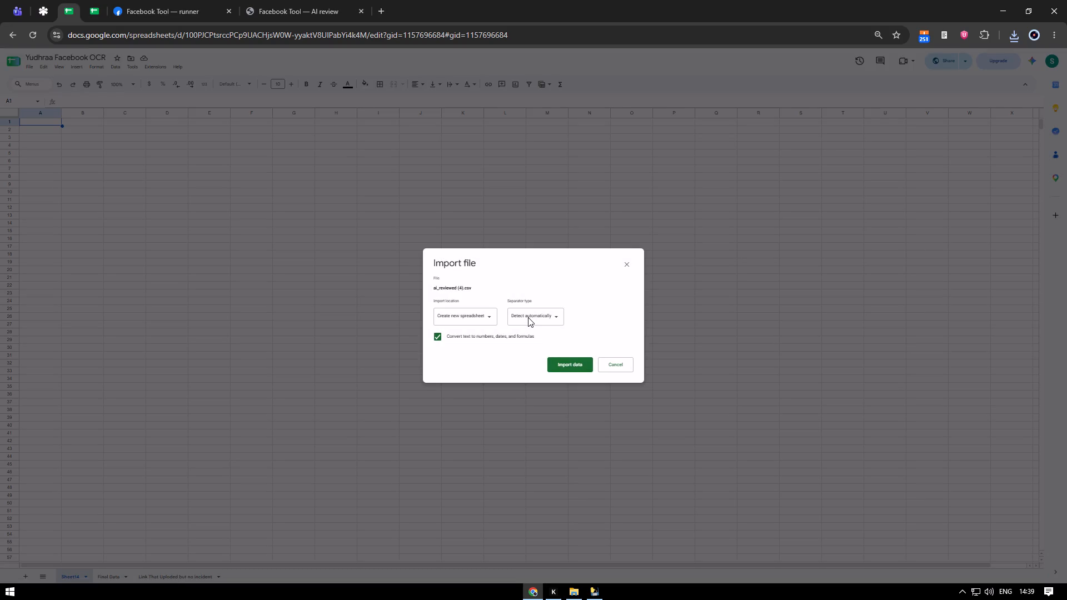
left_click(481, 313)
left_click(480, 368)
left_click(564, 357)
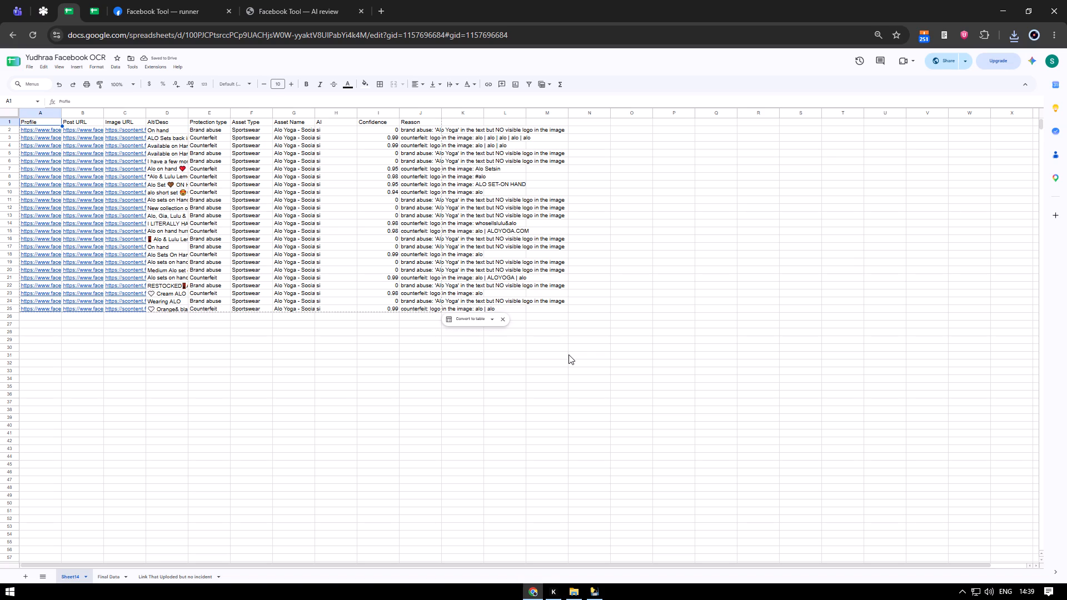
Add a filter to the imported data and limit the Protection type column to Counterfeit.
key("ctrl+shift+Right")
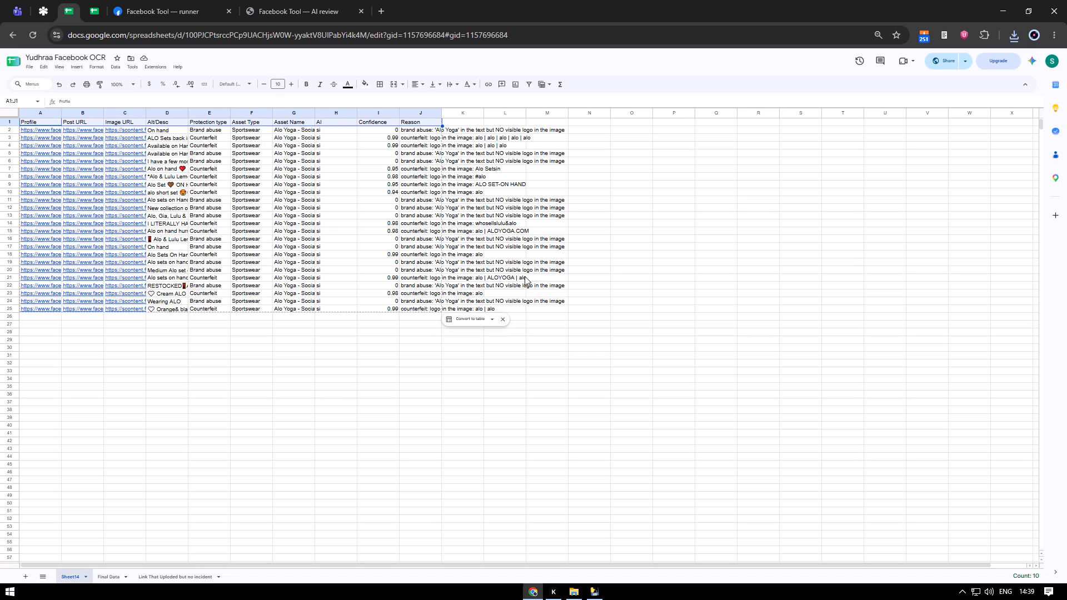
key("alt+d")
key("alt+f")
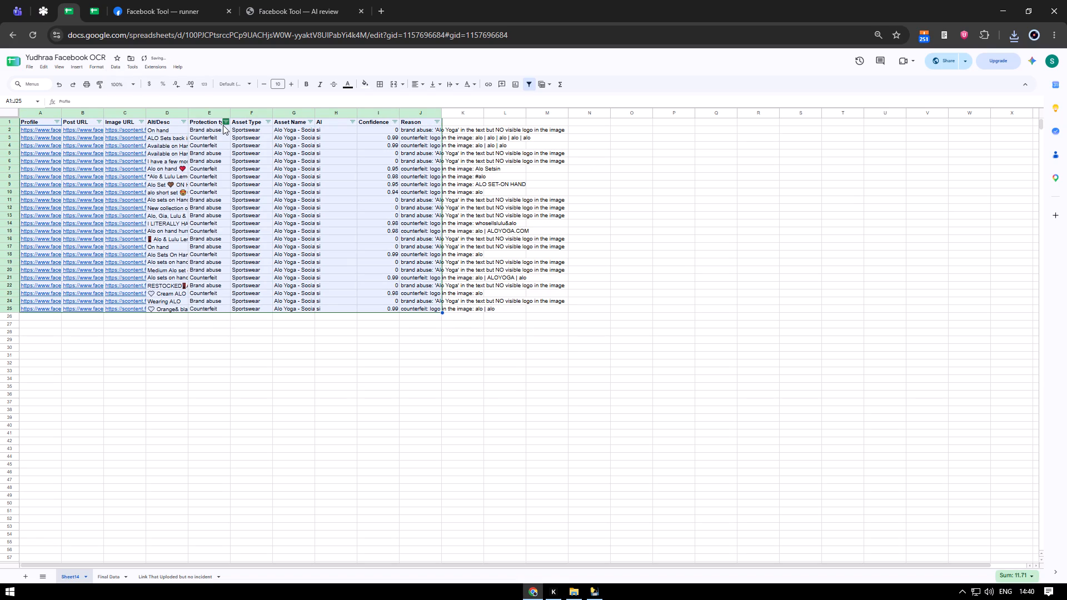
left_click(223, 125)
left_click(178, 252)
left_click(205, 314)
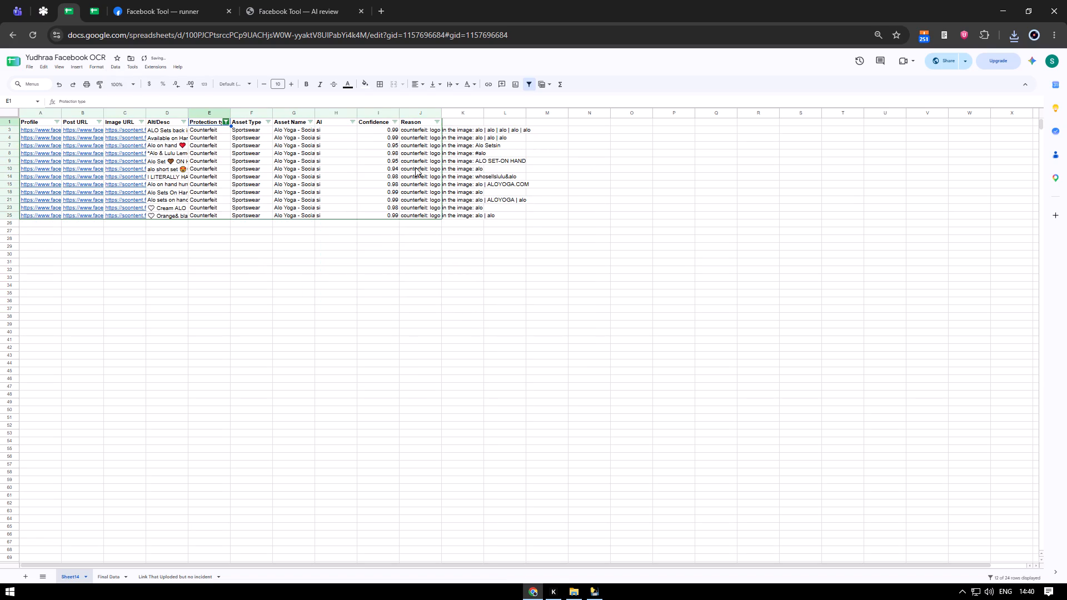
Copy the Post URL links of all the filtered Counterfeit rows.
left_click_drag(414, 134, 414, 206)
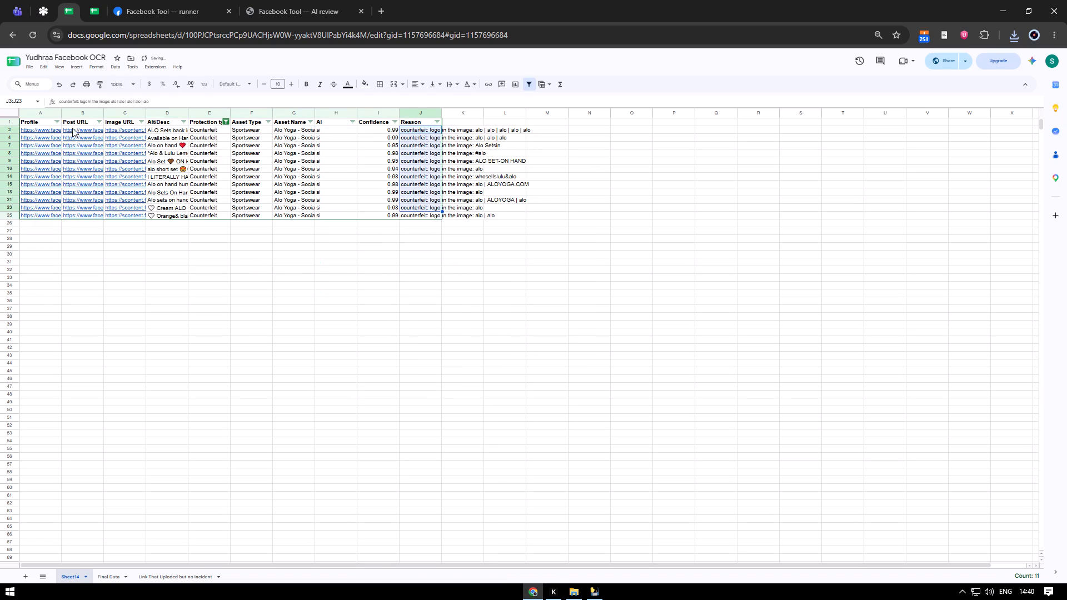
left_click_drag(77, 129, 83, 217)
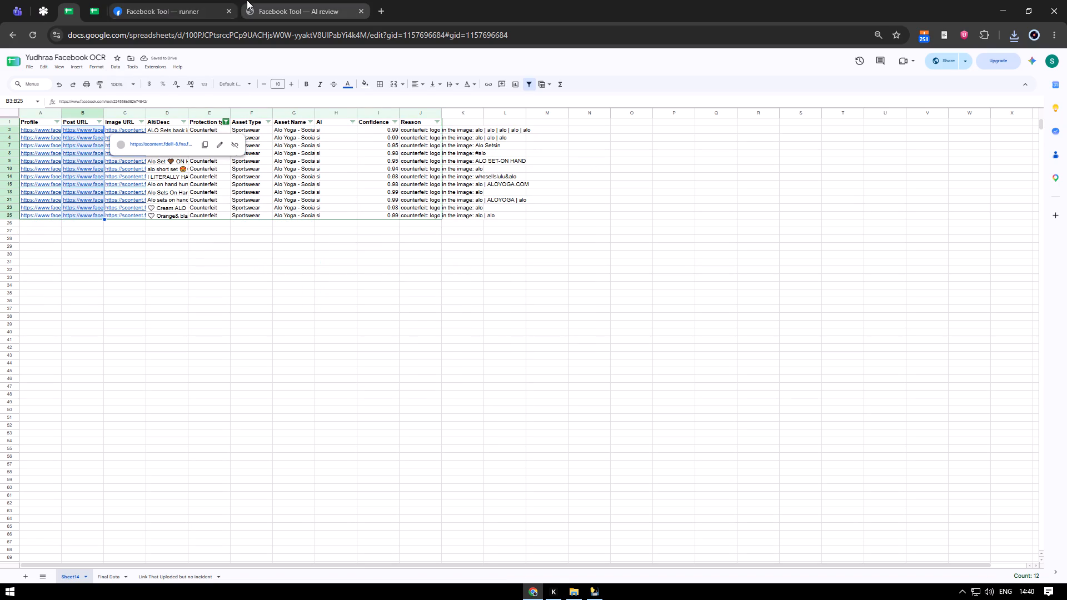
left_click(281, 0)
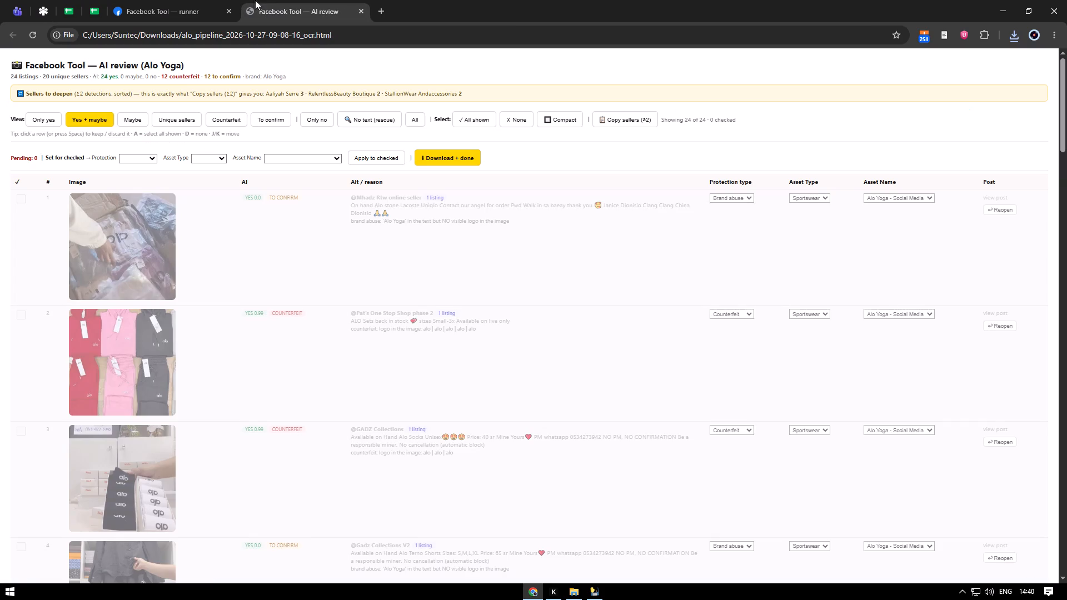
left_click(98, 0)
left_click(69, 5)
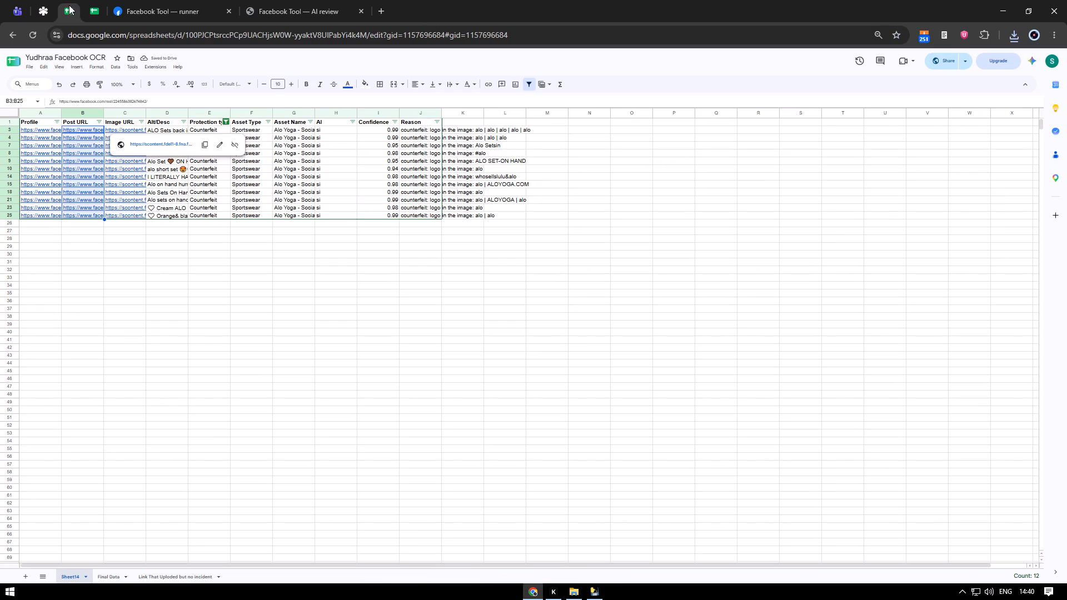
key("ctrl+c")
key("ctrl+c")
key("ctrl+c")
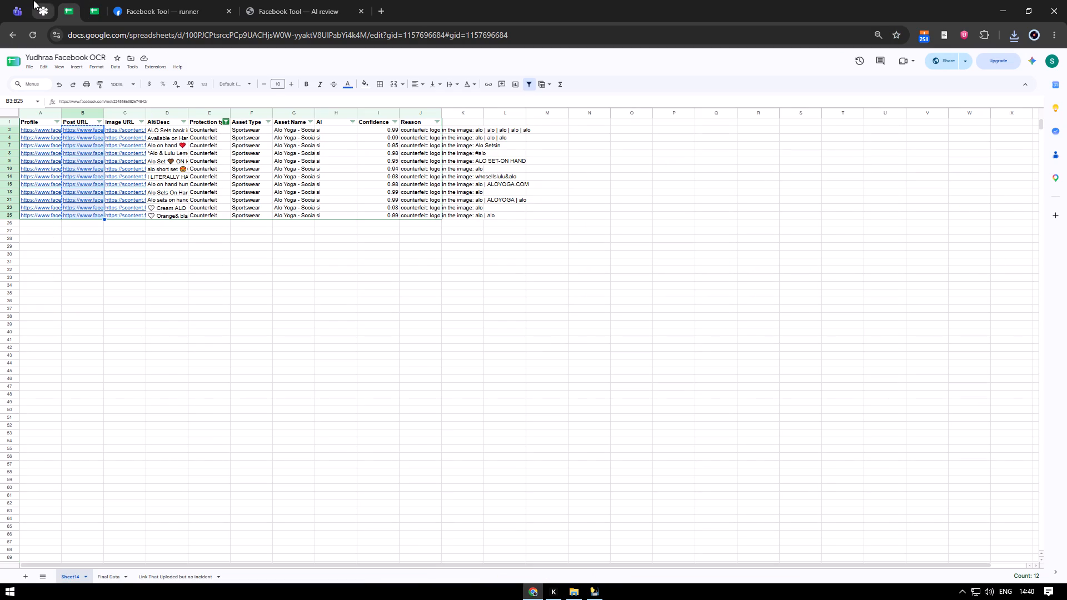
In the Red Points New incident form, replace the detection links with the copied post URLs and save the incident.
left_click(43, 0)
left_click(406, 349)
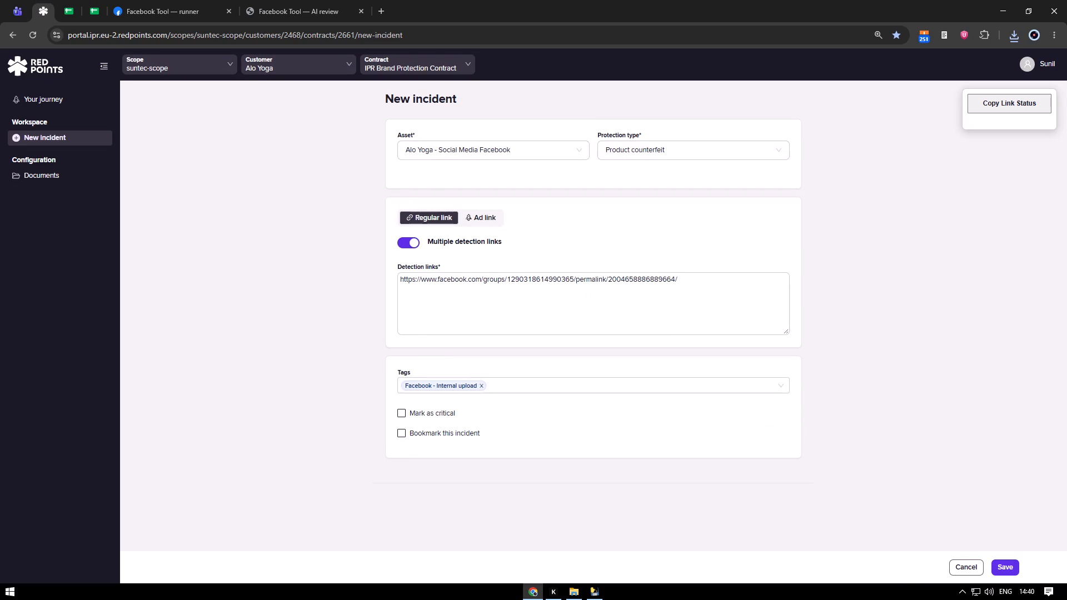
left_click_drag(728, 285, 287, 289)
key("ctrl+v")
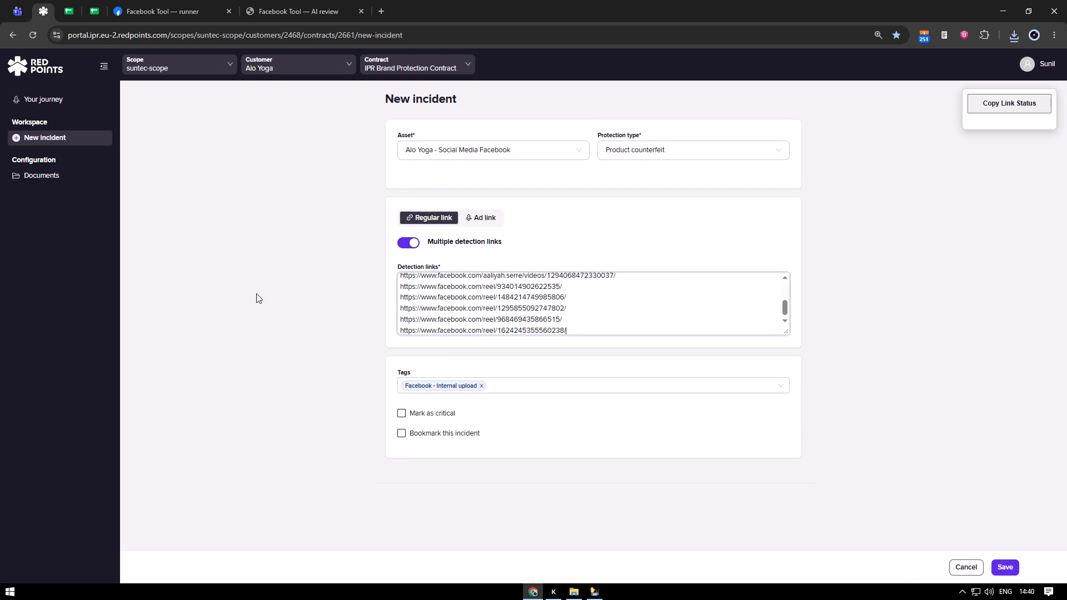
left_click(995, 564)
Back in Sheet14, remove duplicates from the Profile links of the filtered Counterfeit rows, allowing removal in hidden rows.
left_click(71, 0)
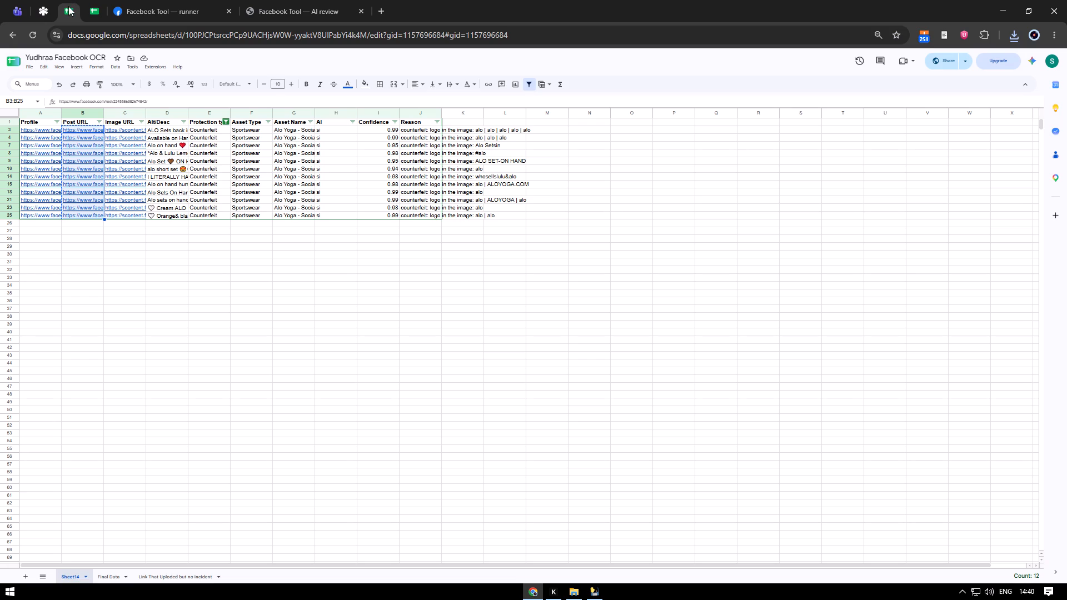
key("ctrl+shift+Left")
key("Left")
key("ctrl+shift+Down")
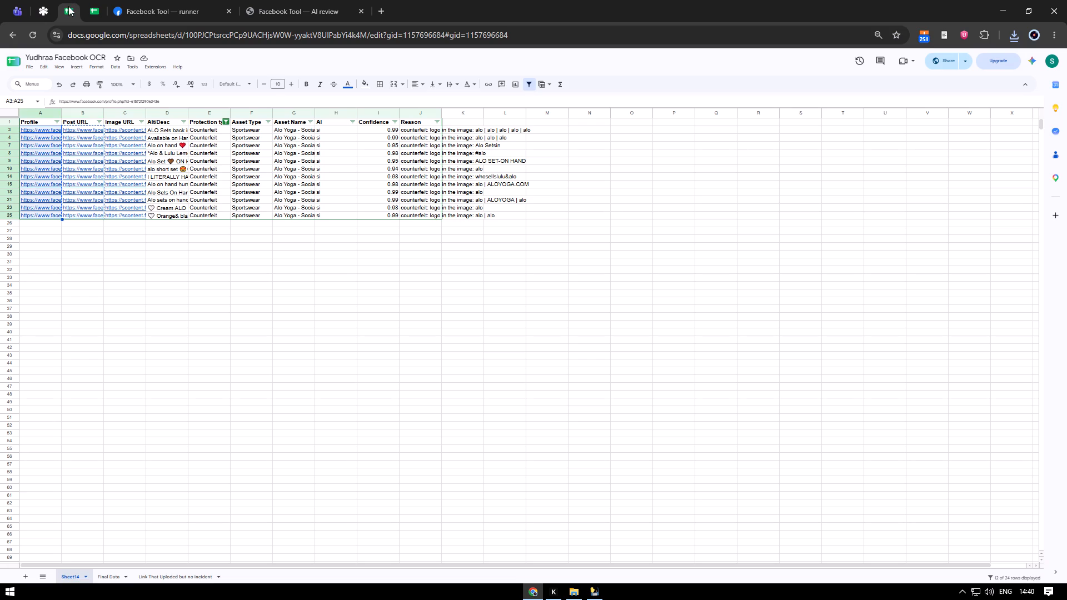
key("alt+o")
key("Right")
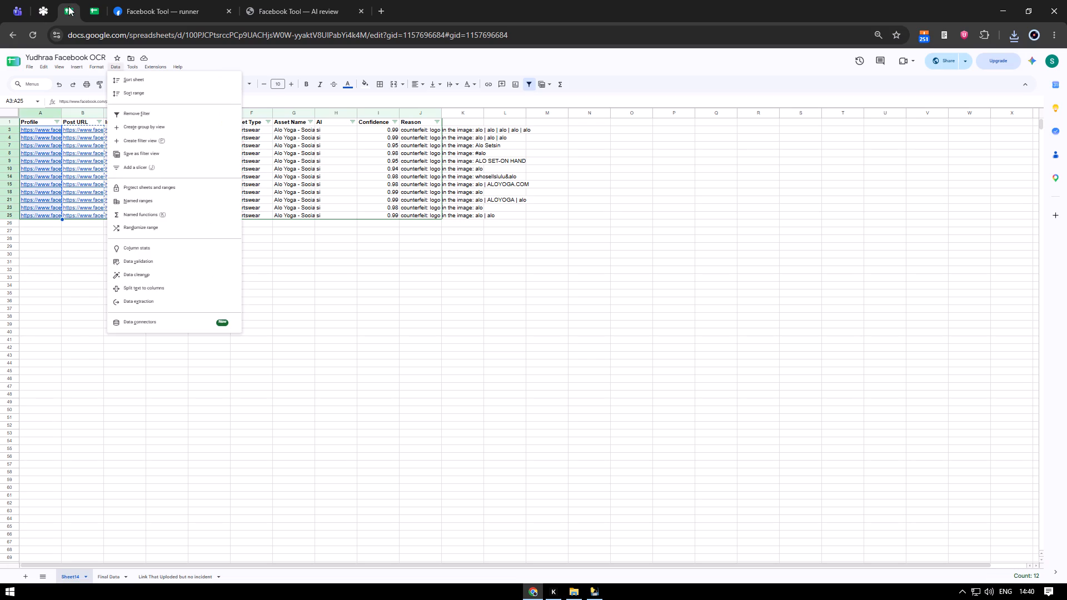
key("Up")
key("Up")
key("Up")
key("Up")
key("Right")
key("Up")
key("Up")
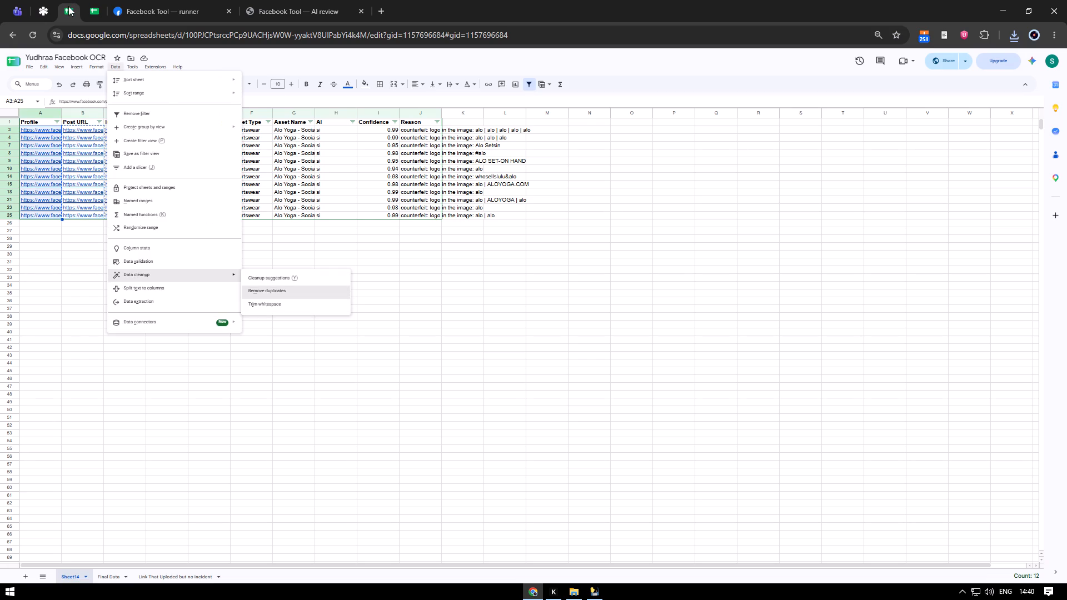
key("Return")
key("shift+Tab")
key("Return")
key("shift+Tab")
key("Return")
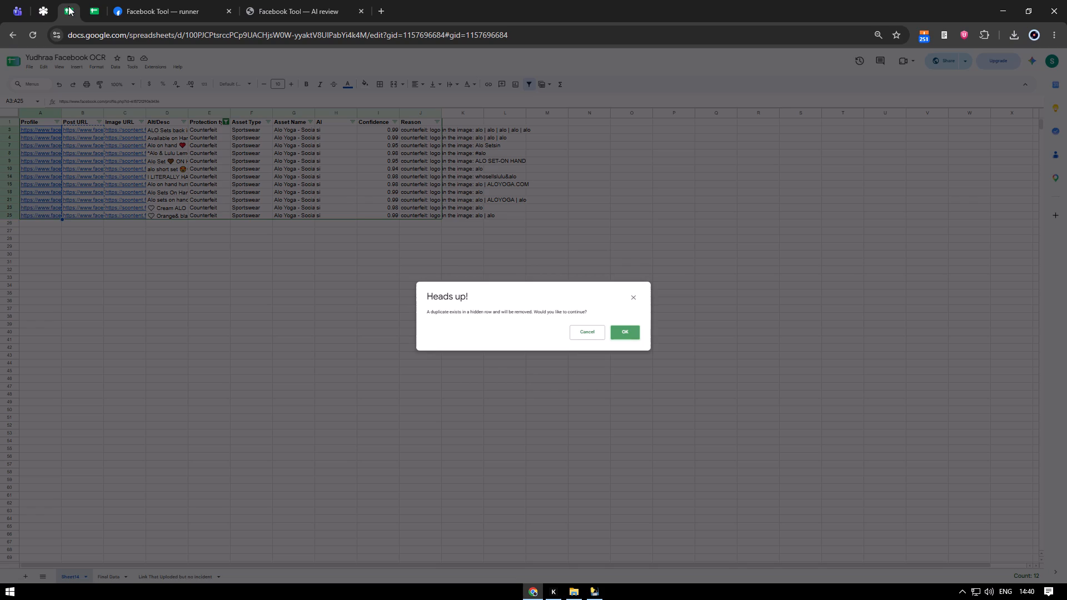
key("shift+Tab")
key("shift+Tab")
key("Return")
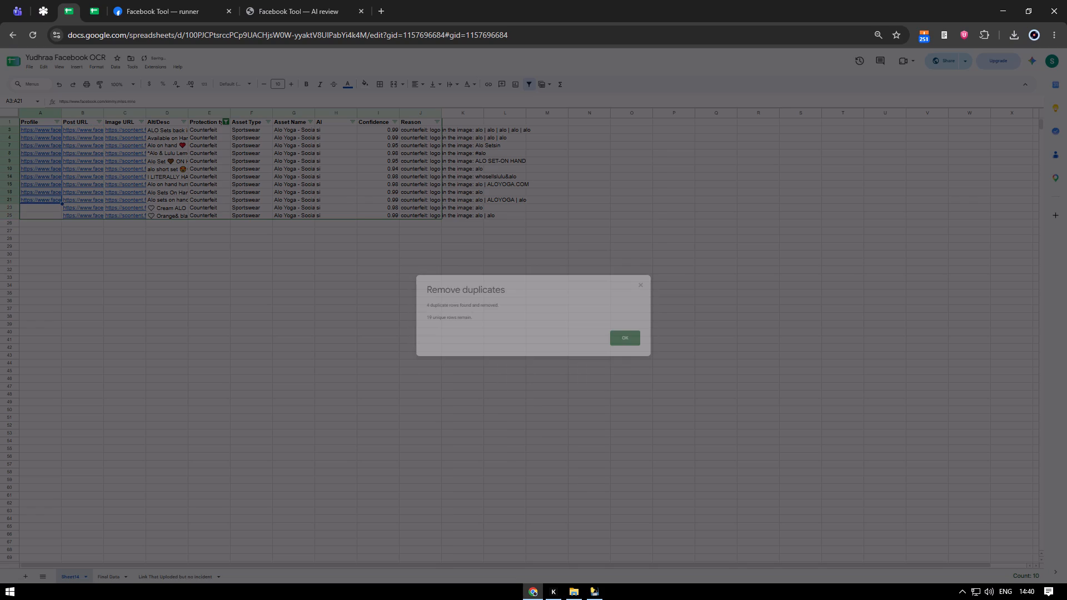
Copy the remaining unique Profile links and switch to the Alo FB US worksheet.
key("ctrl+c")
key("ctrl+c")
key("ctrl+c")
key("ctrl+Tab")
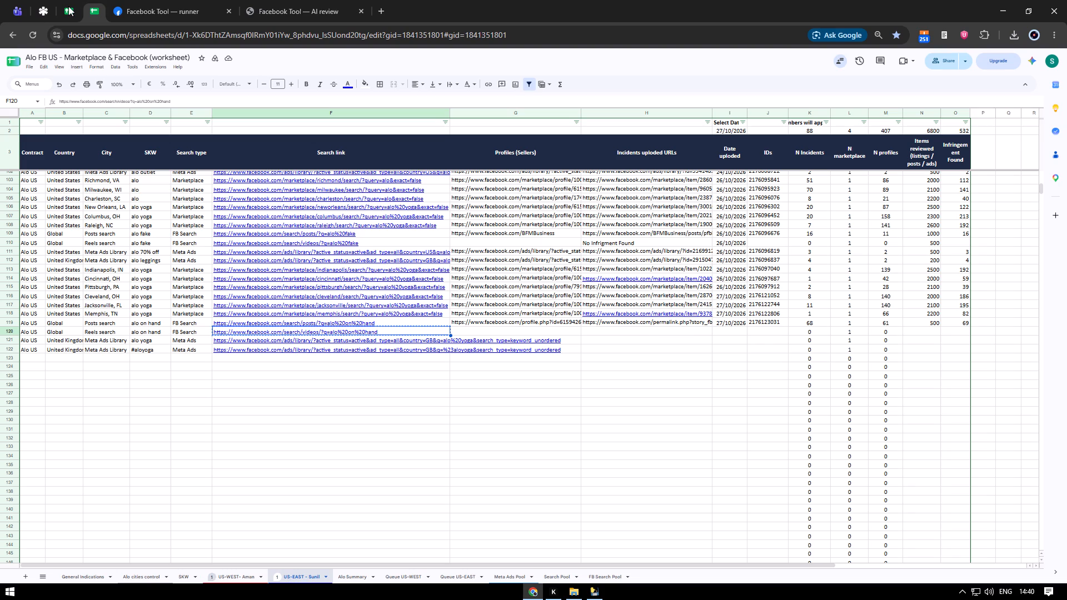
Paste the ten seller profile URLs as plain text into Profiles (Sellers) for the alo on hand Reels search row, 120.
key("Right")
key("Return")
key("ctrl+shift+v")
key("Return")
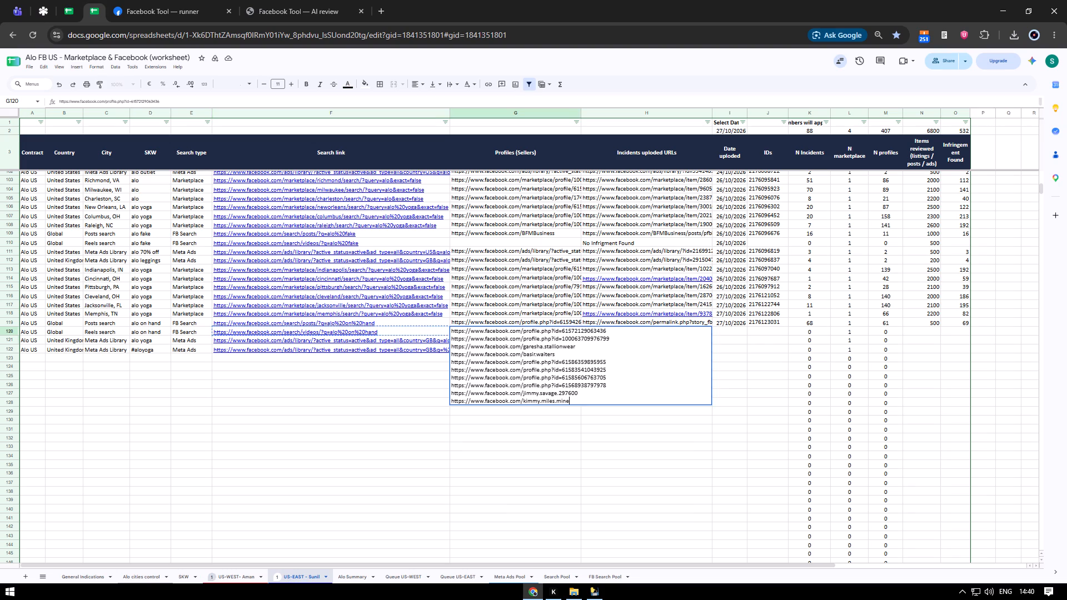
Copy the upload date 27/10/2026 from row 119 into the Date uploaded cell of row 120.
key("Up")
key("Right")
key("Right")
key("Up")
key("ctrl+c")
key("Down")
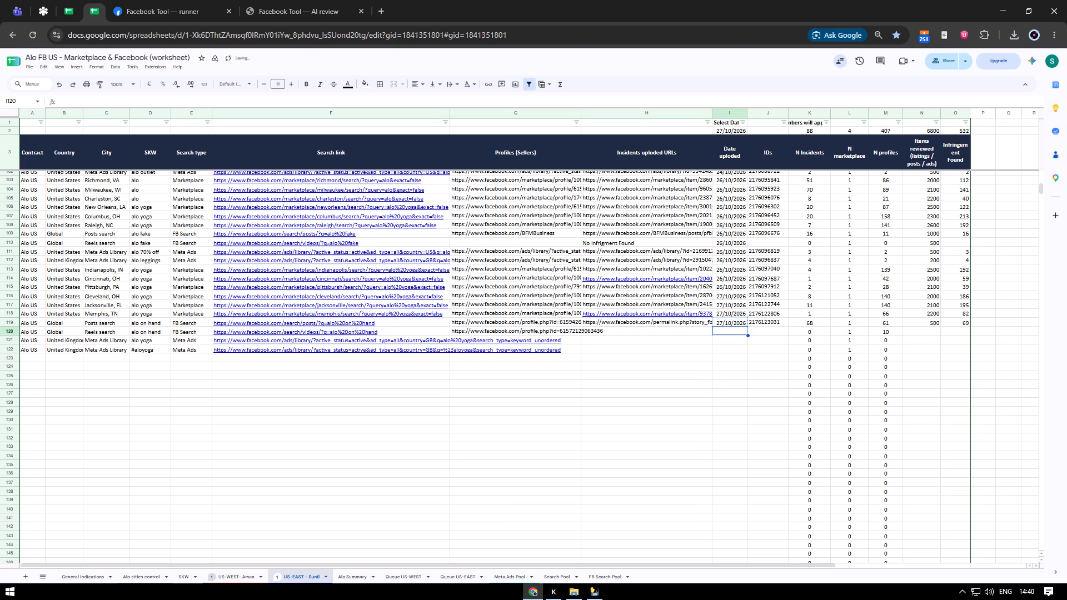
key("ctrl+v")
Set the items reviewed for row 120 to 500 and return to its Incidents uploaded URLs cell.
key("Right")
key("Right")
key("Right")
key("Right")
key("Right")
type("500")
key("Right")
key("Left")
key("Left")
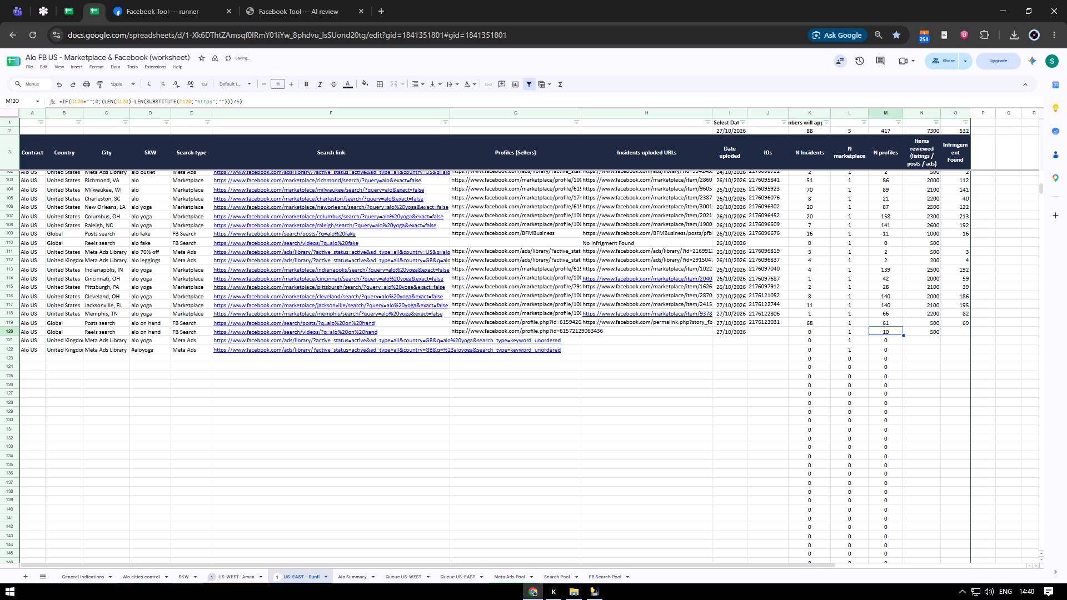
key("Left")
key("Left")
key("Left")
key("Left")
key("Left")
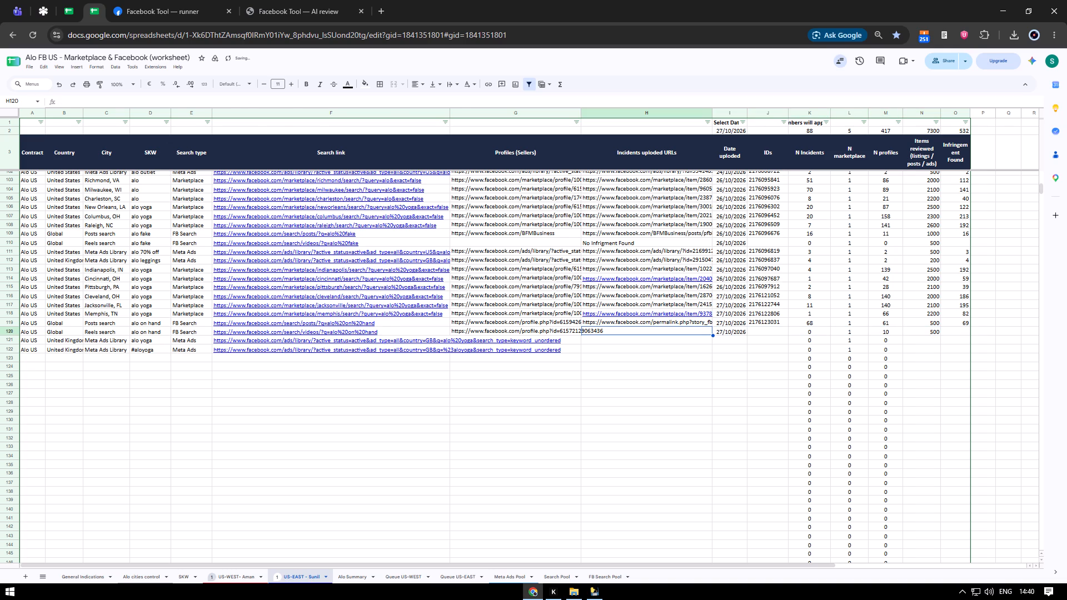
Switch to the Red Points portal and copy the link status of the submitted reel and video links.
key("ctrl+shift+Tab")
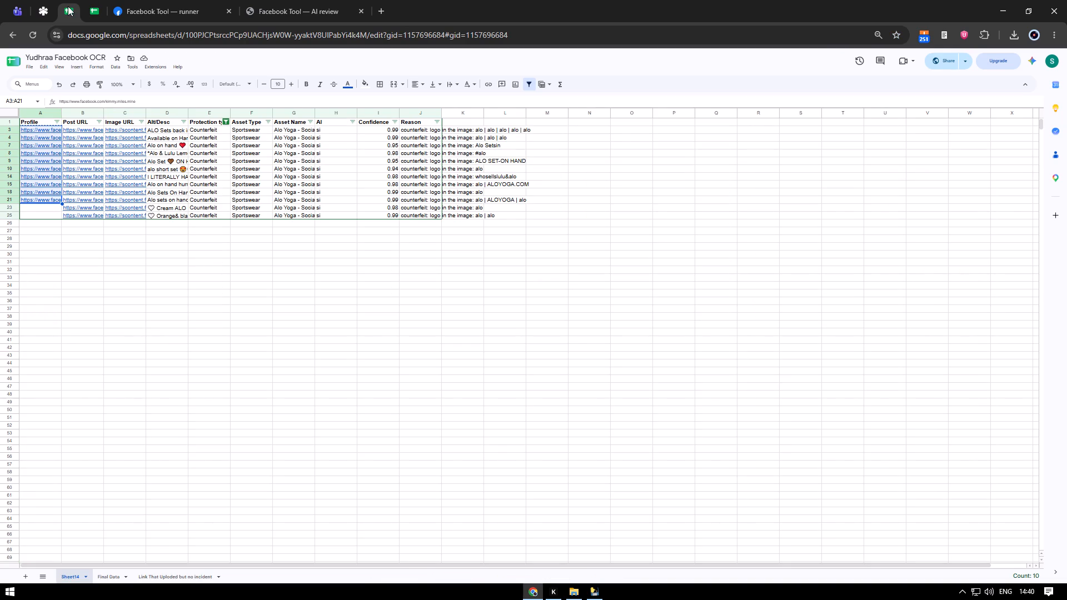
key("ctrl+shift+Tab")
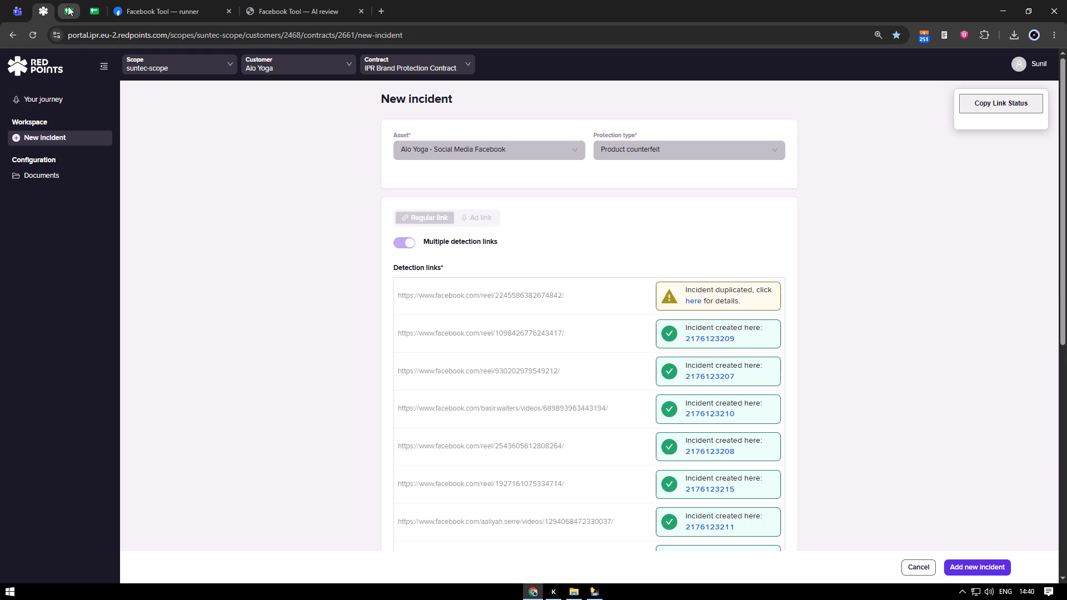
key("space")
key("space")
key("space")
key("space")
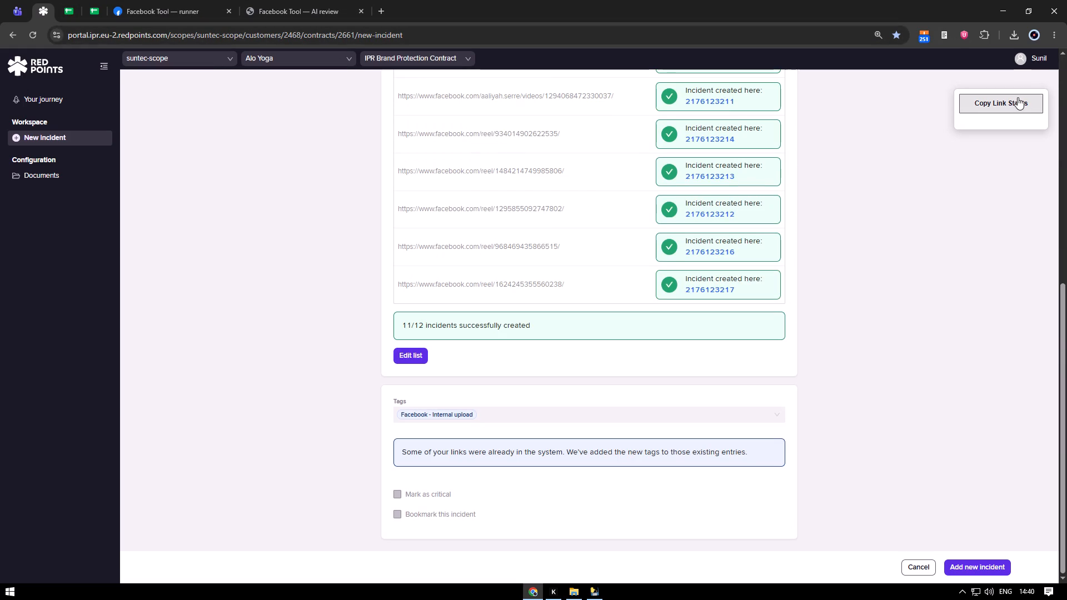
left_click(1018, 97)
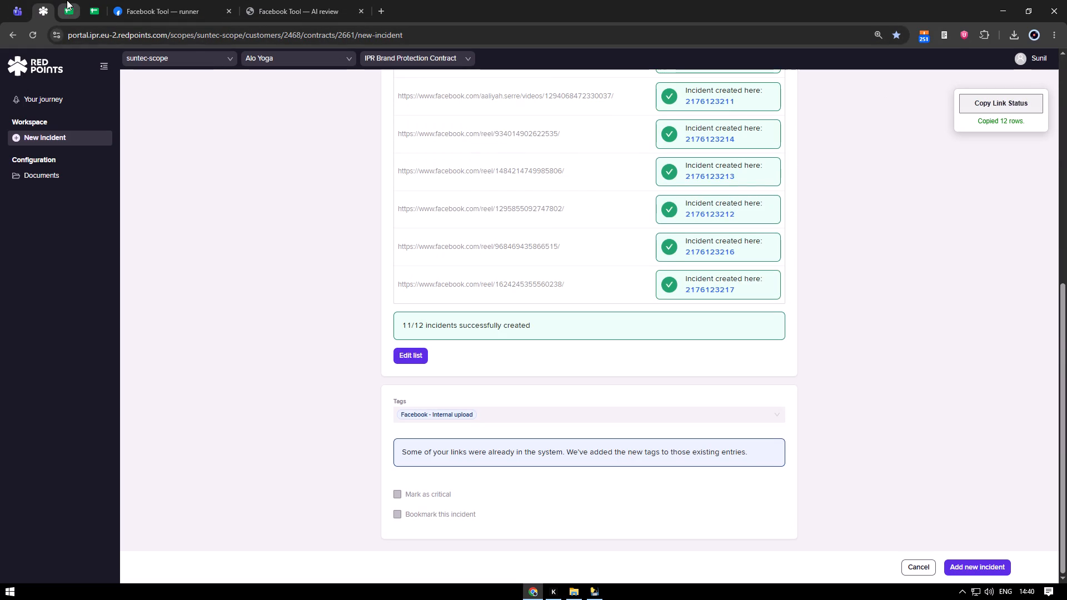
Paste the copied link status table outside the Final Data table of Yudhraa Facebook OCR, starting at H5096.
left_click(67, 0)
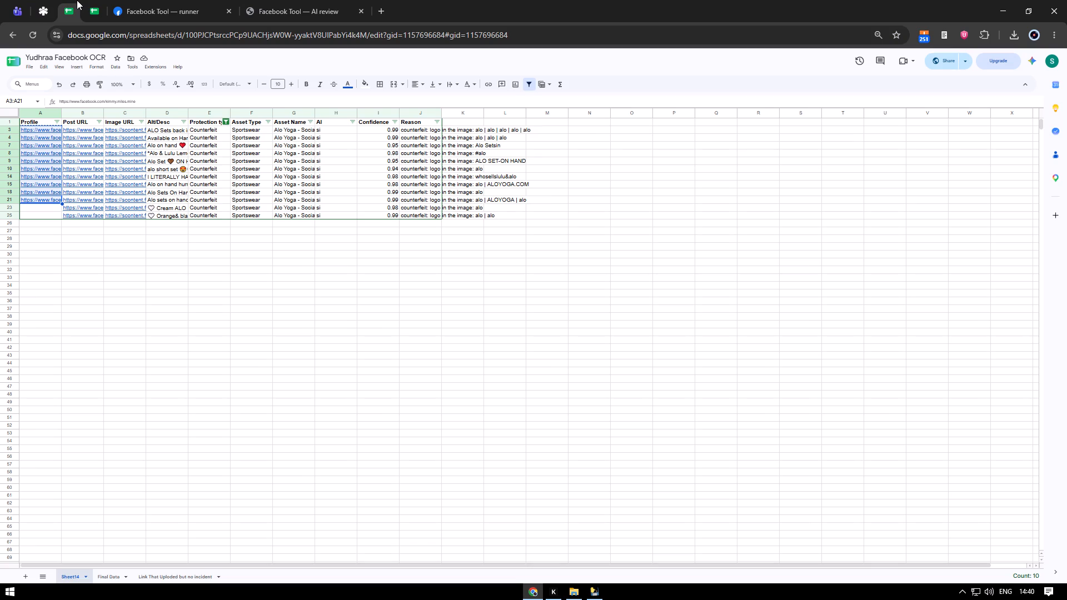
key("alt+Left")
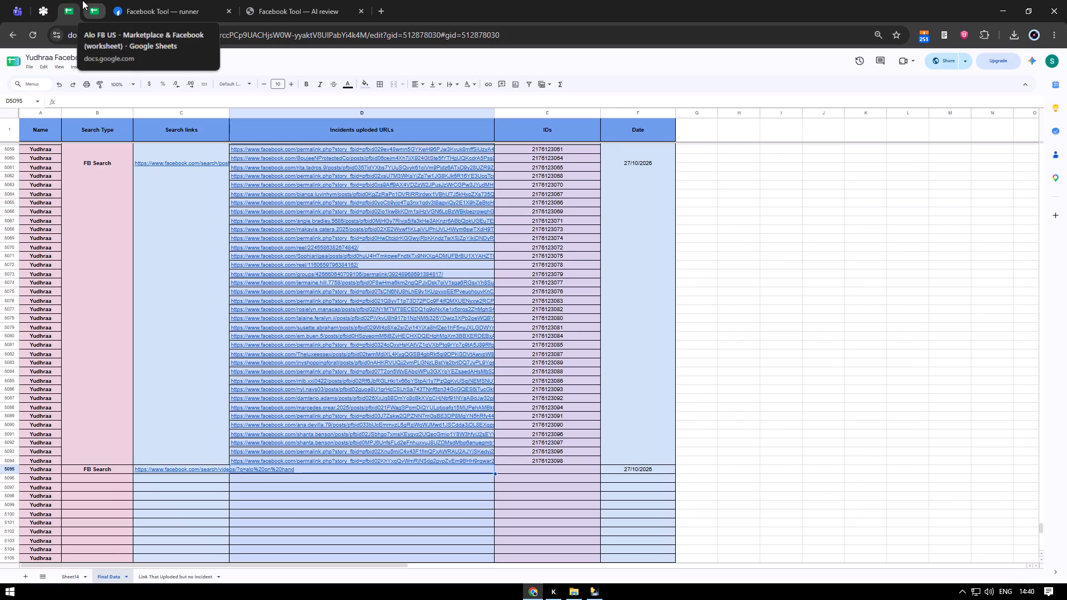
key("Down")
key("Right")
key("Right")
key("Right")
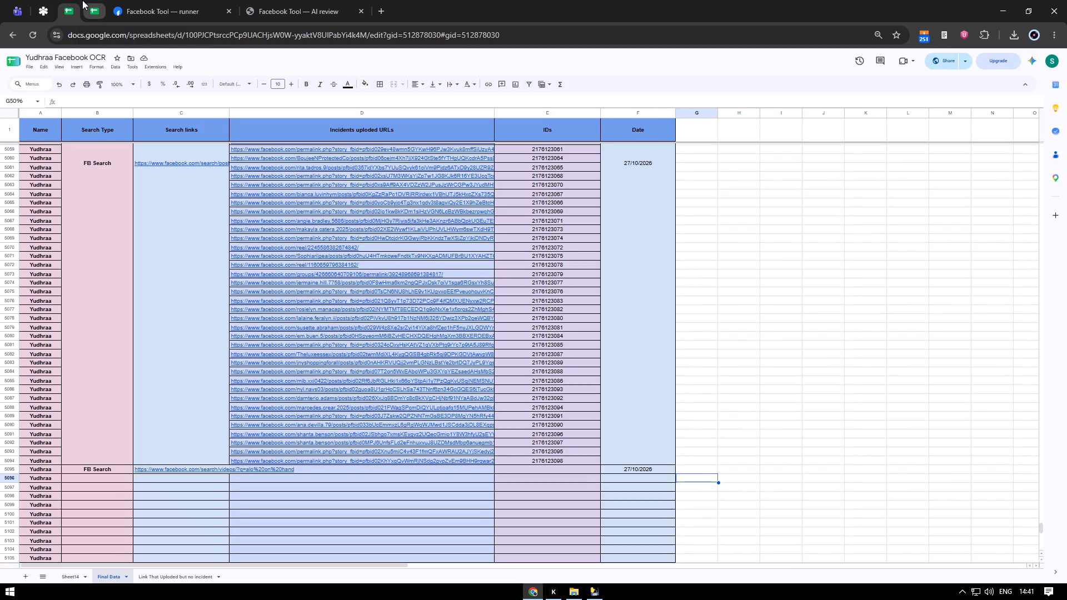
key("Right")
key("ctrl+v")
key("Right")
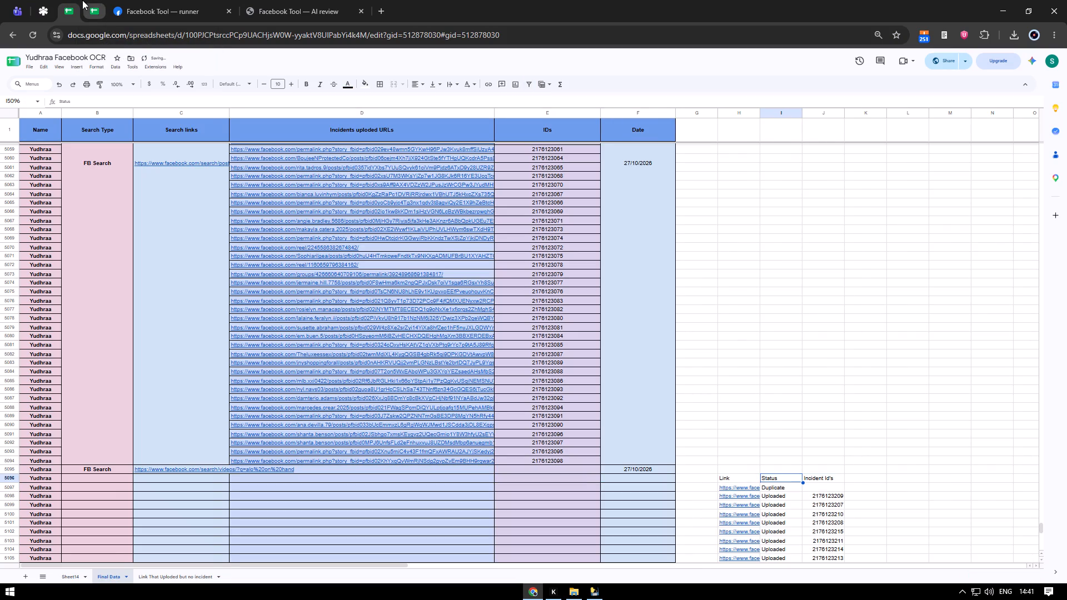
Delete the Status column so the pasted links sit directly beside their Incident Id's.
key("ctrl+shift+x")
key("Up")
key("Up")
key("Up")
key("Up")
key("Up")
key("Up")
key("Up")
key("Up")
key("Up")
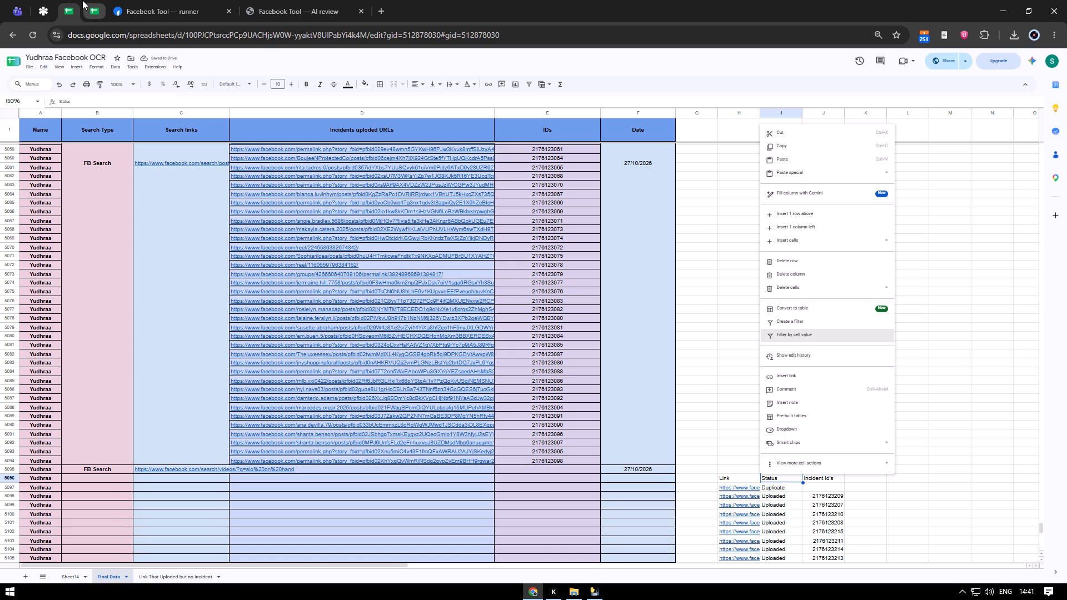
key("Up")
key("Up")
key("Up")
key("Up")
key("Return")
Delete rows 5096 to 5097, which hold the pasted Link/Incident Id's header and the duplicate reel link without an ID.
key("Left")
key("shift+Right")
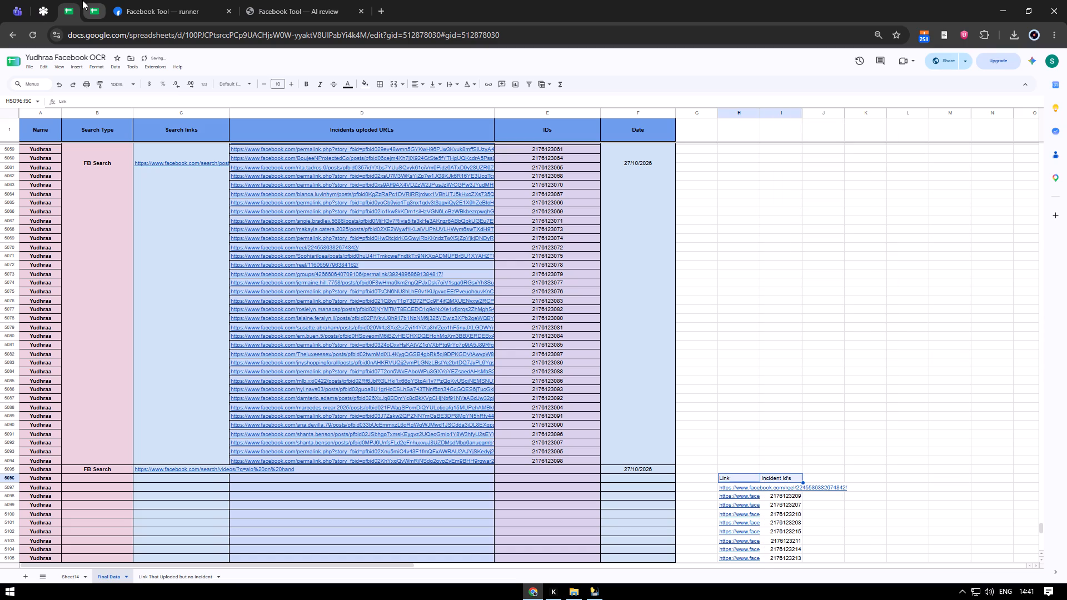
key("Down")
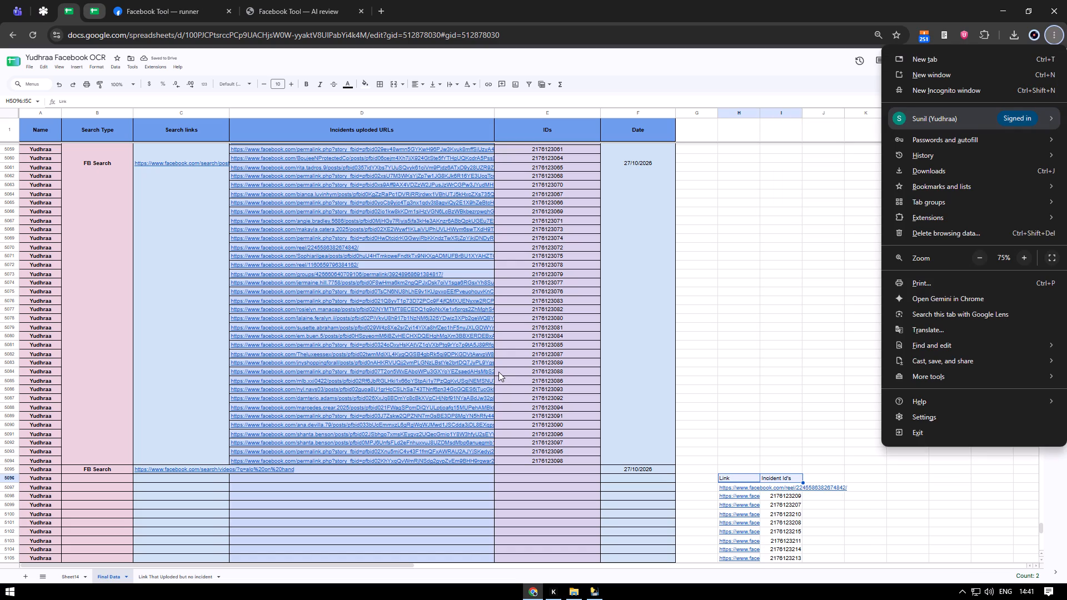
key("Tab")
key("grave")
key("Tab")
left_click_drag(742, 479, 776, 486)
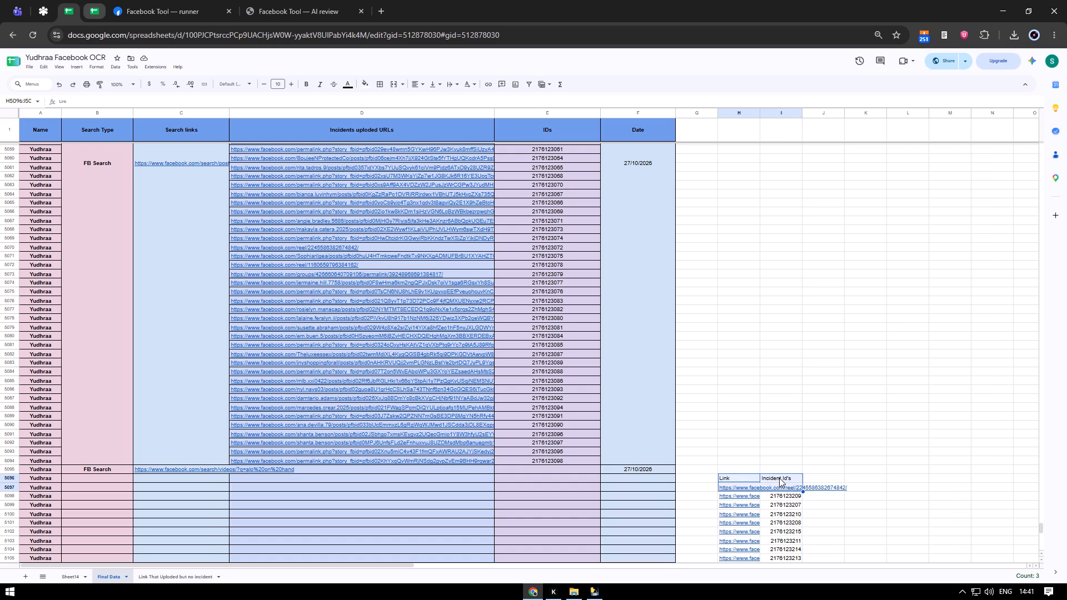
key("ctrl+shift+x")
key("Up")
key("Up")
key("Up")
key("Up")
key("Up")
key("Up")
key("Up")
key("Up")
key("Up")
key("Up")
key("Up")
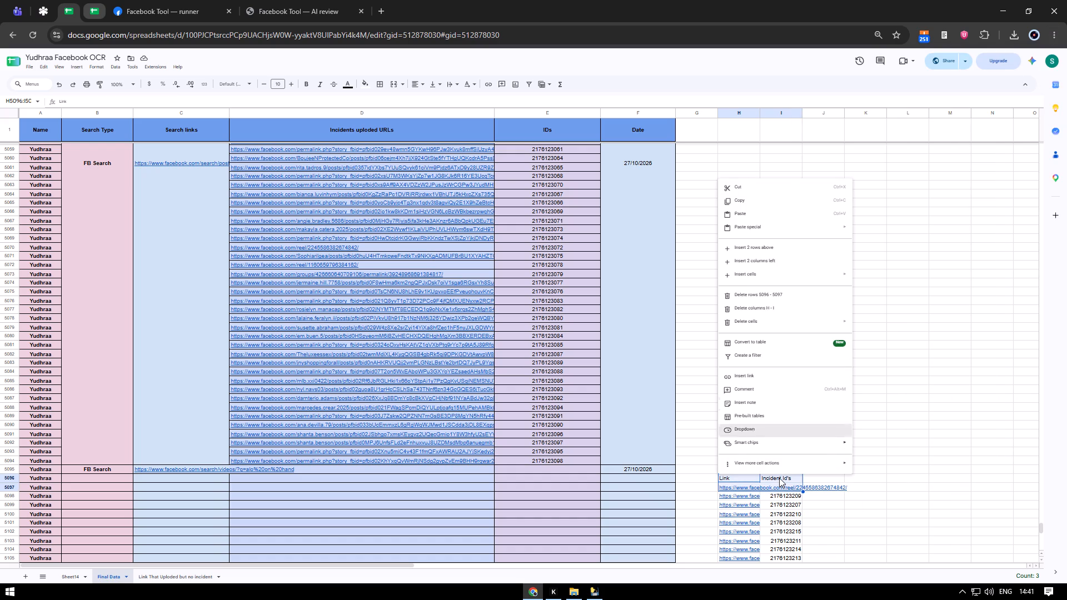
key("Up")
key("Return")
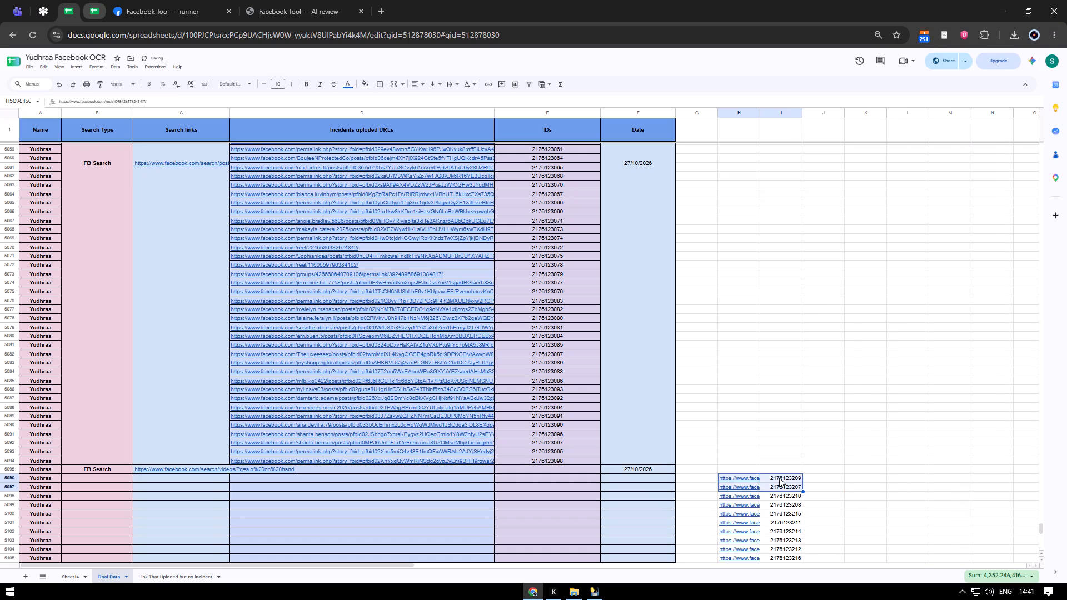
Move the pasted links and incident IDs into the table's Incidents uploded URLs and IDs columns starting at D5095, and centre them.
key("Left")
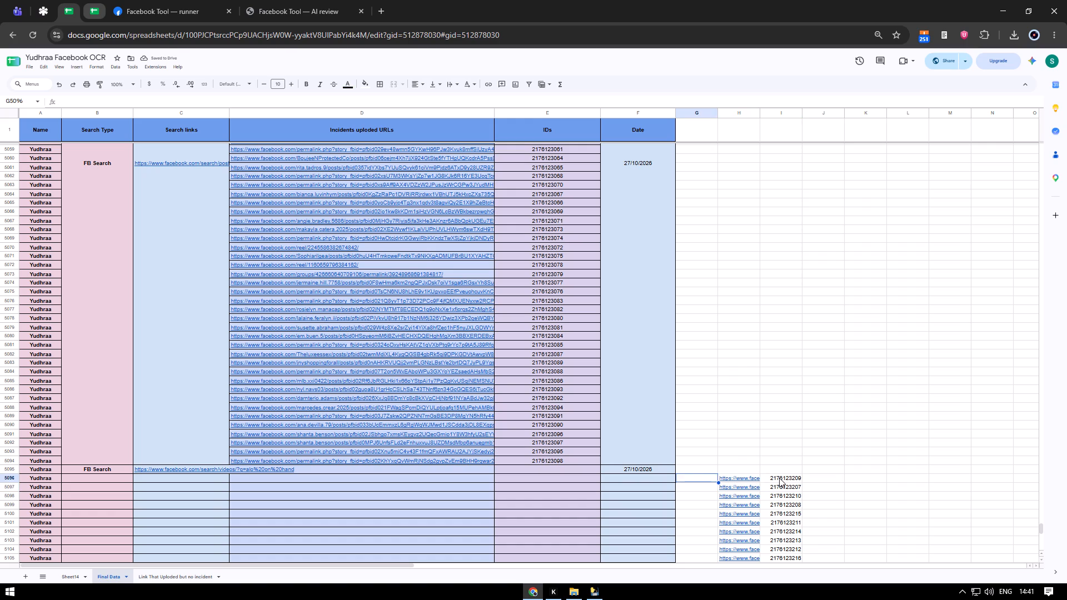
key("Down")
key("Right")
key("Up")
key("ctrl+shift+Right")
key("ctrl+shift+Down")
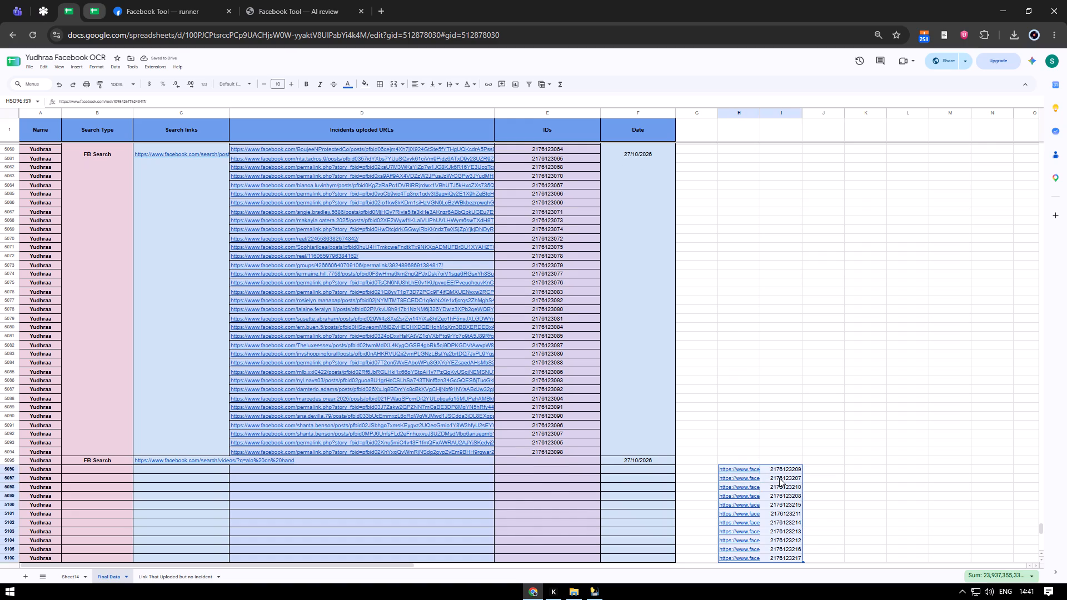
key("ctrl+x")
key("ctrl+Left")
key("Right")
key("Right")
key("Right")
key("Up")
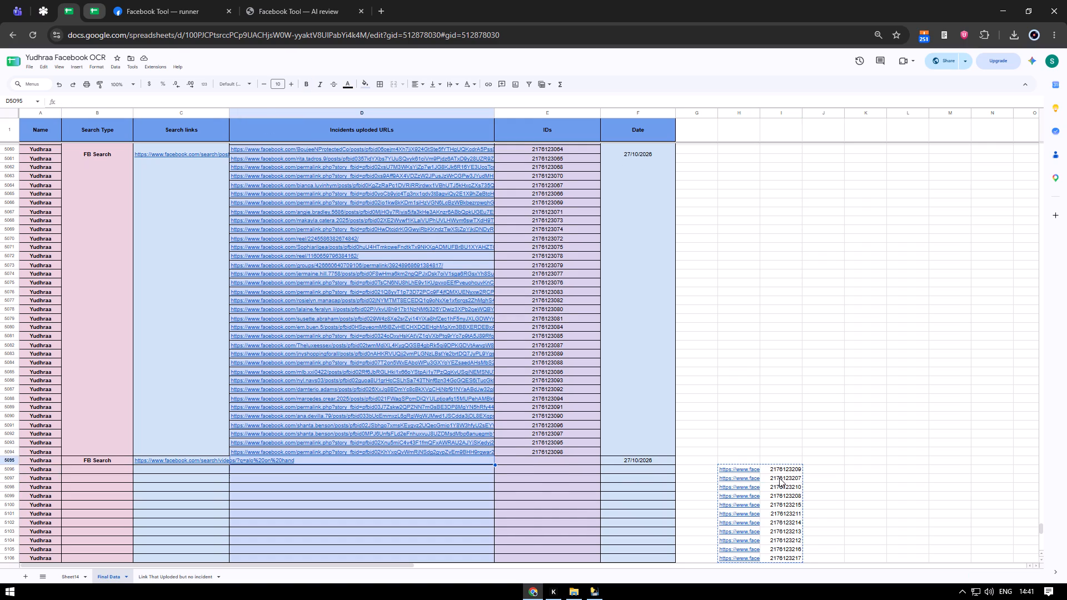
key("ctrl+v")
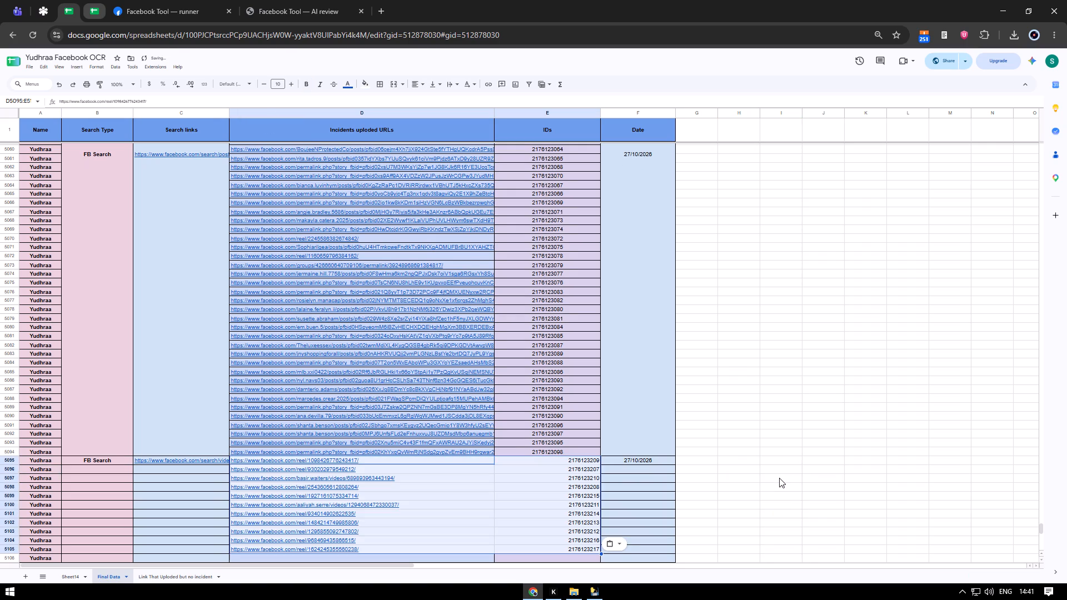
key("ctrl+shift+e")
Copy the links in D5095:D5105 and paste them as plain text into cell H120 of the Alo FB US worksheet.
key("shift+Left")
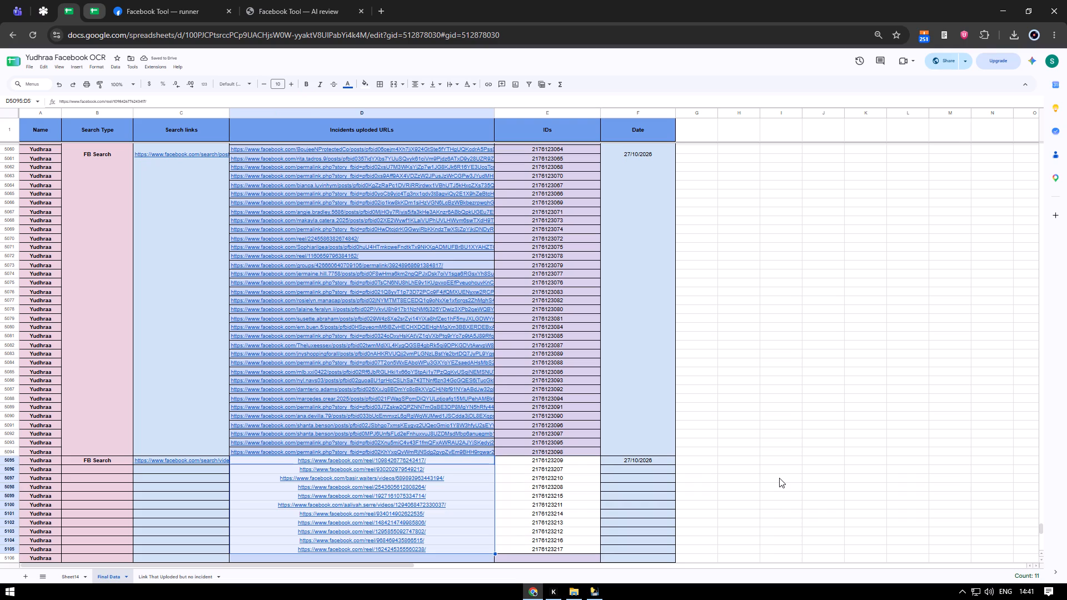
key("ctrl+c")
key("ctrl+shift+Tab")
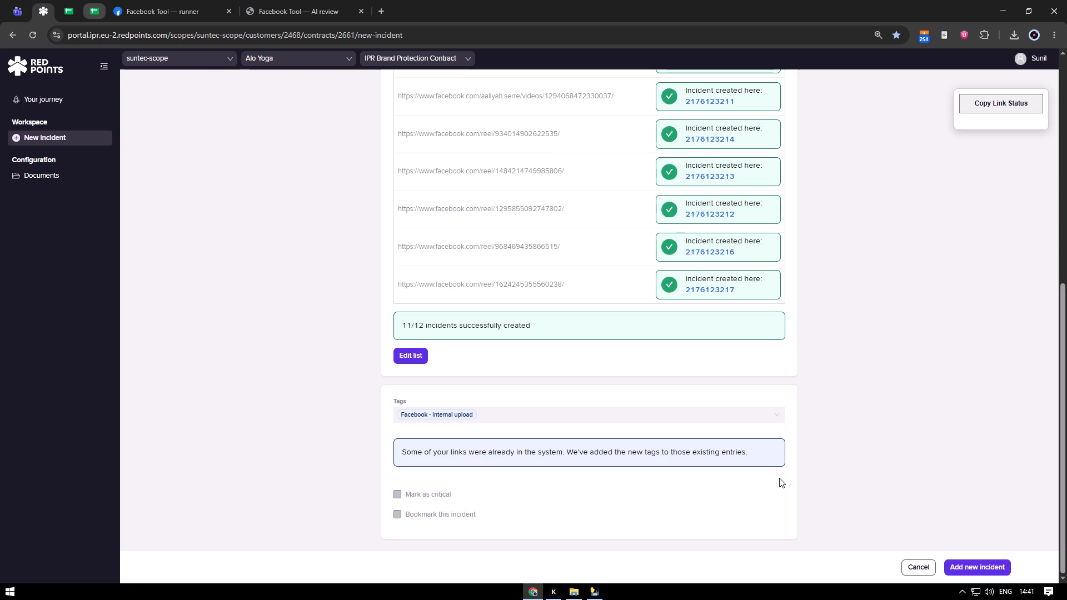
key("ctrl+Tab")
key("ctrl+Tab")
key("Return")
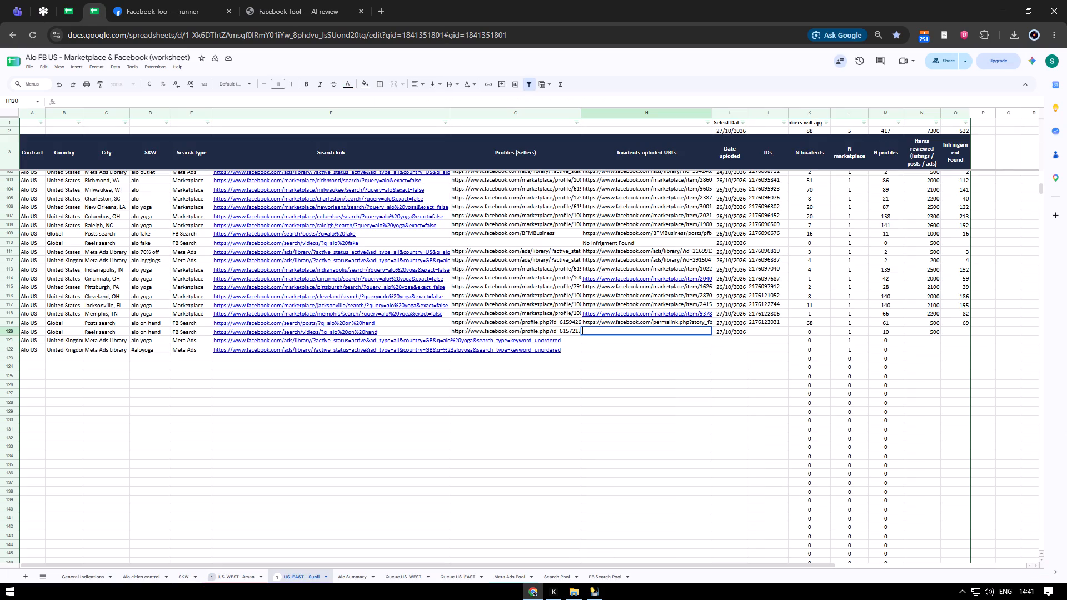
key("ctrl+shift+v")
key("Return")
Copy the incident IDs in E5095:E5105 of Yudhraa Facebook OCR and paste them as plain text into J120 of the Alo worksheet.
key("Up")
key("Right")
key("Right")
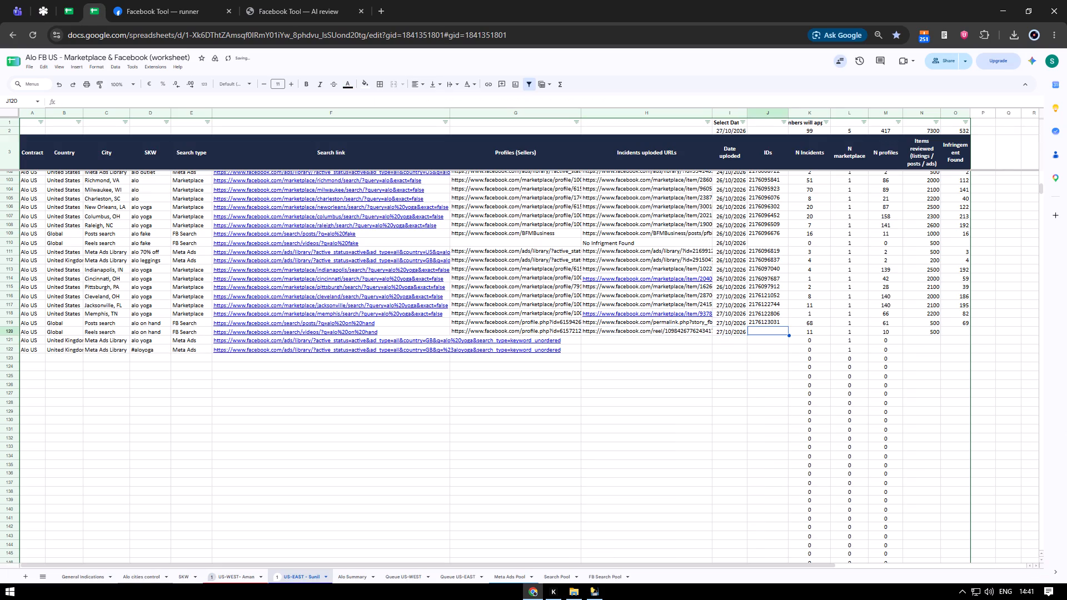
key("ctrl+shift+Tab")
key("Right")
key("ctrl+shift+Down")
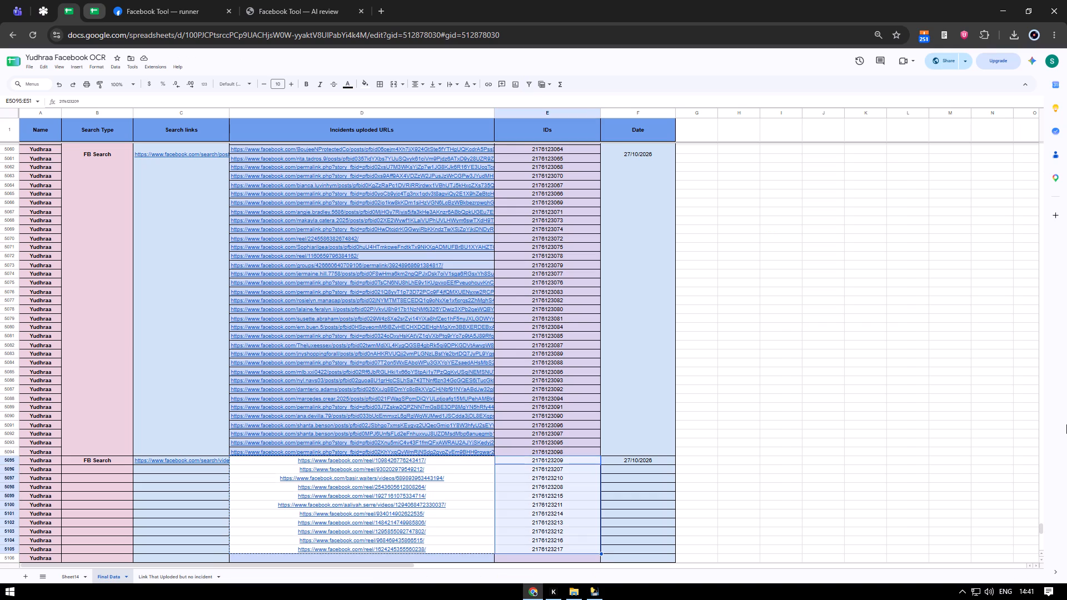
key("ctrl+c")
key("ctrl+shift+Tab")
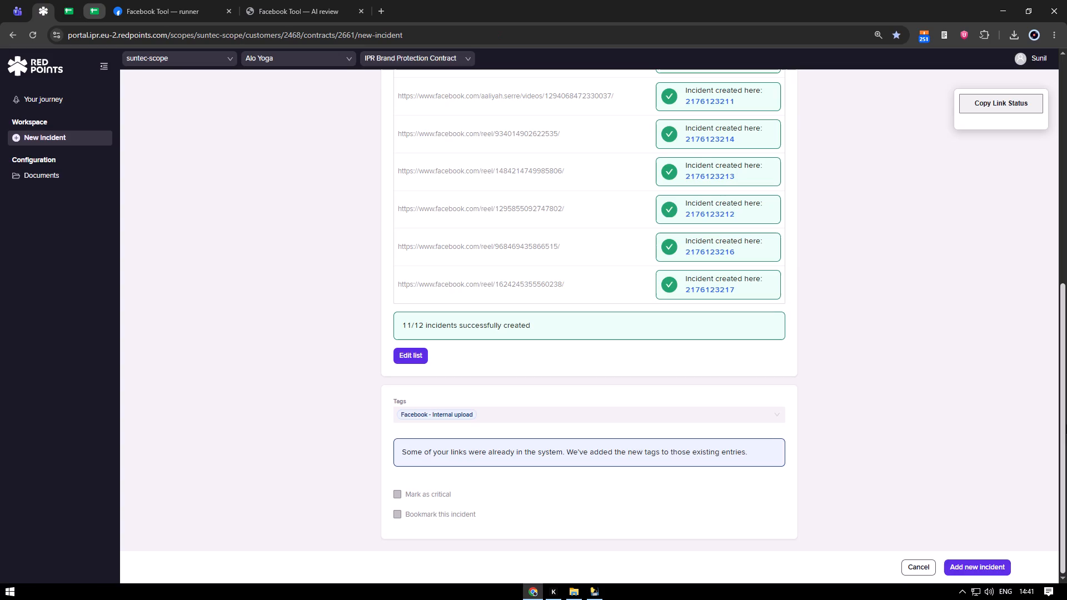
key("ctrl+Tab")
key("ctrl+Tab")
key("Return")
key("ctrl+shift+v")
key("Return")
key("Up")
key("Right")
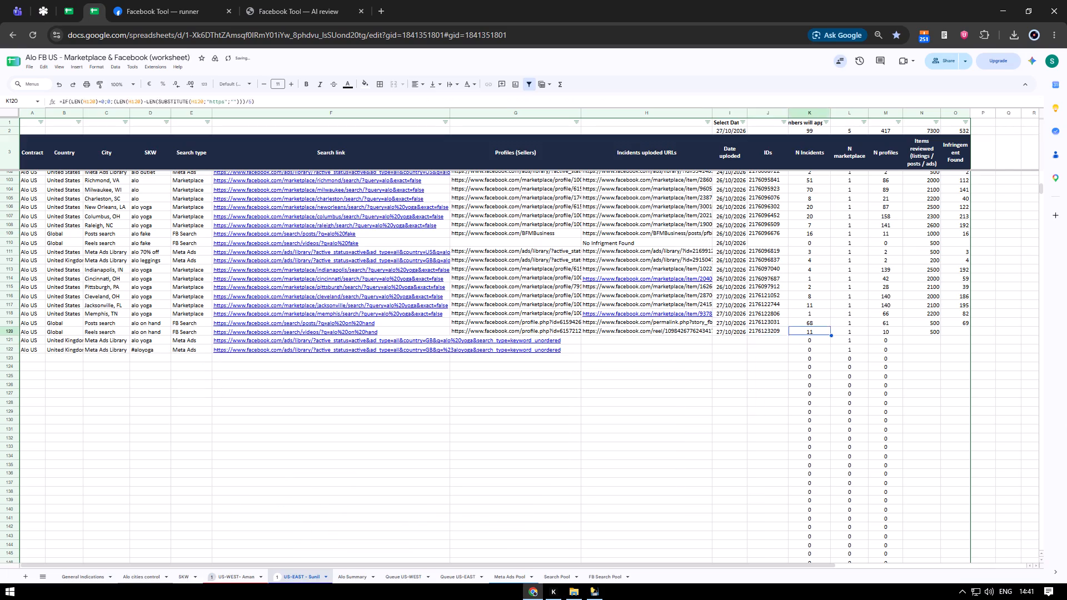
key("Left")
key("Left")
Switch back to Yudhraa Facebook OCR and fill the new ID cells E5095:E5105 with light purple.
key("ctrl+shift+Tab")
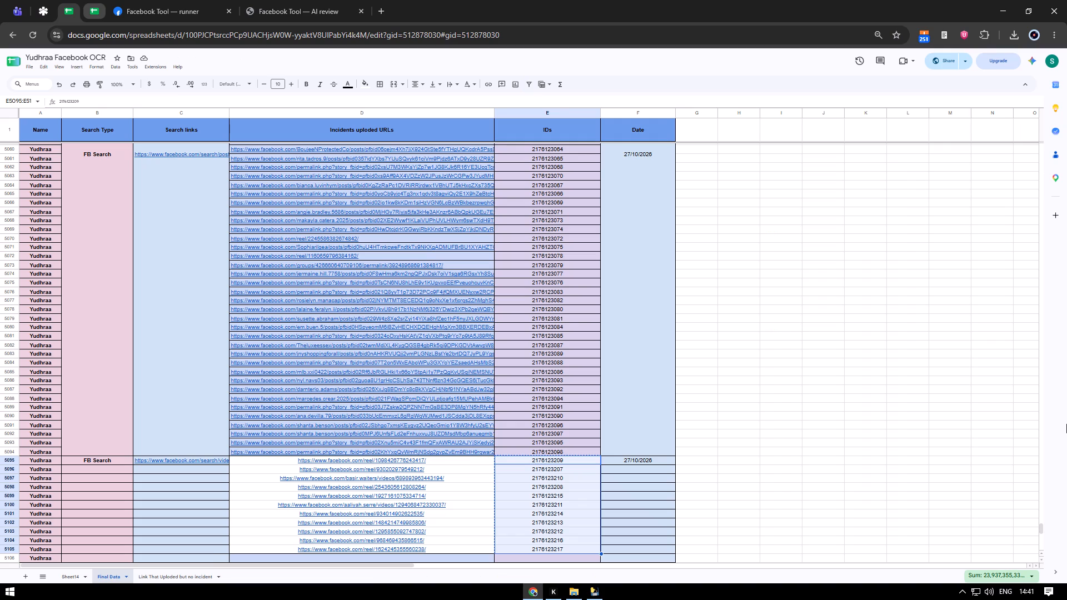
scroll(1058, 390, "down", 3)
scroll(922, 395, "down", 2)
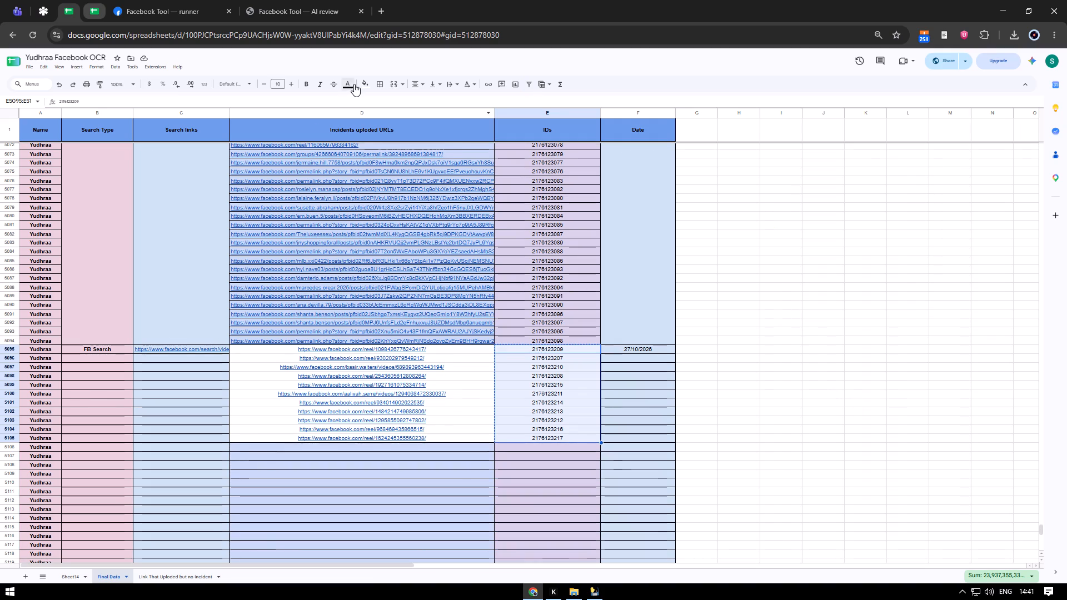
left_click(366, 89)
left_click(434, 132)
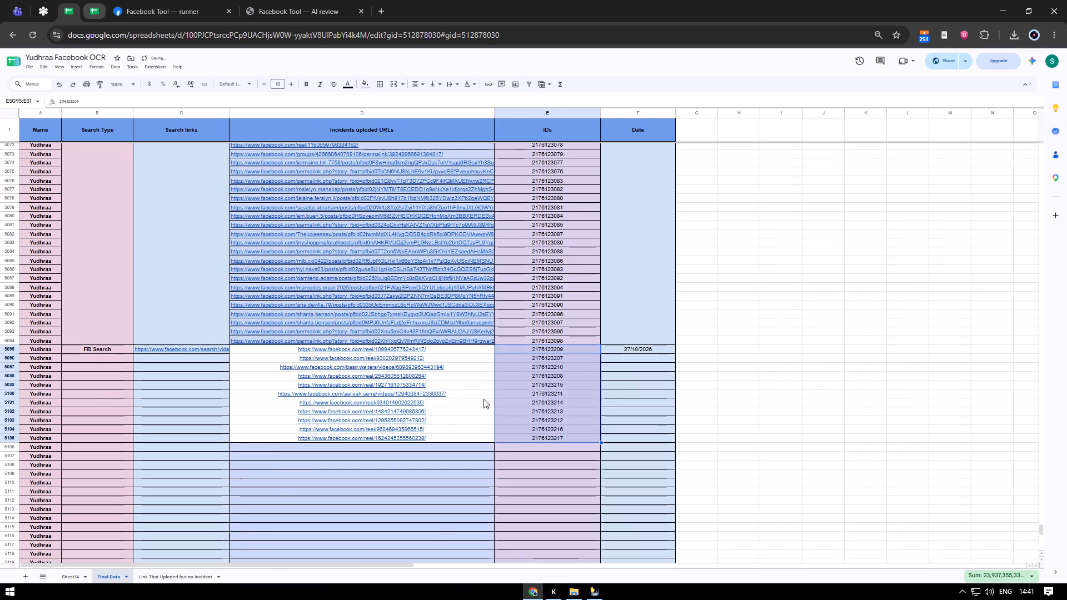
Fill the link cells D5087:D5106, including the newly added links, with light cornflower blue.
left_click_drag(481, 449, 444, 281)
left_click(367, 79)
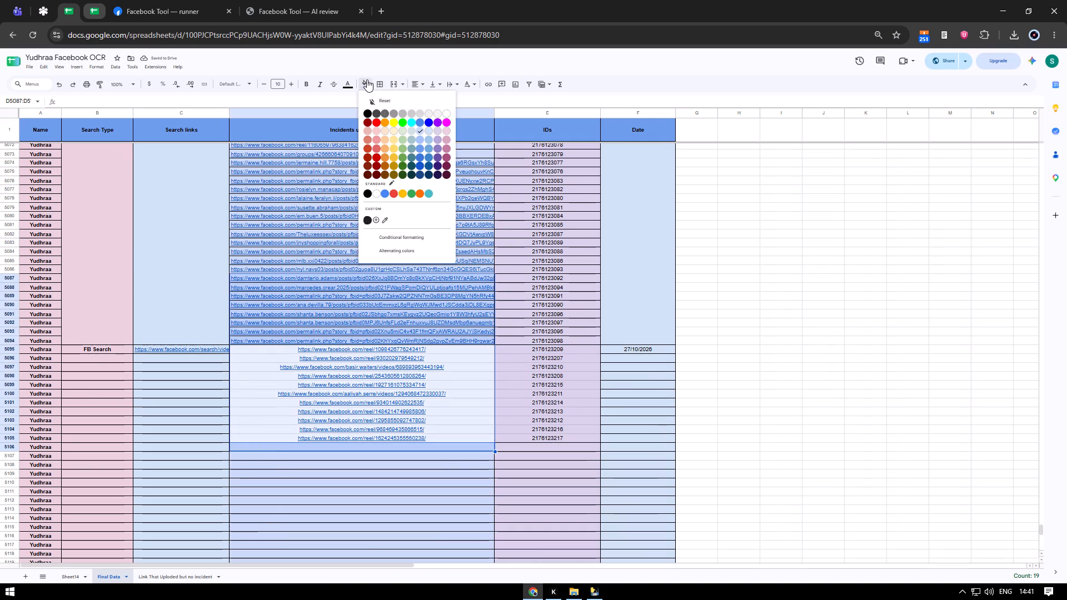
left_click(420, 129)
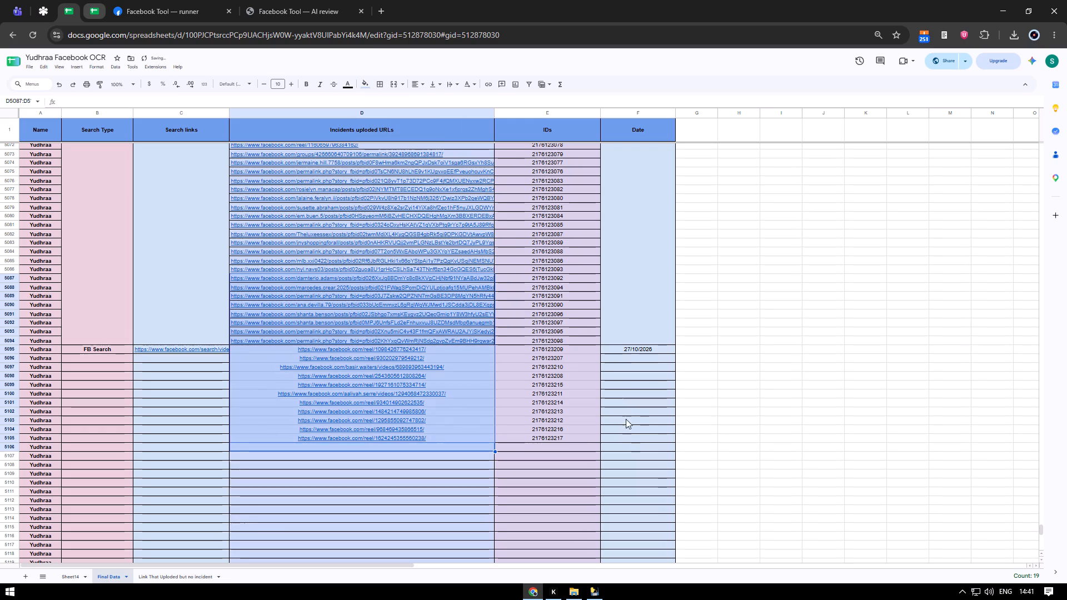
Select the Date cells F5095:F5105 alongside the new incidents.
left_click(624, 441)
key("ctrl+shift+Up")
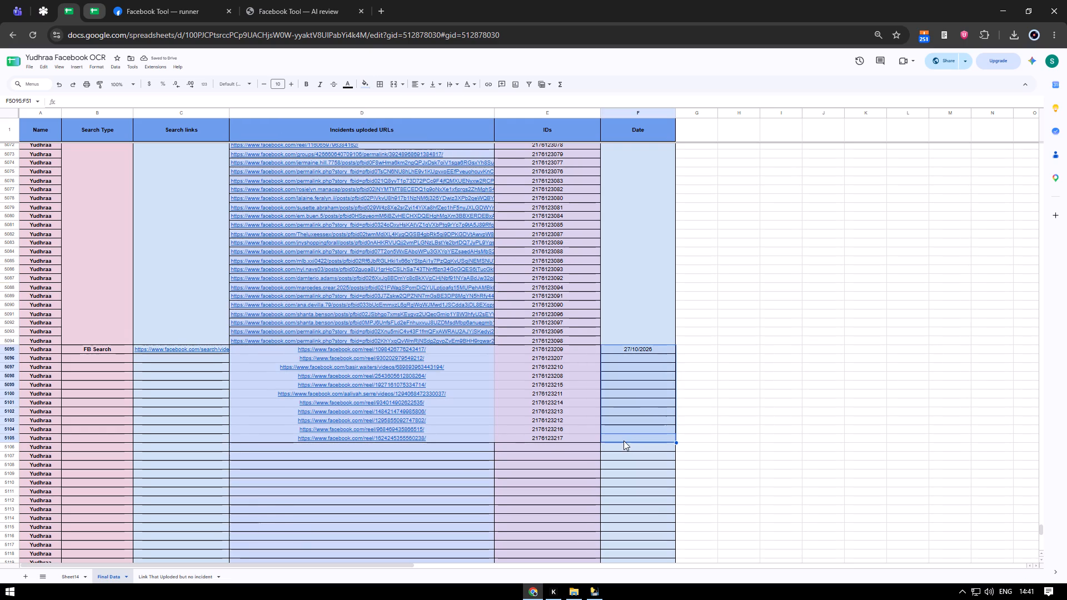
Merge rows 5095 to 5105 into one cell each in the Date, Search links and Search Type columns.
key("alt+o")
type("ma")
key("Left")
key("Left")
key("Left")
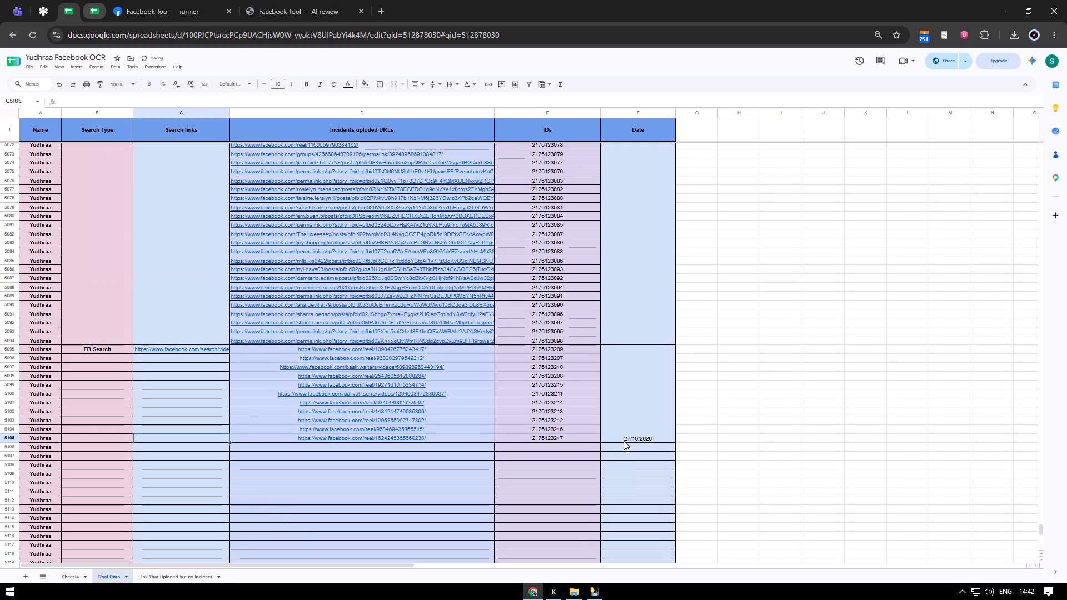
key("ctrl+shift+Up")
key("alt+o")
type("ma")
key("Left")
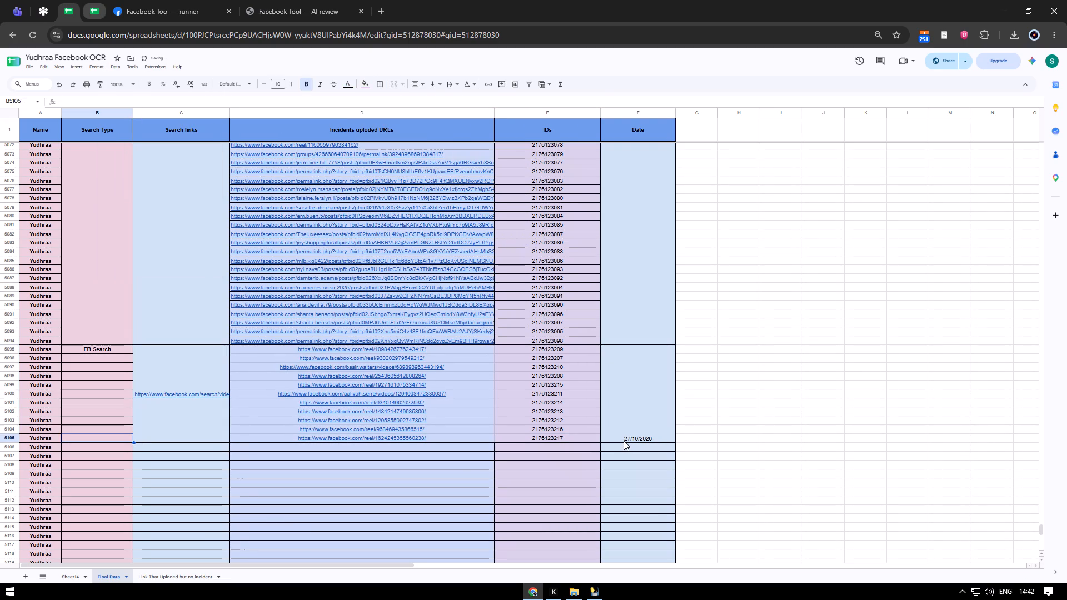
key("ctrl+shift+Up")
type("oma")
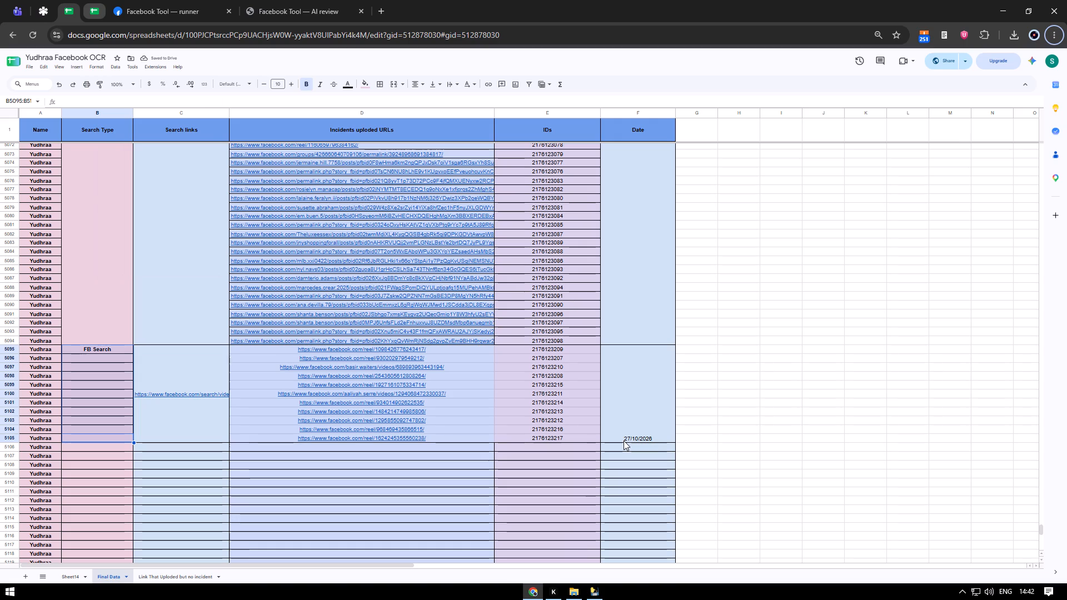
left_click(97, 439)
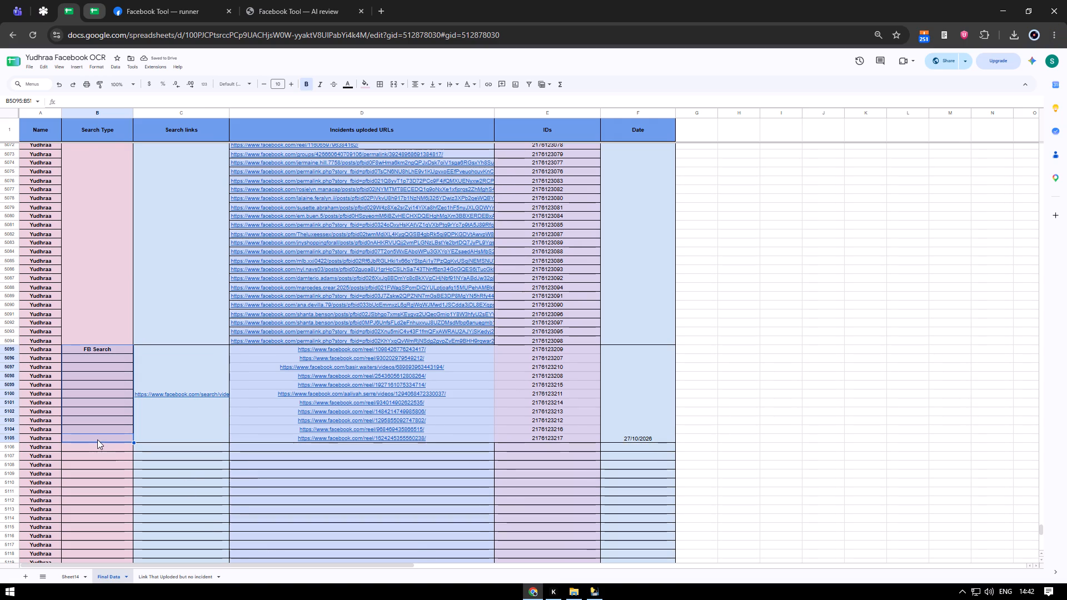
key("ctrl+shift+Up")
key("alt+o")
type("ma")
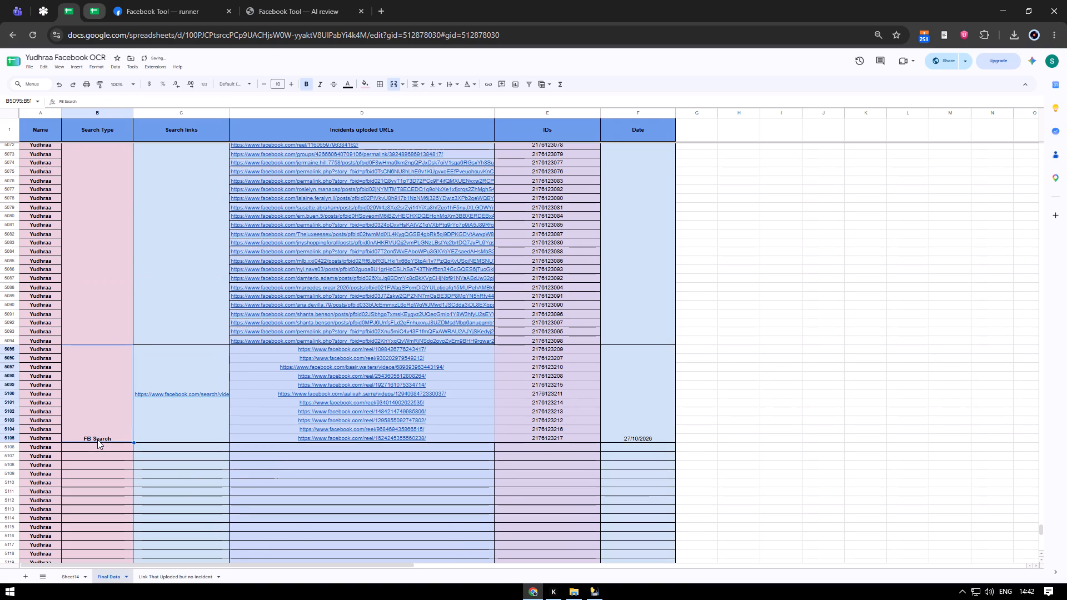
Align the merged Search Type and Date cells of the new block vertically to the middle.
left_click(629, 384, "ctrl")
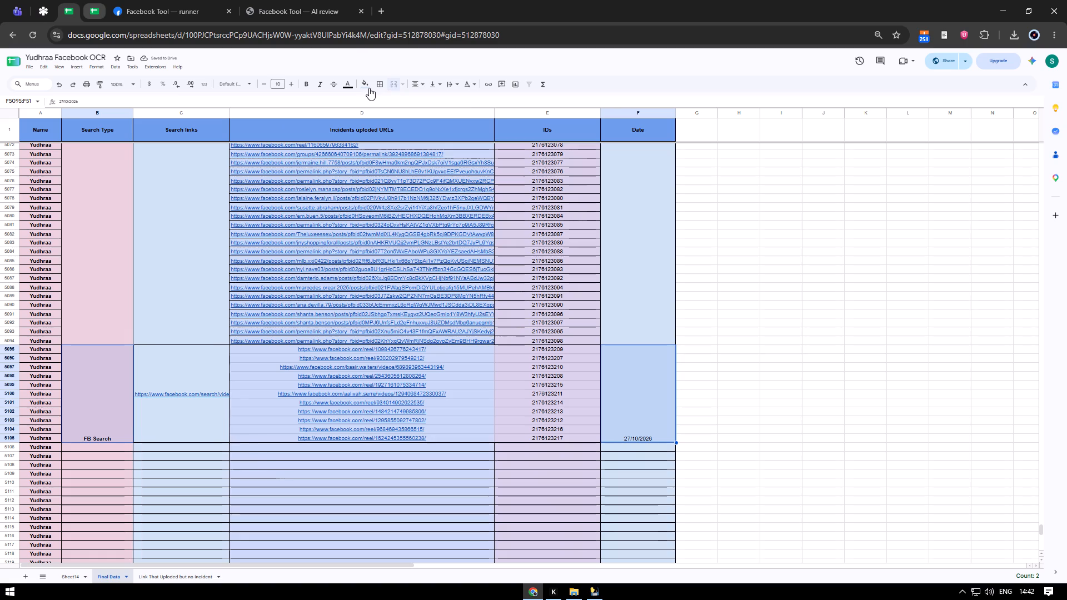
left_click(430, 87)
left_click(446, 99)
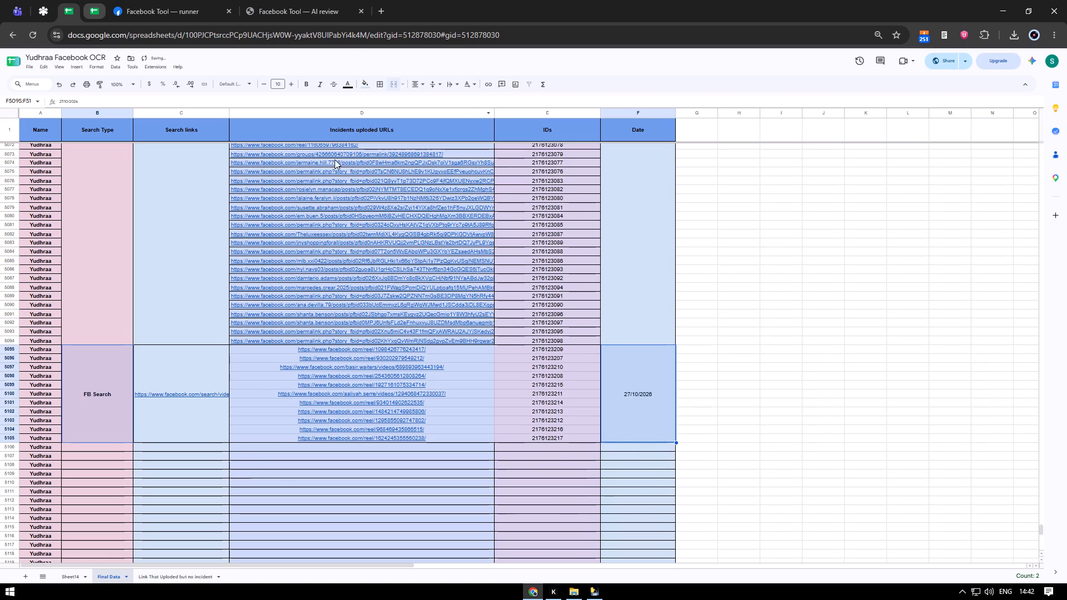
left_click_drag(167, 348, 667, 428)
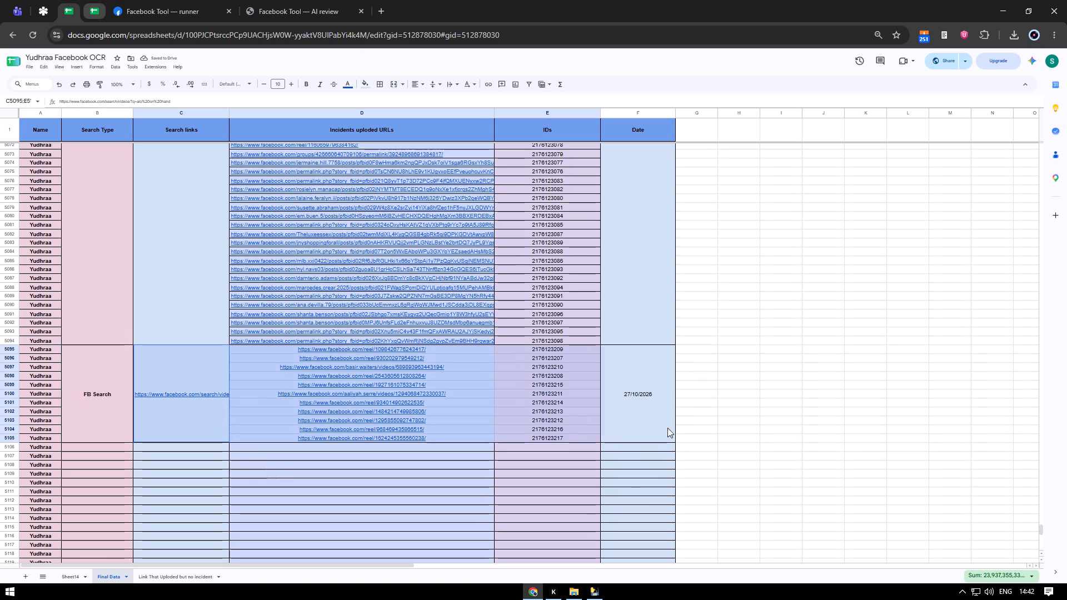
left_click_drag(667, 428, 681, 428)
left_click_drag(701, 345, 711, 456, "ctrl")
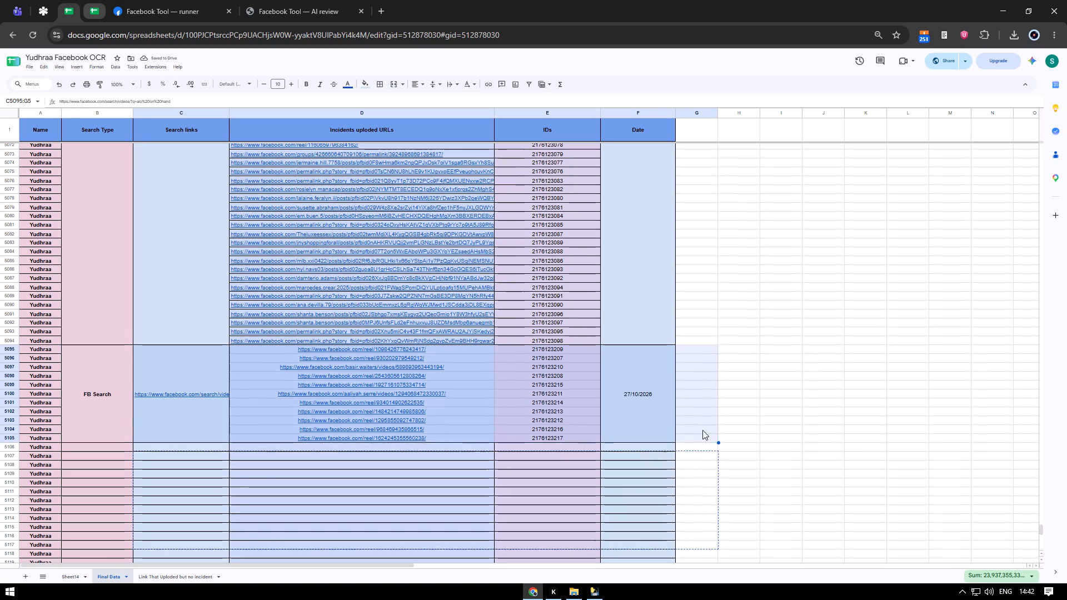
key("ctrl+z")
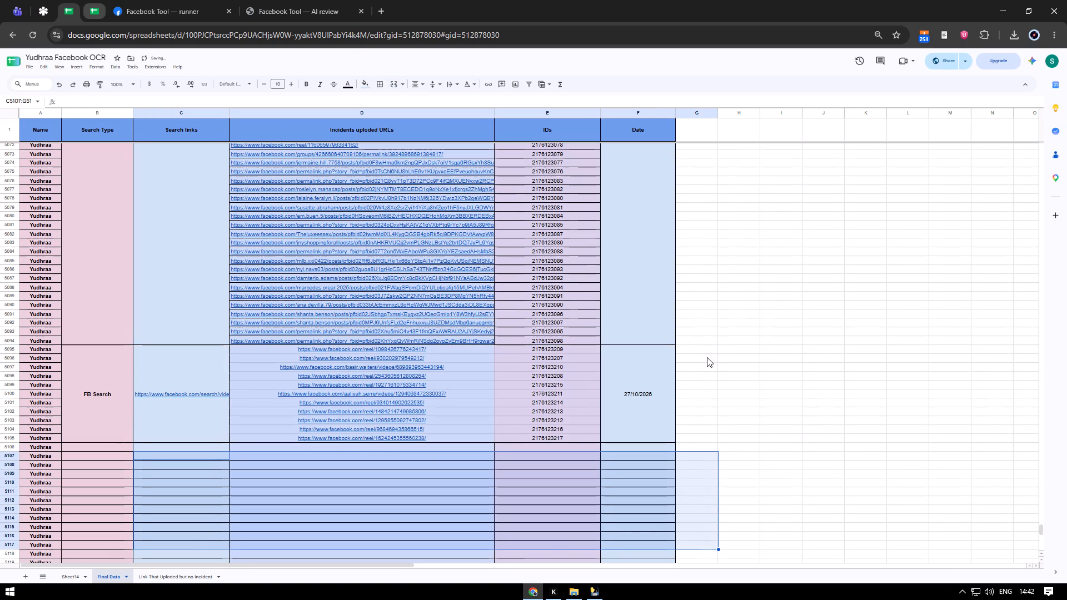
Apply all borders to the Search links, Incidents uploded URLs and IDs cells in rows 5095 to 5105.
left_click_drag(146, 358, 574, 426)
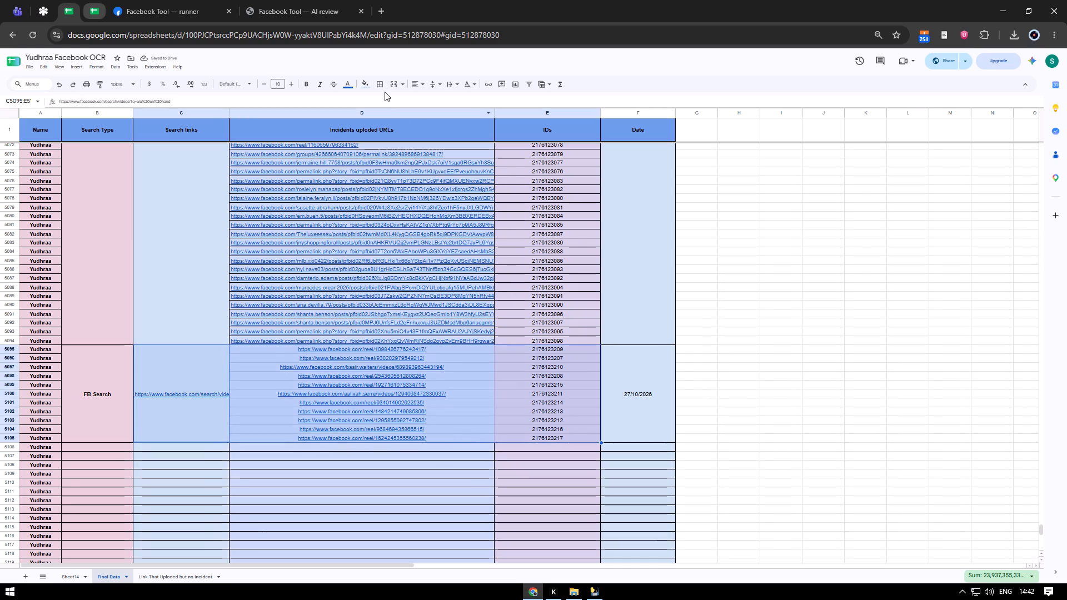
left_click(376, 84)
left_click(387, 99)
scroll(388, 332, "down", 5)
scroll(388, 332, "up", 2)
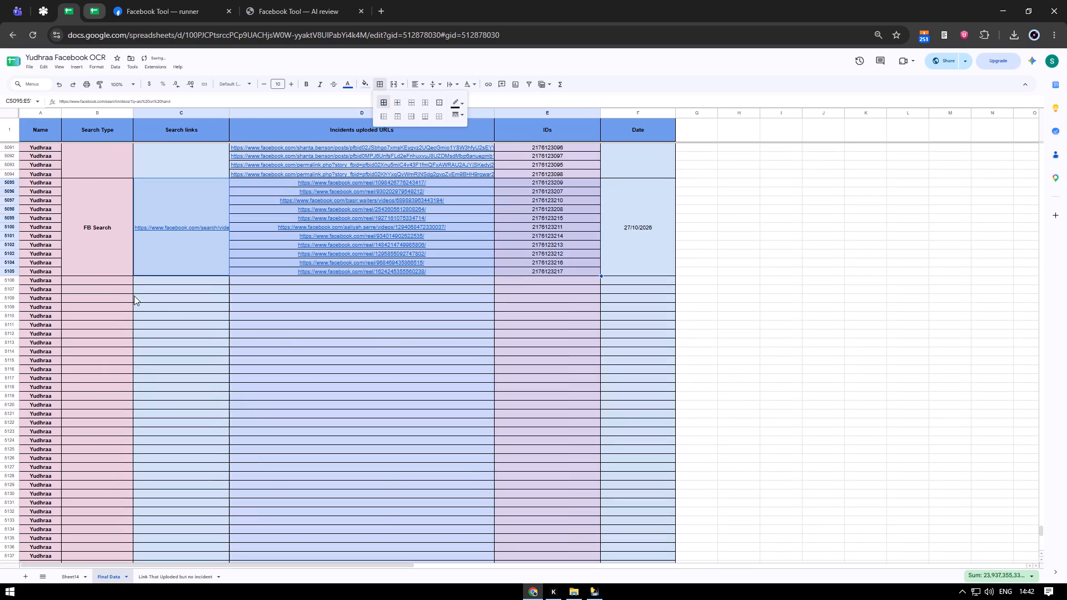
Fill row 5106 with Meta AD as the Search Type and 27/10/2026 as the Date, centring the date horizontally.
left_click(108, 283)
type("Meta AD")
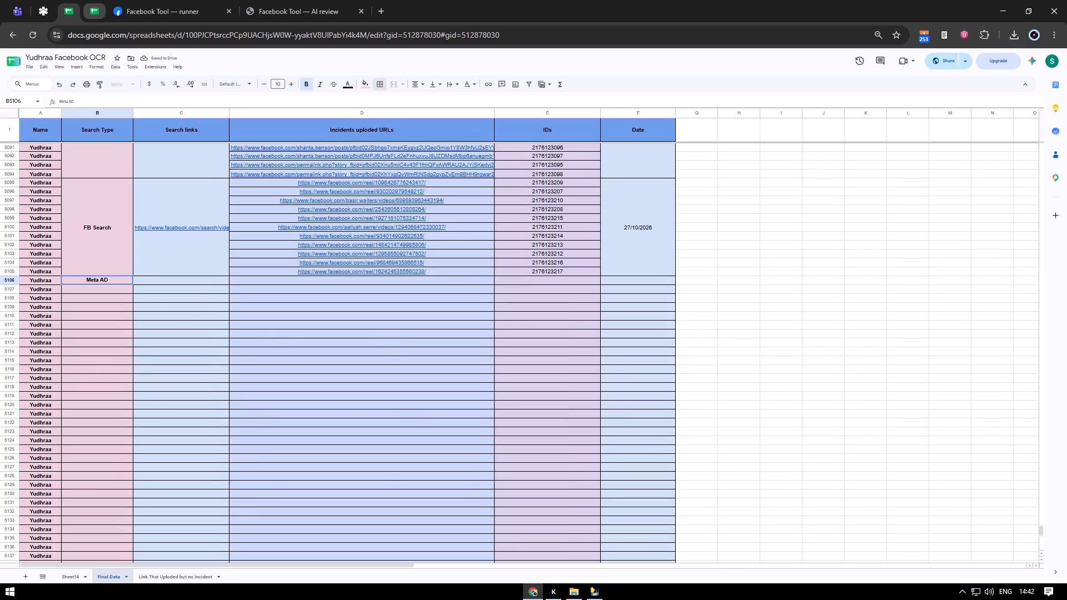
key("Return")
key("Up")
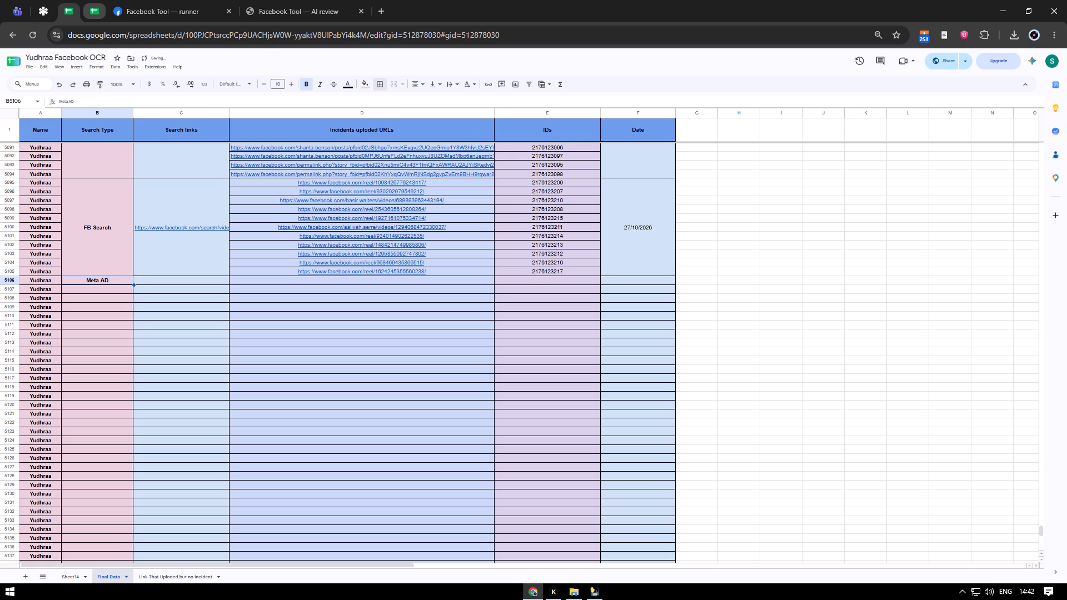
left_click(612, 280)
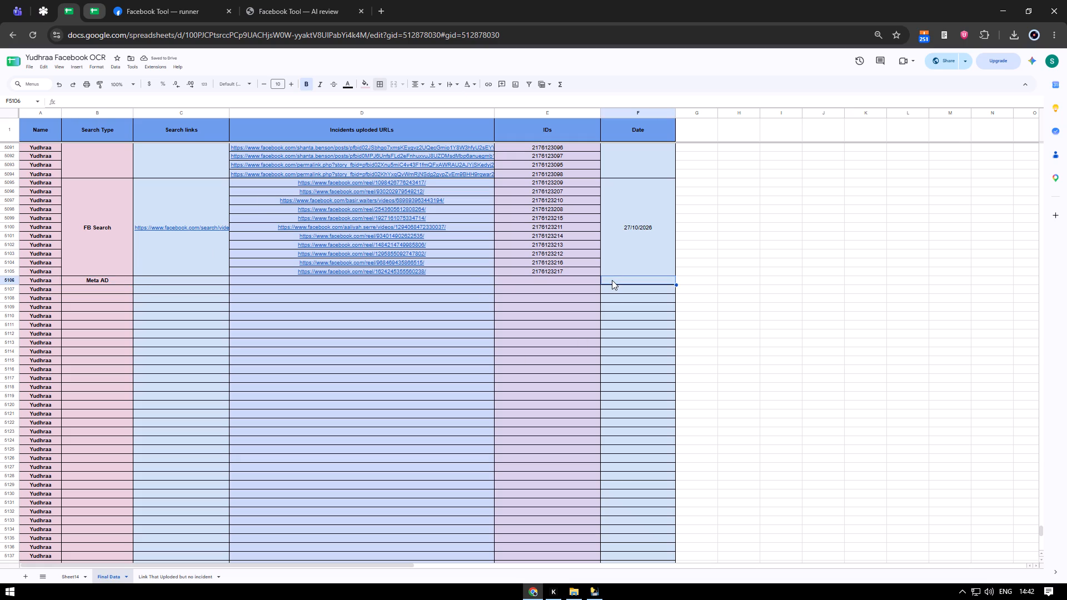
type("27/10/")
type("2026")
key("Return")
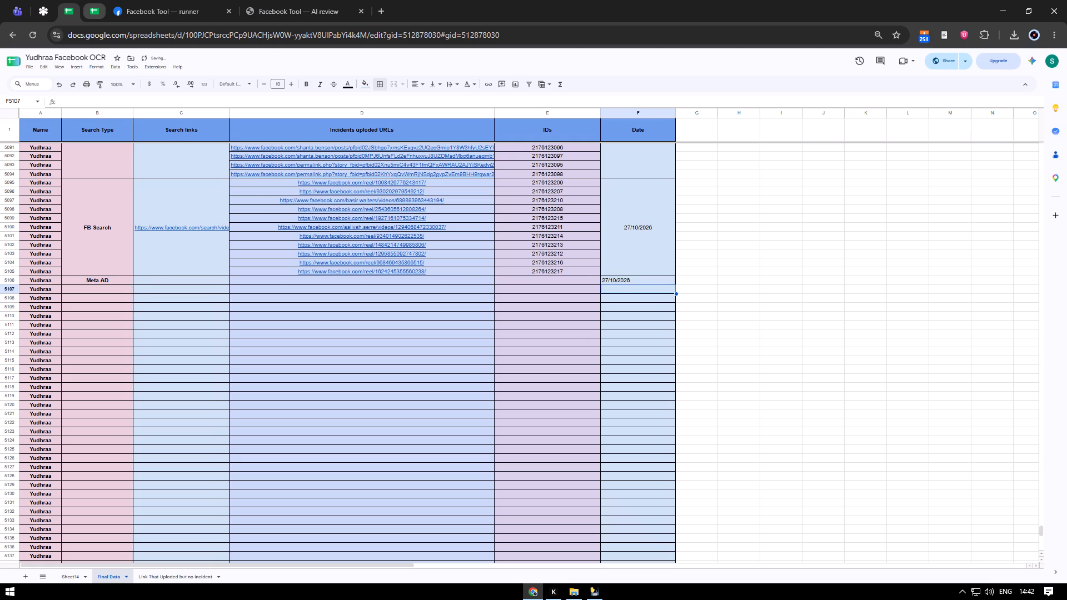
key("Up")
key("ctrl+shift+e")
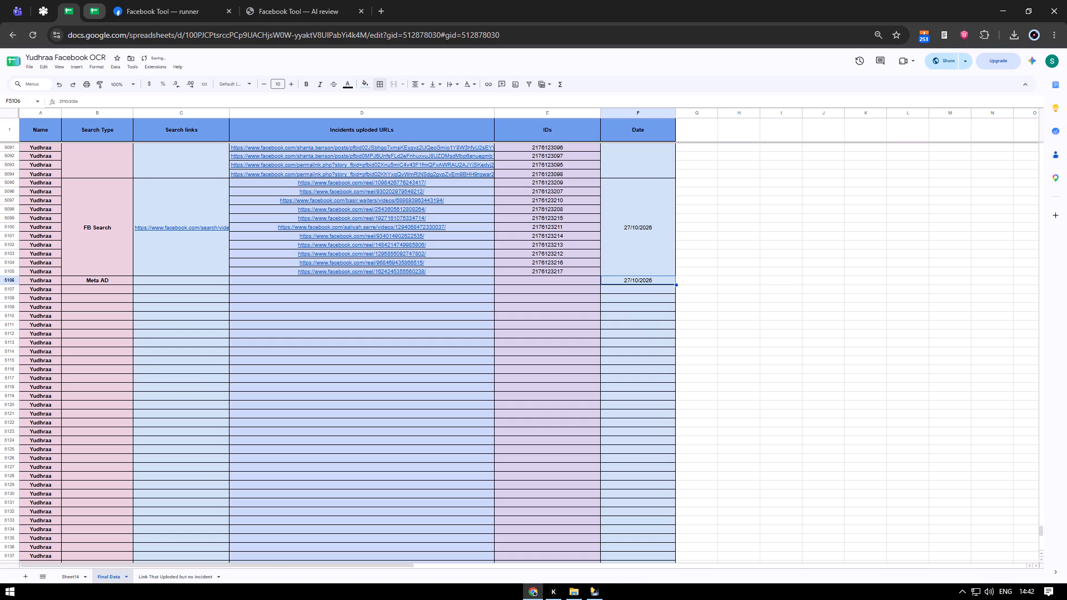
Align the Search Type and Date cells of row 5106 vertically to the middle.
left_click(117, 279, "ctrl")
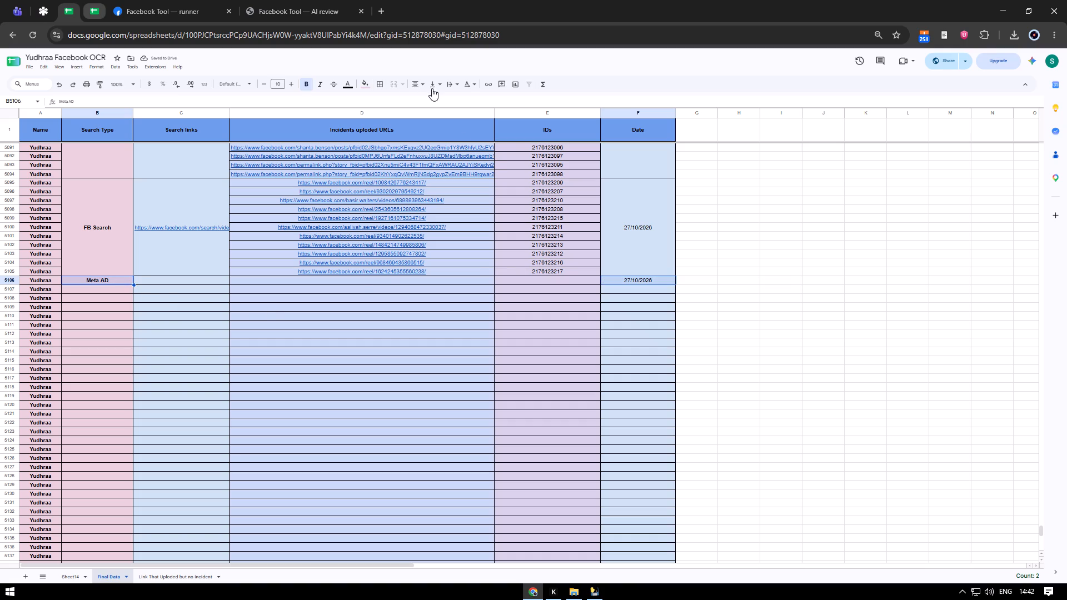
left_click(432, 88)
left_click(445, 101)
Copy the United Kingdom "alo yoga" Meta Ads link from row 121 of US-EAST into Yudhraa's Search links cell C5106 and left-align it.
left_click(216, 283)
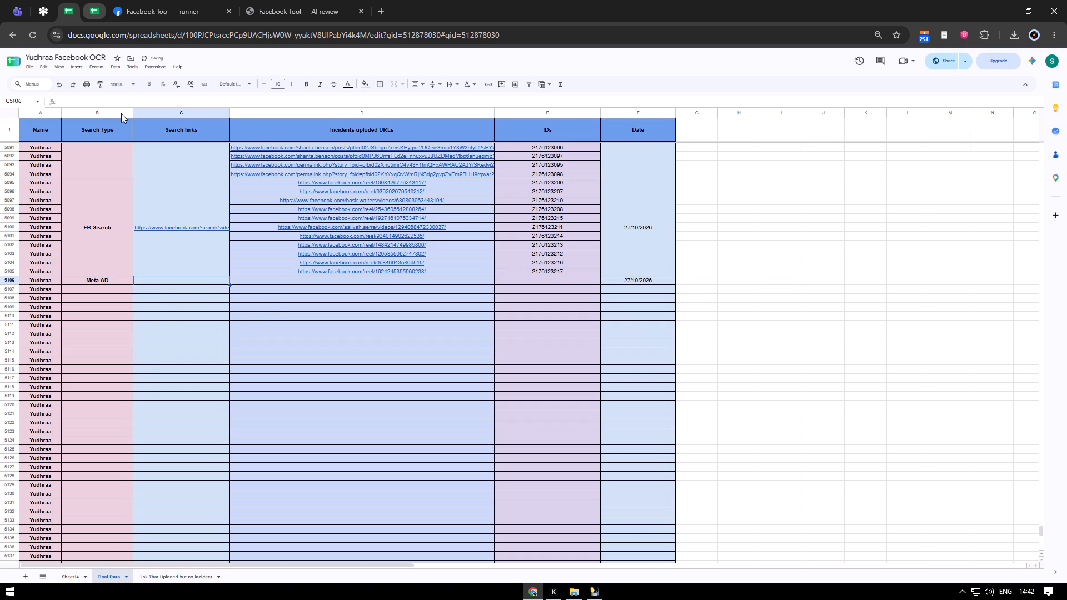
left_click(73, 0)
left_click(100, 0)
key("Down")
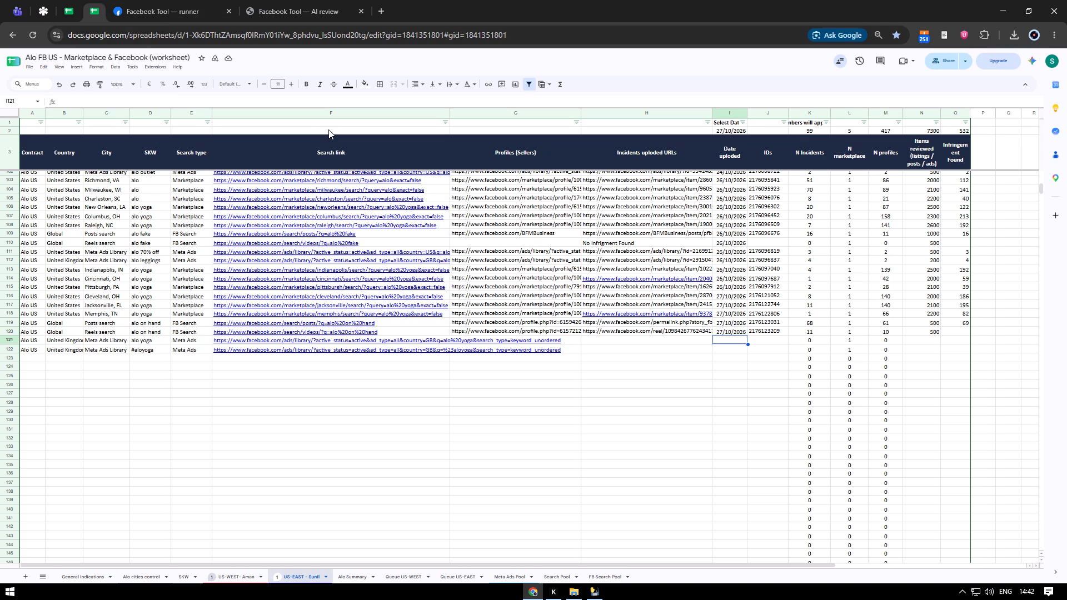
key("Left")
key("Left")
key("Left")
key("ctrl+c")
key("ctrl+c")
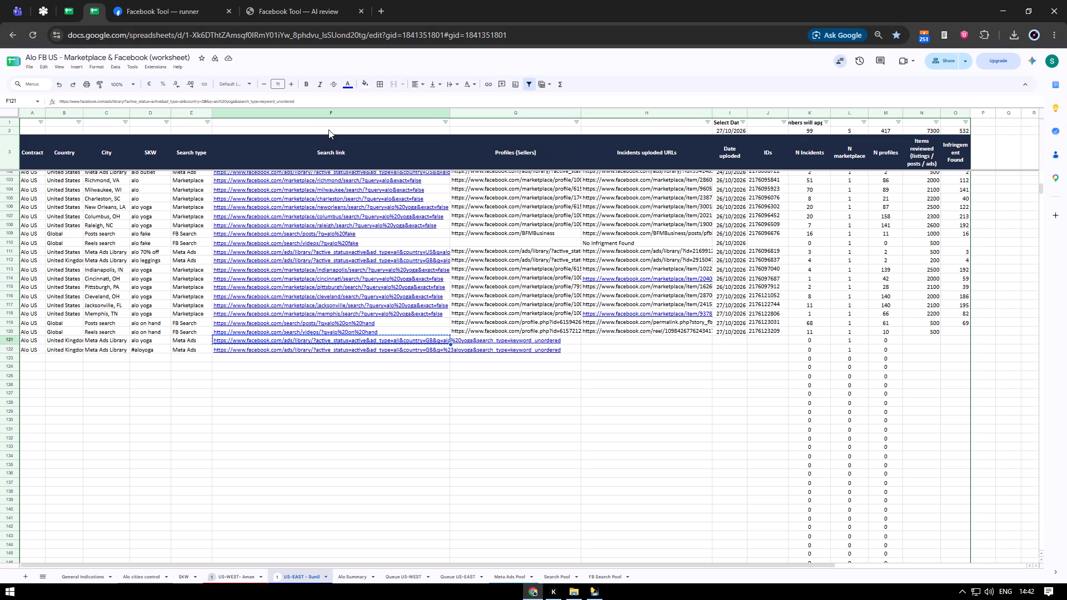
key("ctrl+c")
key("ctrl+shift+Tab")
key("Return")
key("ctrl+shift+v")
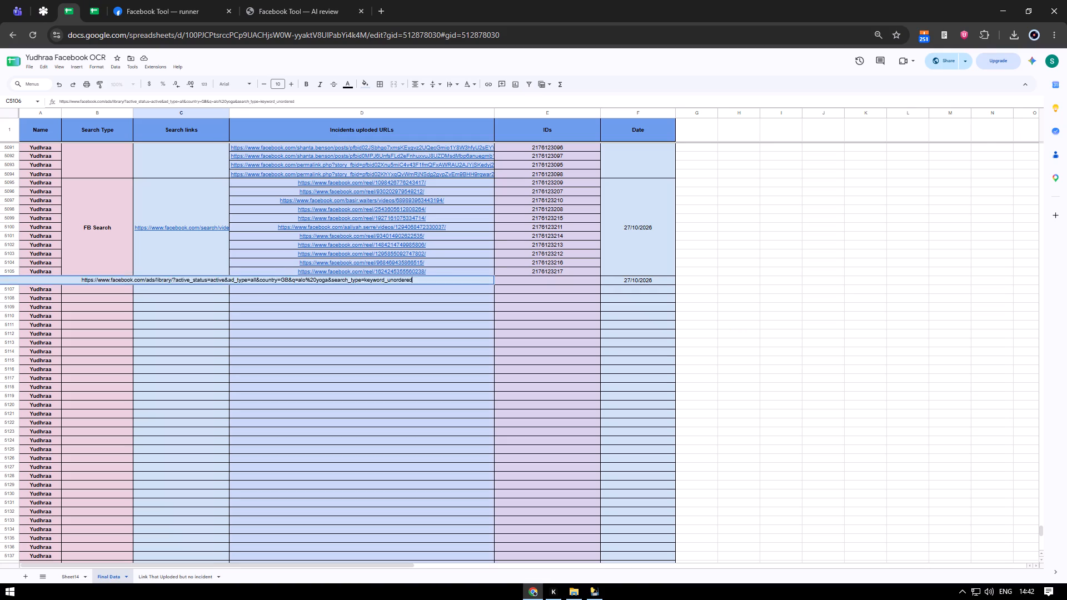
key("Return")
key("Up")
key("ctrl+shift+l")
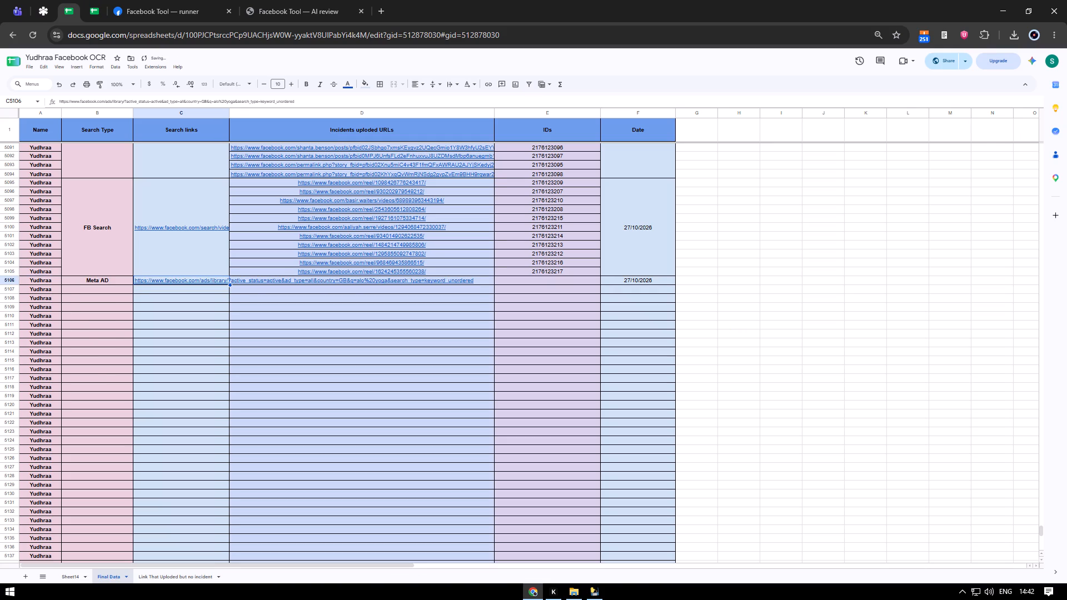
key("Up")
key("Right")
key("Right")
key("Down")
key("ctrl+Down")
key("Left")
key("Down")
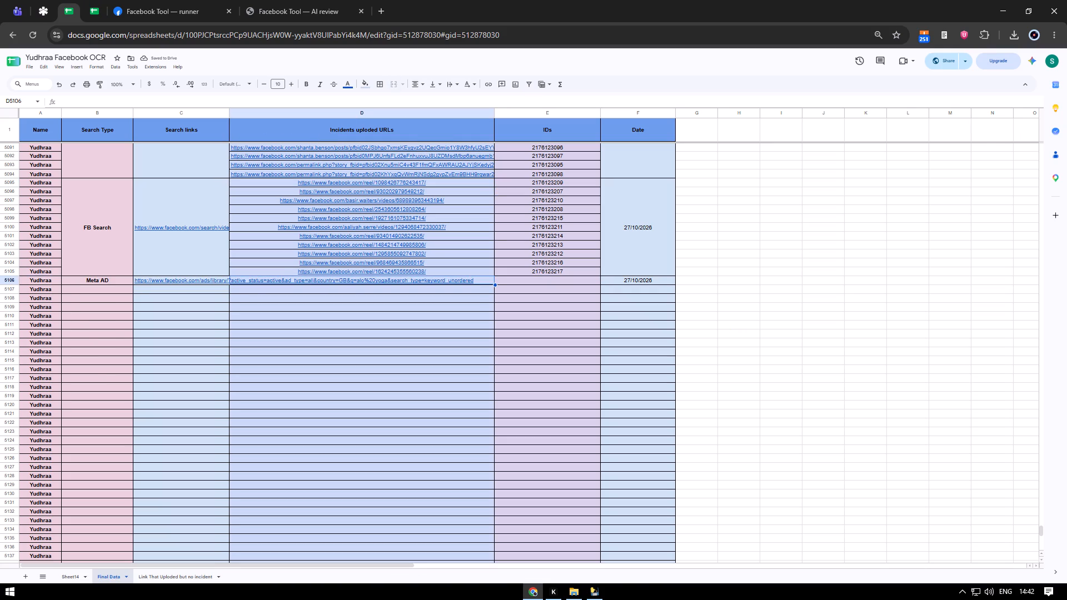
Close the finished Facebook Tool runner and AI review pages.
key("ctrl+Tab")
key("ctrl+Tab")
key("ctrl+w")
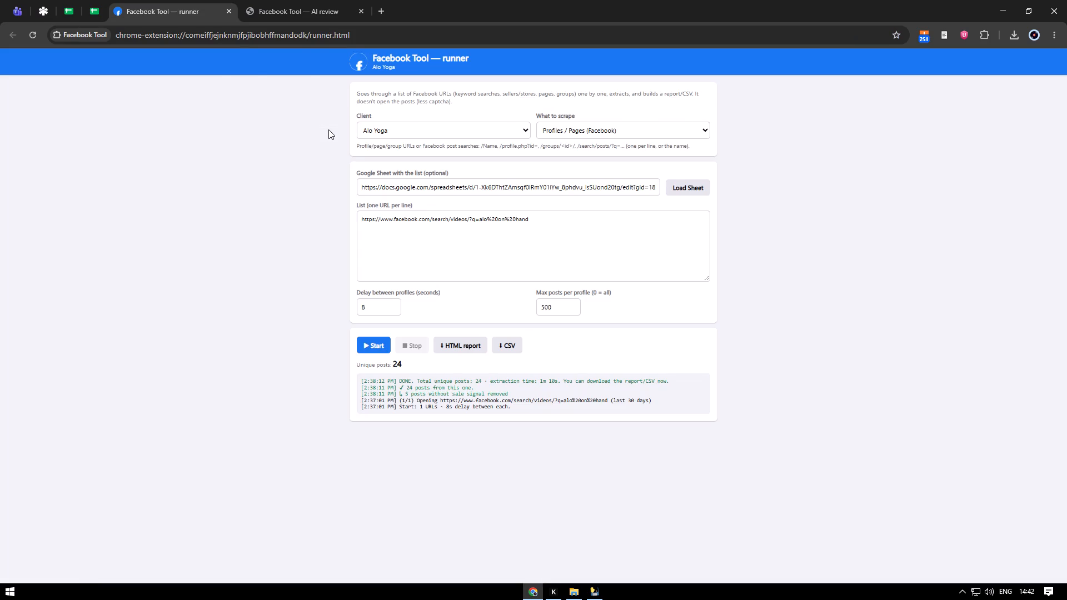
key("ctrl+w")
Copy the "alo yoga" UK search link again and open a new Facebook Tool runner set to scrape Meta Ads Library — keyword search.
key("ctrl+c")
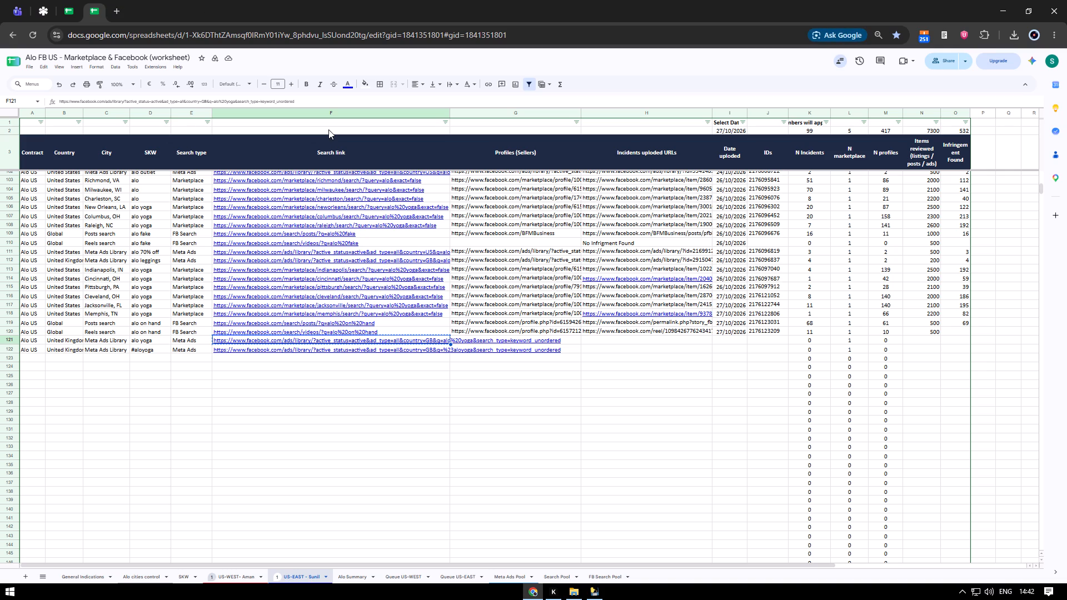
key("ctrl+c")
key("ctrl+d")
key("shift+Tab")
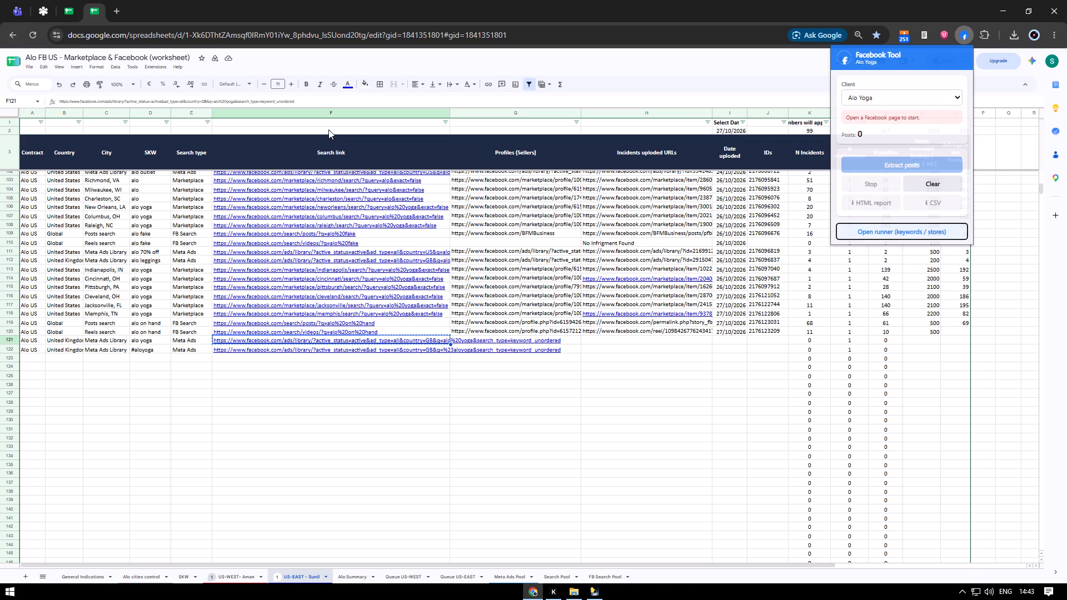
key("Return")
key("Tab")
key("Tab")
key("Up")
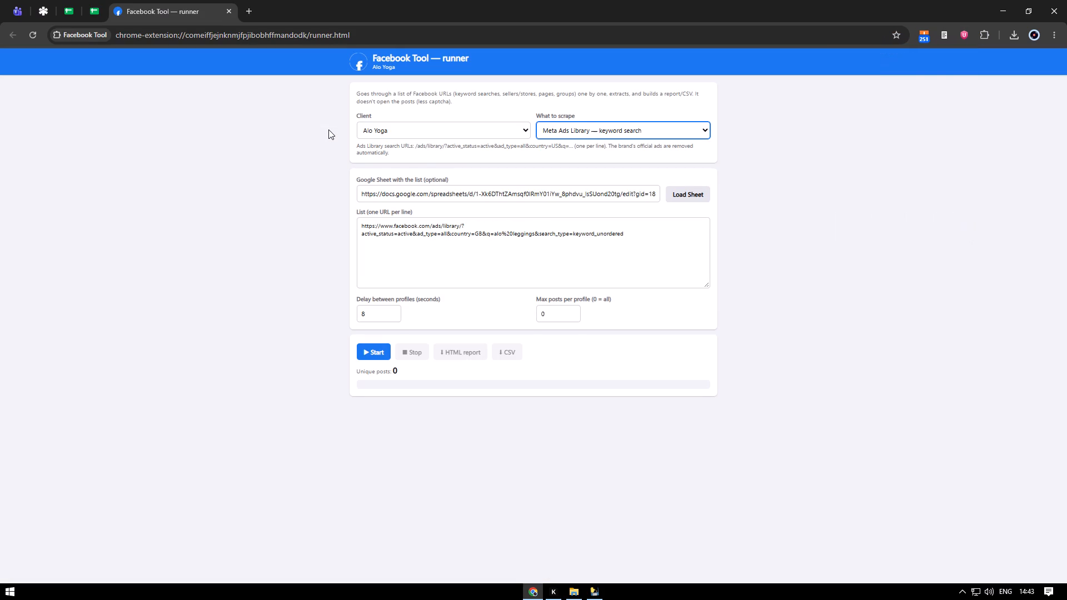
Replace the runner's URL list with the copied "alo yoga" GB link, set max posts per profile to 500, and start the extraction.
key("Tab")
key("Tab")
key("Tab")
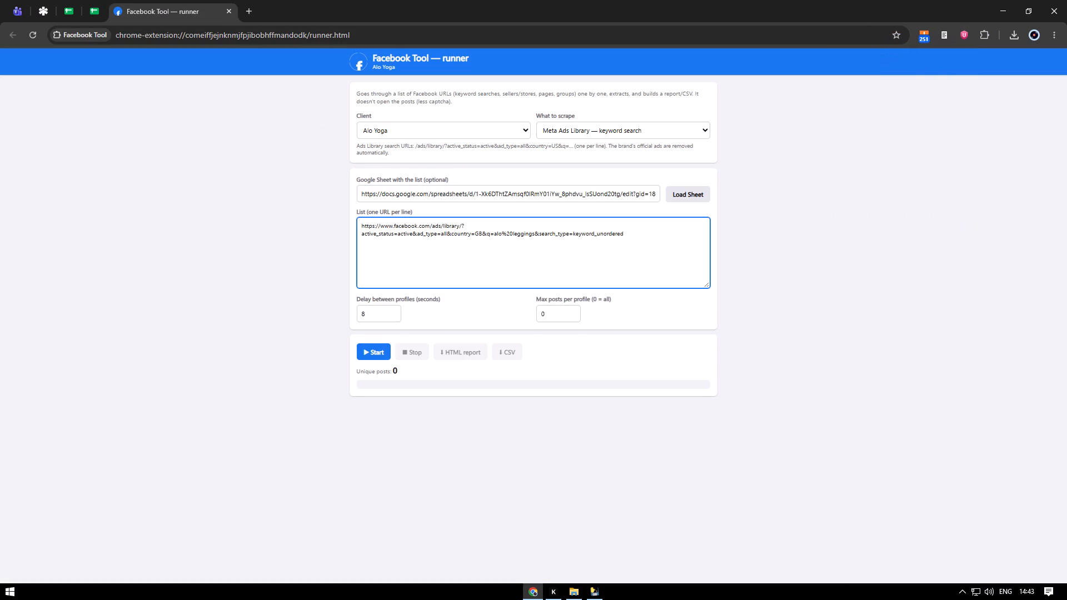
key("ctrl+a")
key("ctrl+v")
key("Tab")
key("Tab")
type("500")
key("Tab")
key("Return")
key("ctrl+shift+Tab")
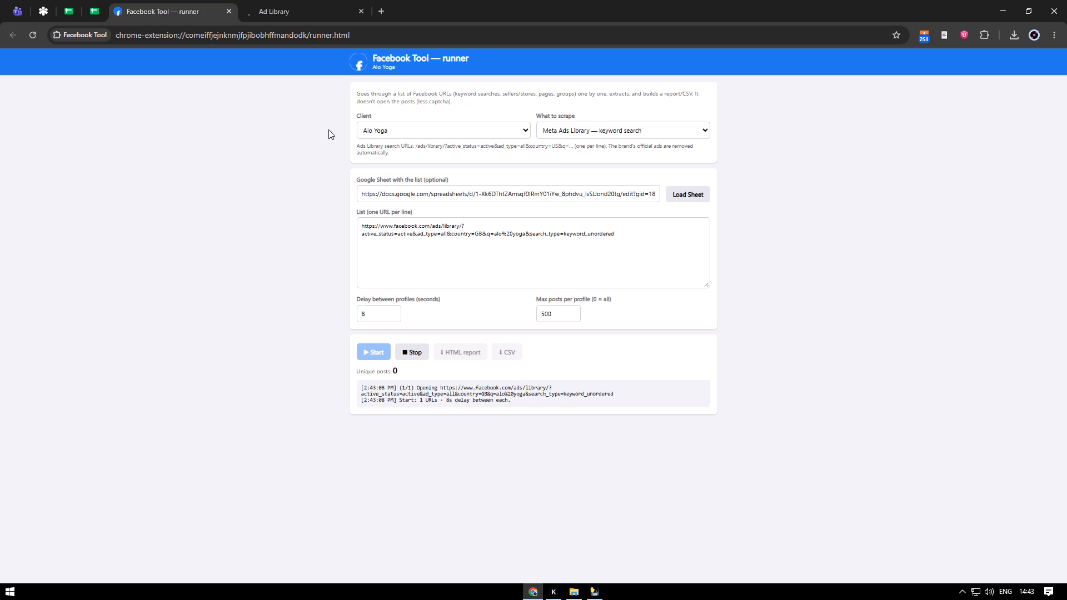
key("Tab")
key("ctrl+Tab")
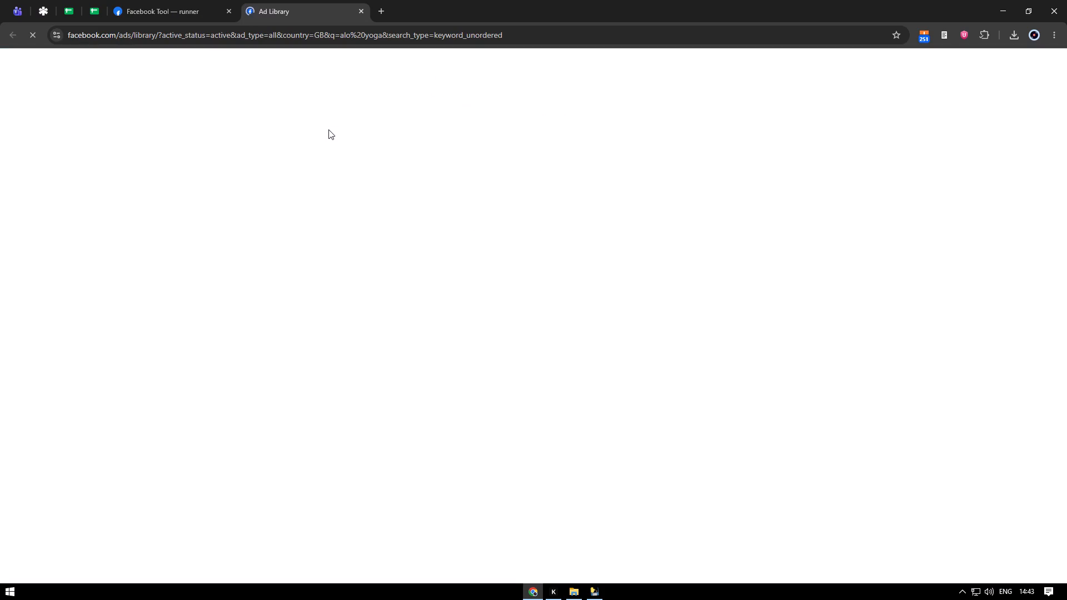
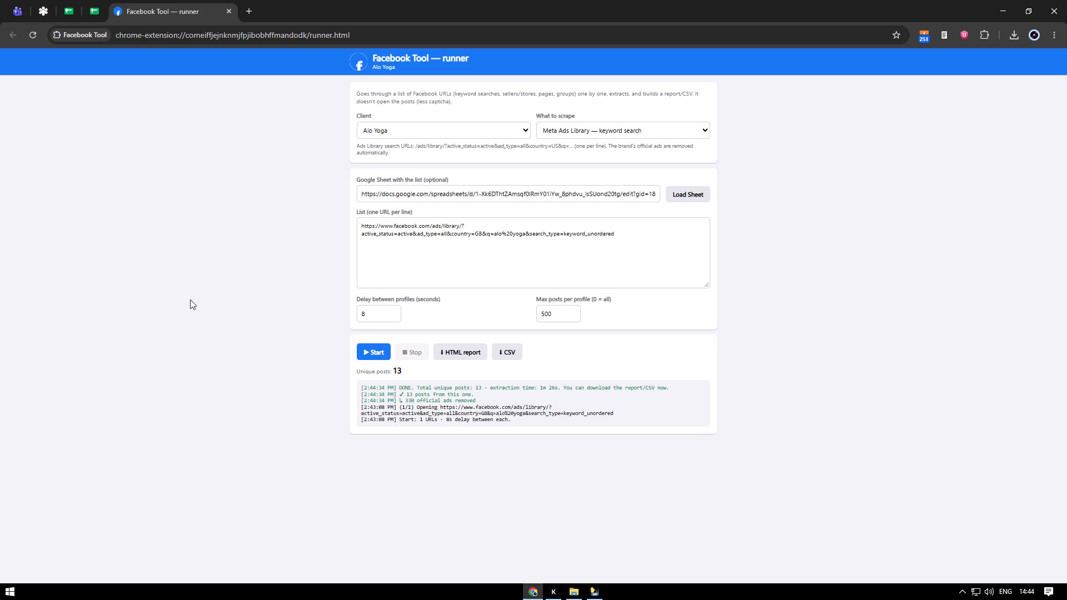
Download the finished alo yoga GB ads scrape as a CSV and run FB-OCR on it from the 2-OCR folder.
left_click(502, 352)
left_click(575, 588)
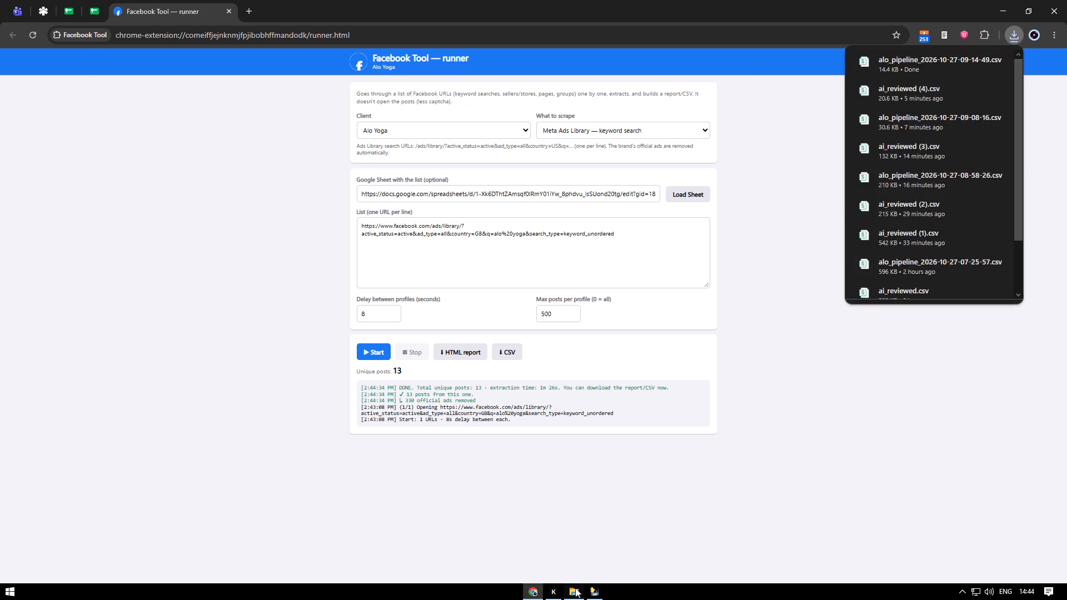
key("Return")
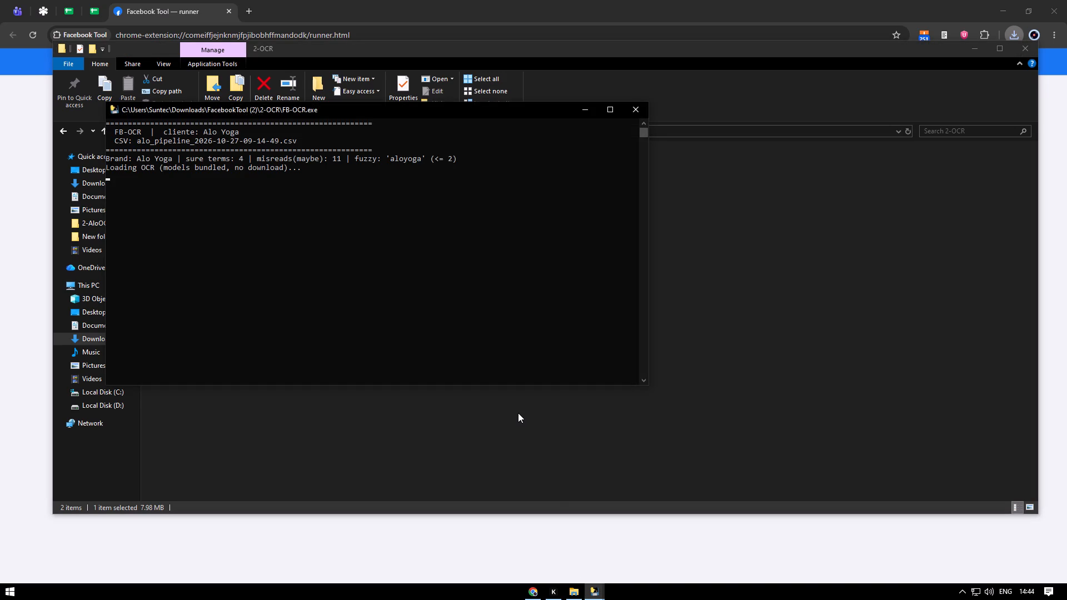
Back in Chrome, copy the #aloyoga Meta Ads search link from row 122 of the US-EAST sheet and open a new Facebook Tool runner.
key("alt+Tab")
key("alt+Tab")
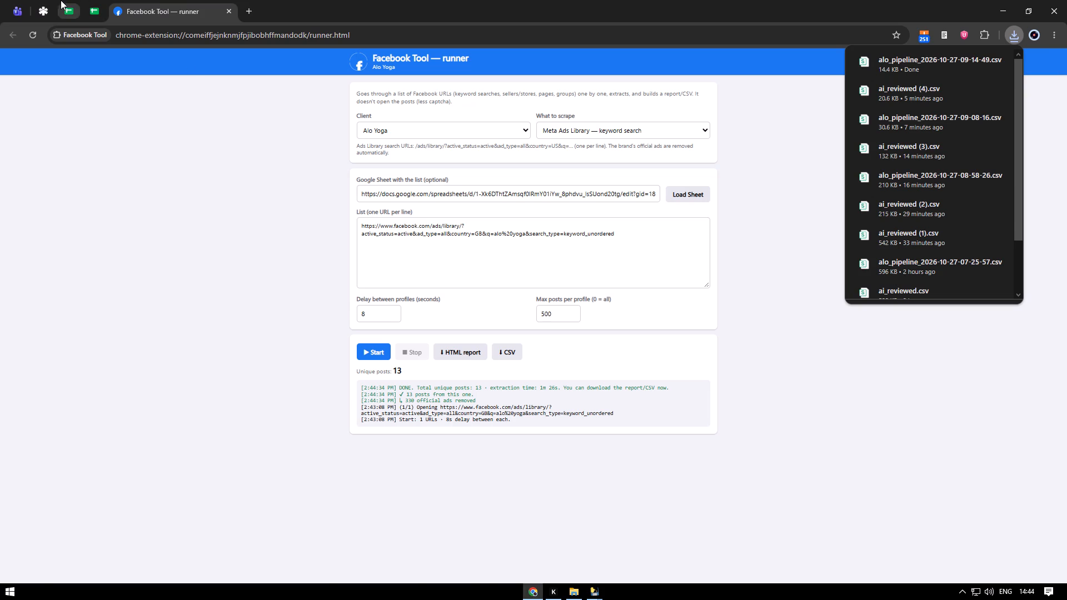
left_click(89, 0)
key("Down")
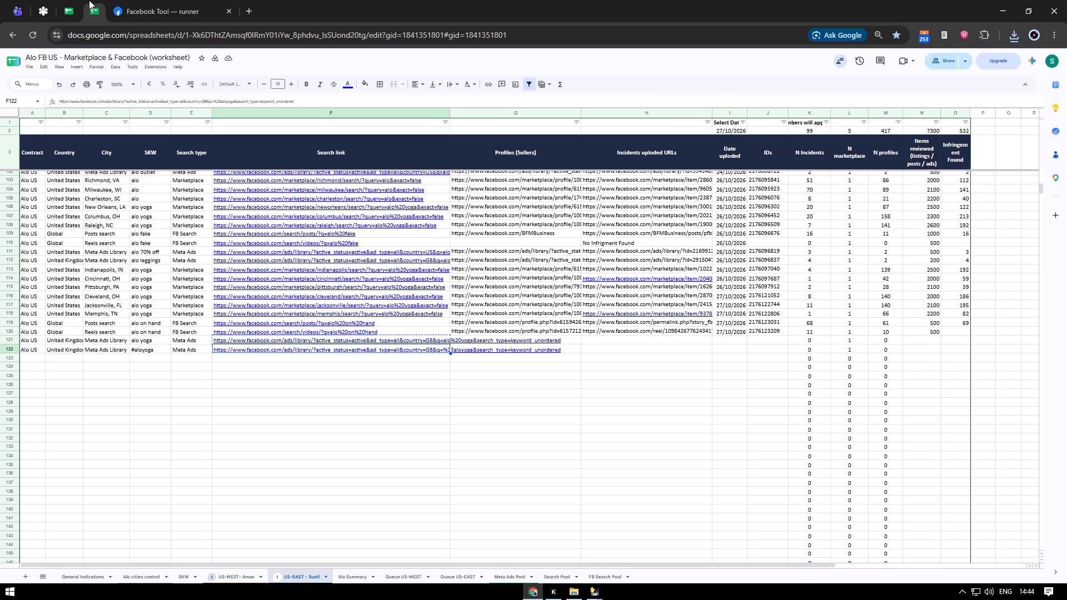
key("ctrl+c")
key("ctrl+c")
key("ctrl+d")
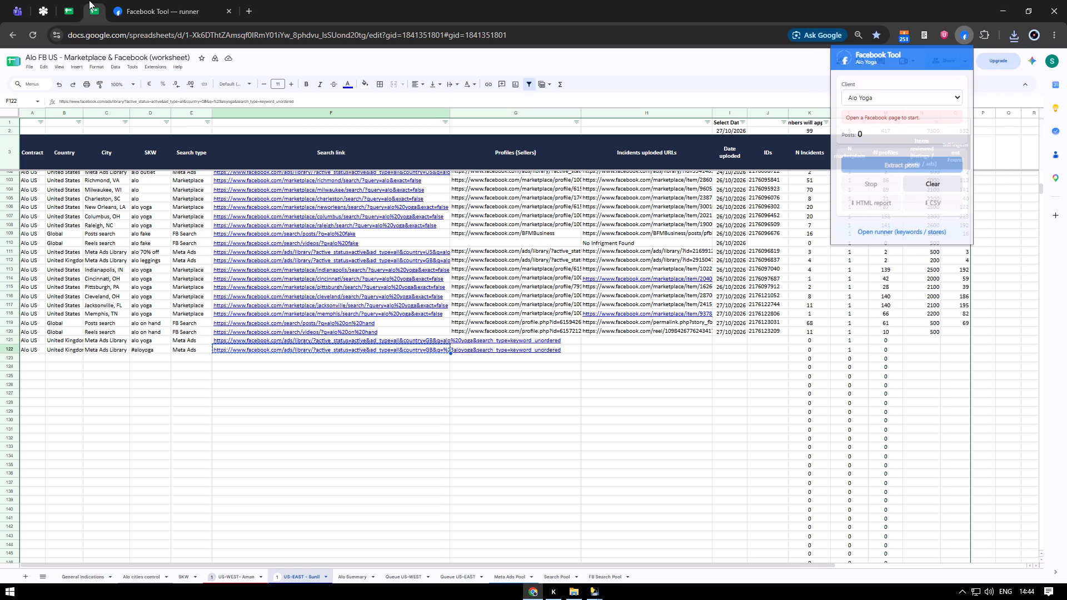
key("shift+Tab")
key("Return")
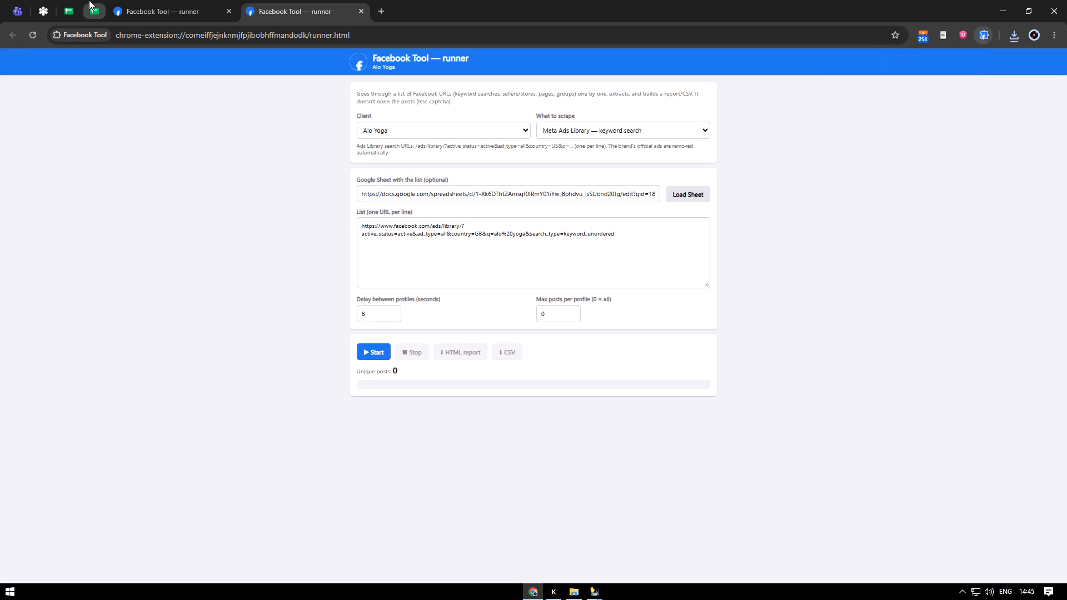
Replace the runner's URL list with the copied #aloyoga link, set max posts per profile to 500 and start the scrape.
key("Tab")
key("Tab")
key("Tab")
key("Tab")
key("Tab")
key("ctrl+a")
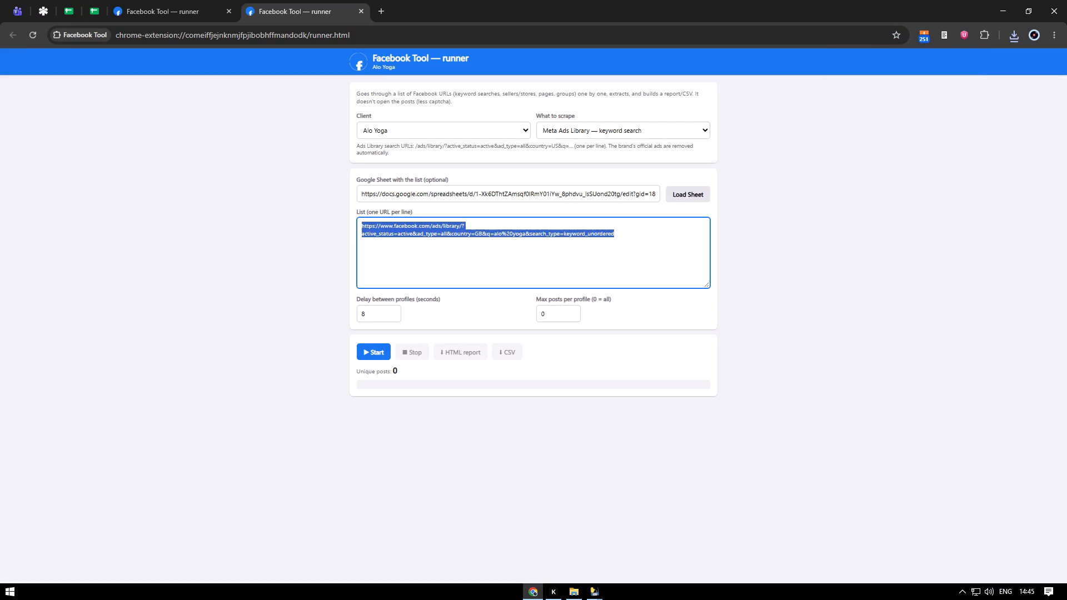
key("ctrl+v")
key("Tab")
key("Tab")
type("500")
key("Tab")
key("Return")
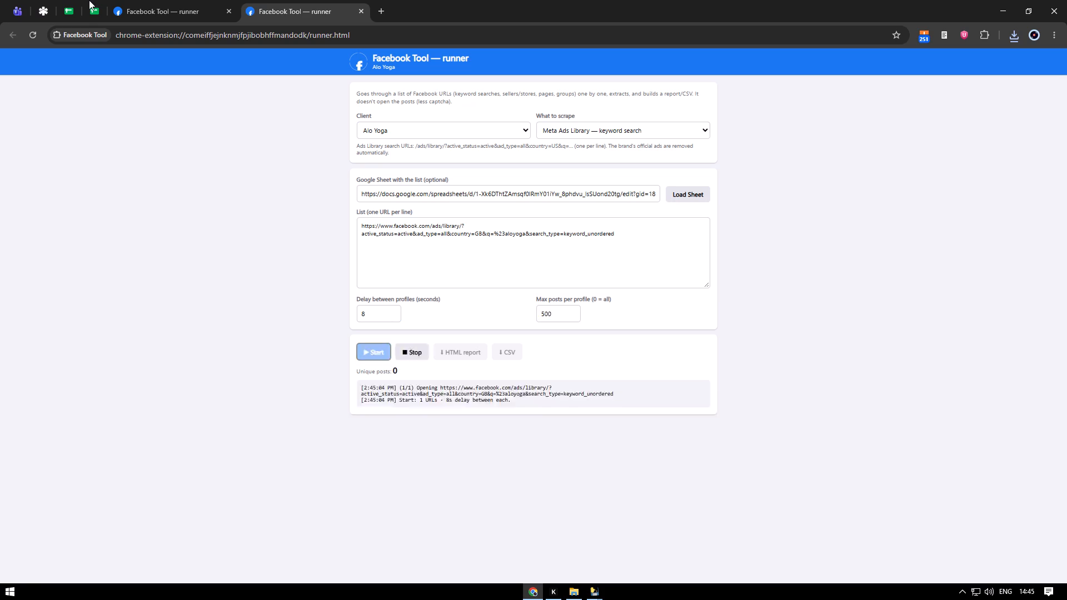
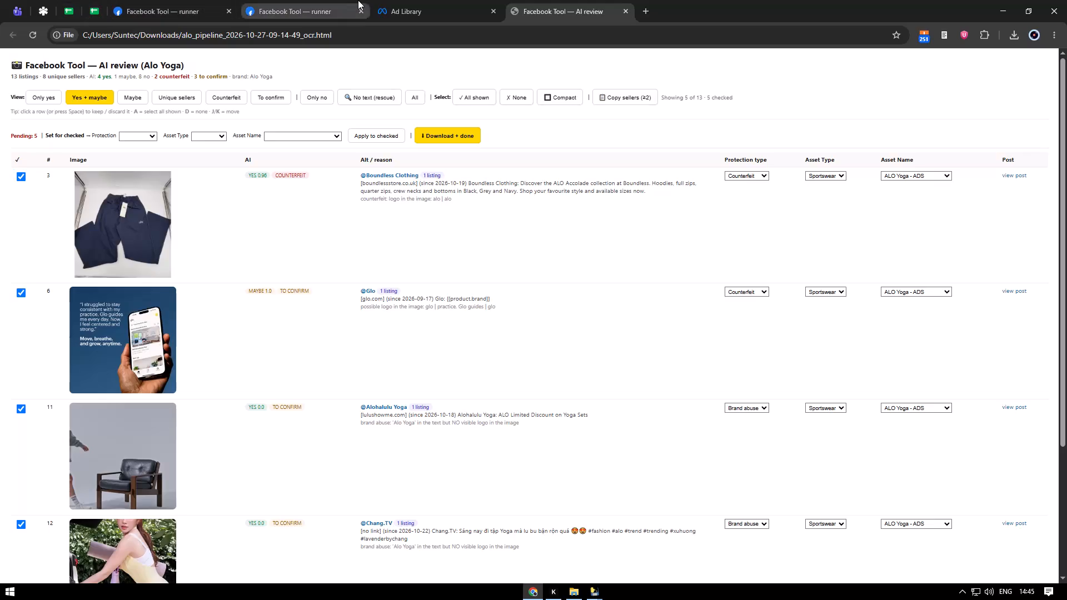
Switch to the Meta Ad Library and load more of the active United Kingdom ads for #aloyoga.
left_click(363, 0)
left_click(379, 0)
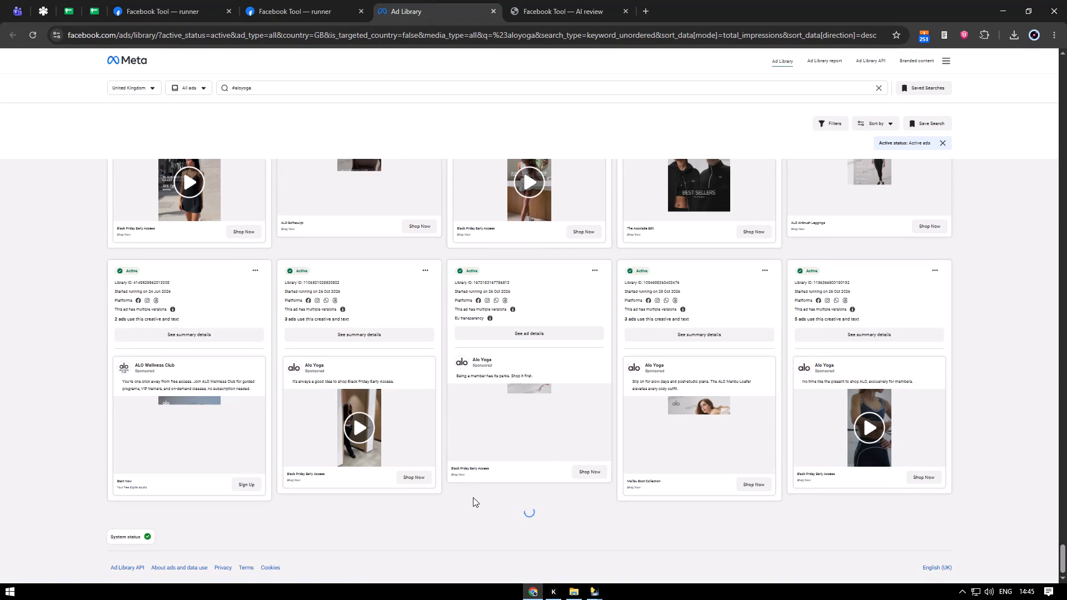
scroll(473, 498, "down", 3)
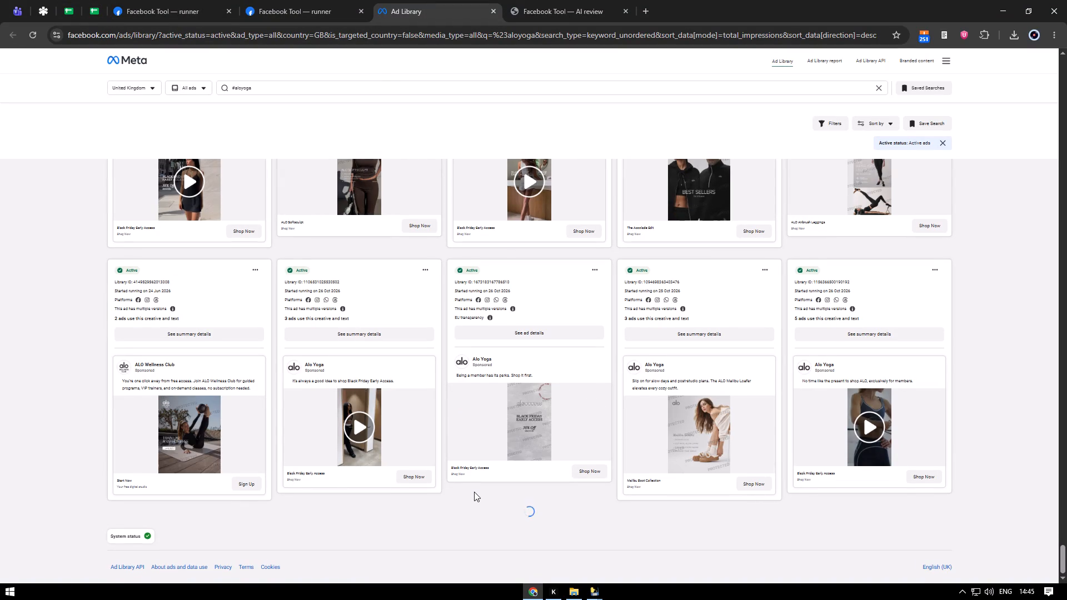
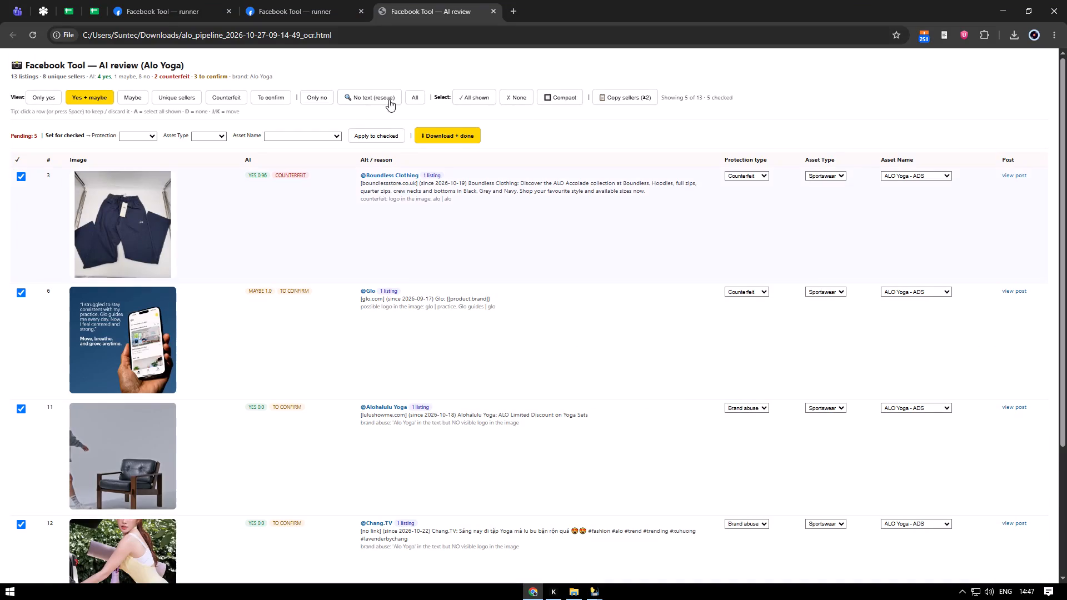
Move the AI review tab between the two runner tabs and bring it back into view.
left_click(319, 0)
left_click(412, 0)
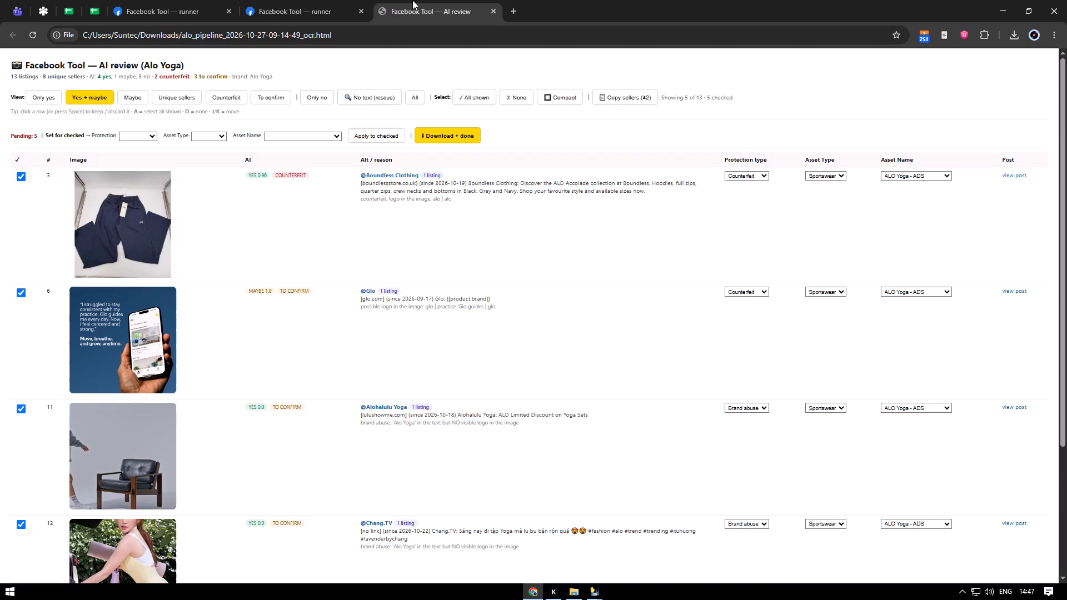
left_click_drag(412, 0, 301, 0)
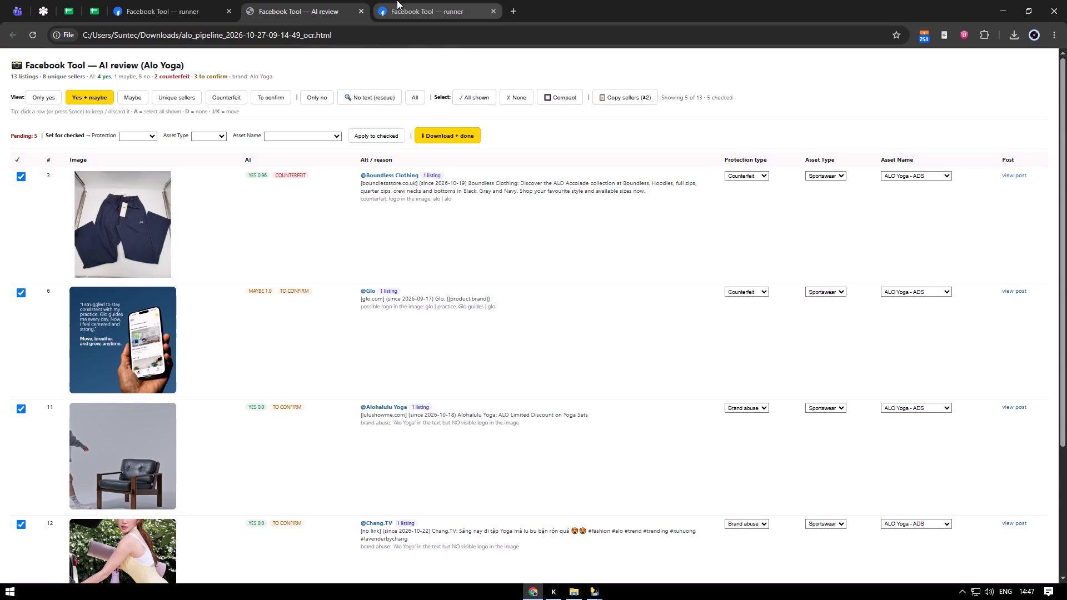
left_click(398, 0)
left_click(308, 0)
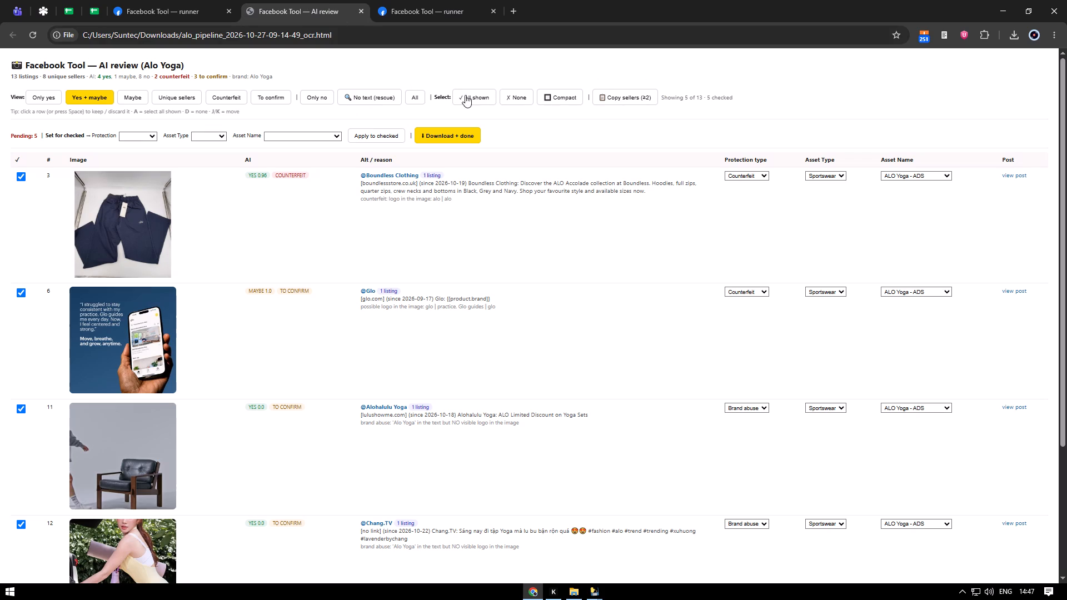
Show only the Counterfeit listings in the Alo Yoga AI review and download the reviewed results.
left_click(227, 101)
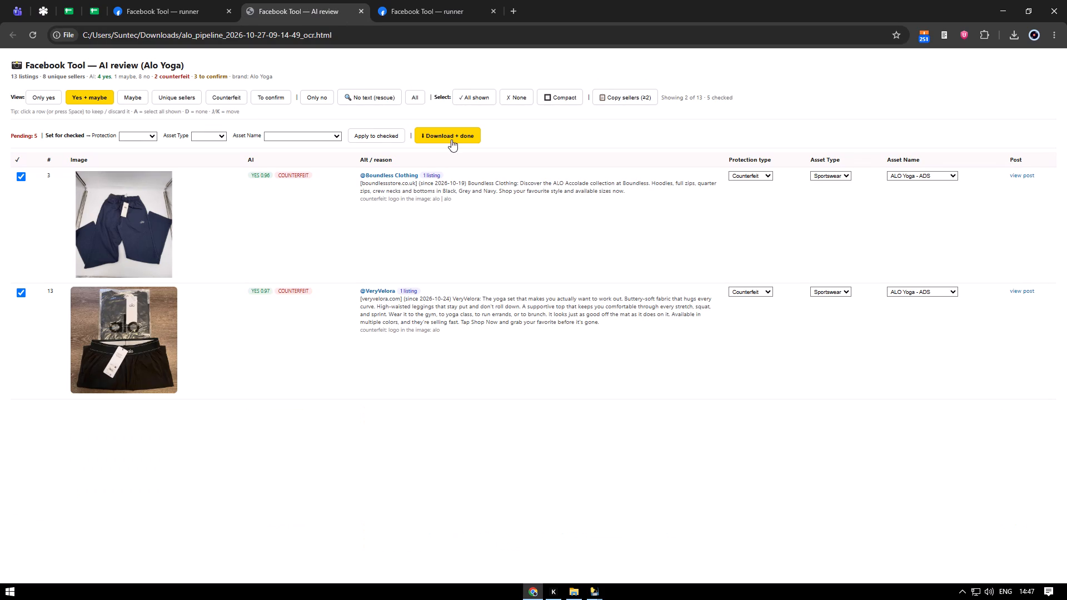
left_click(451, 139)
In the Facebook OCR spreadsheet, remove the filter from the sheet holding the previous review results and clear all its data.
left_click(80, 0)
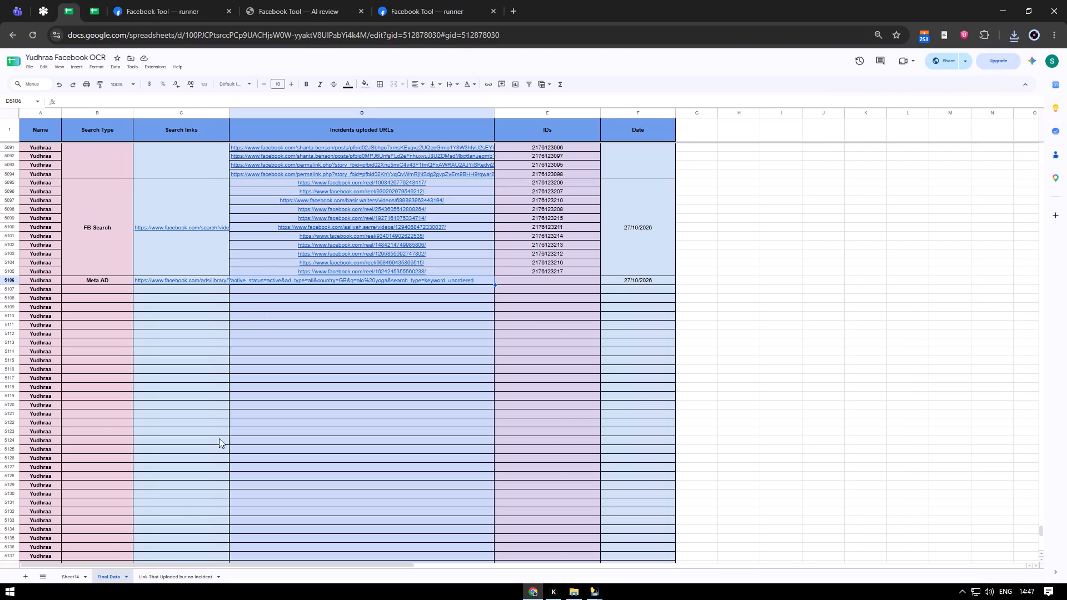
left_click(75, 576)
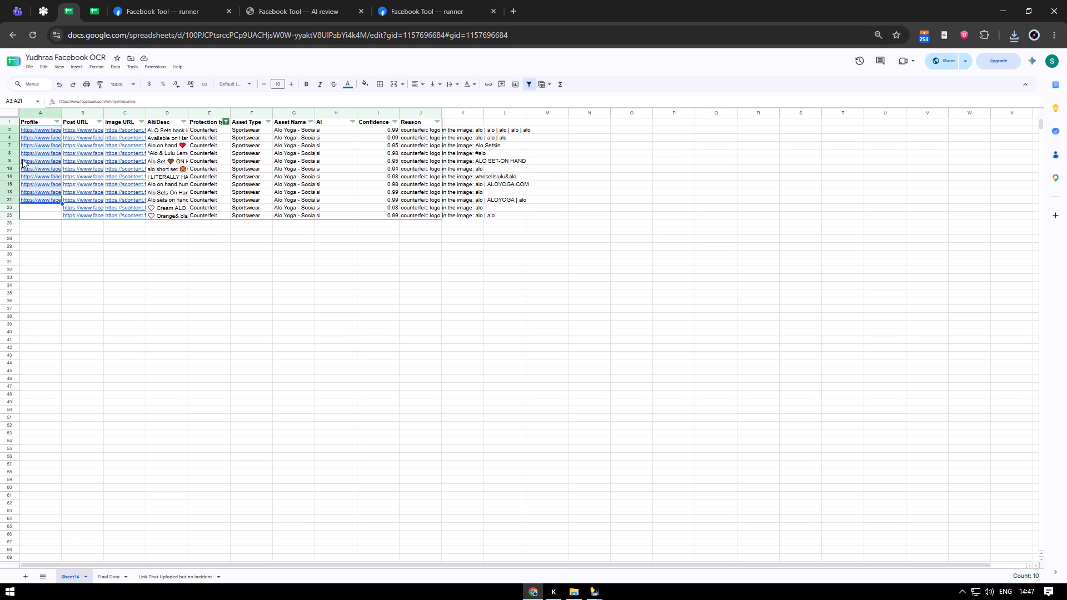
left_click(3, 114)
left_click(531, 81)
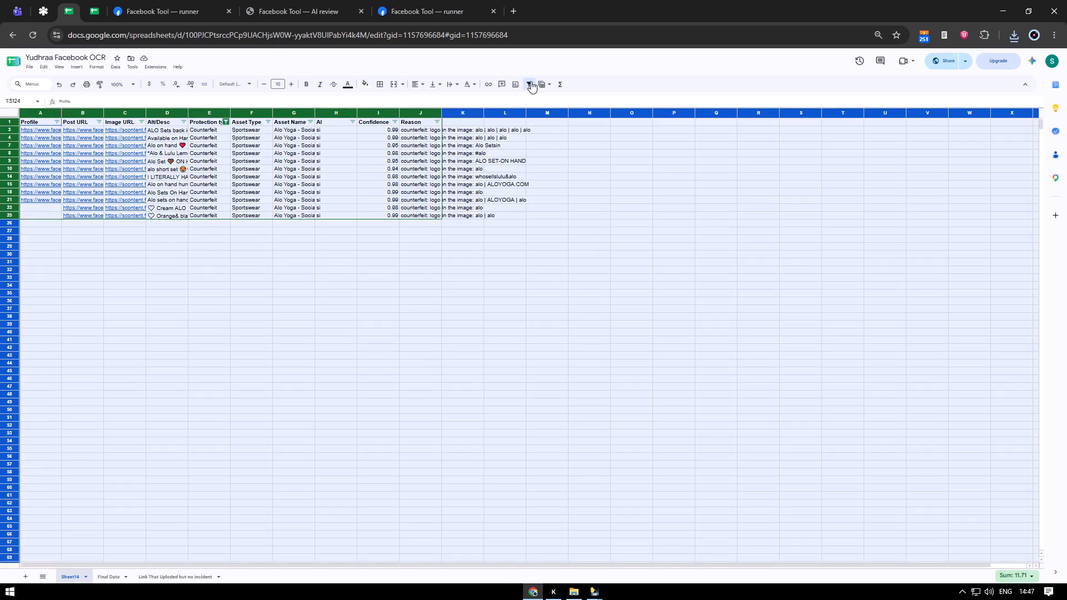
key("Delete")
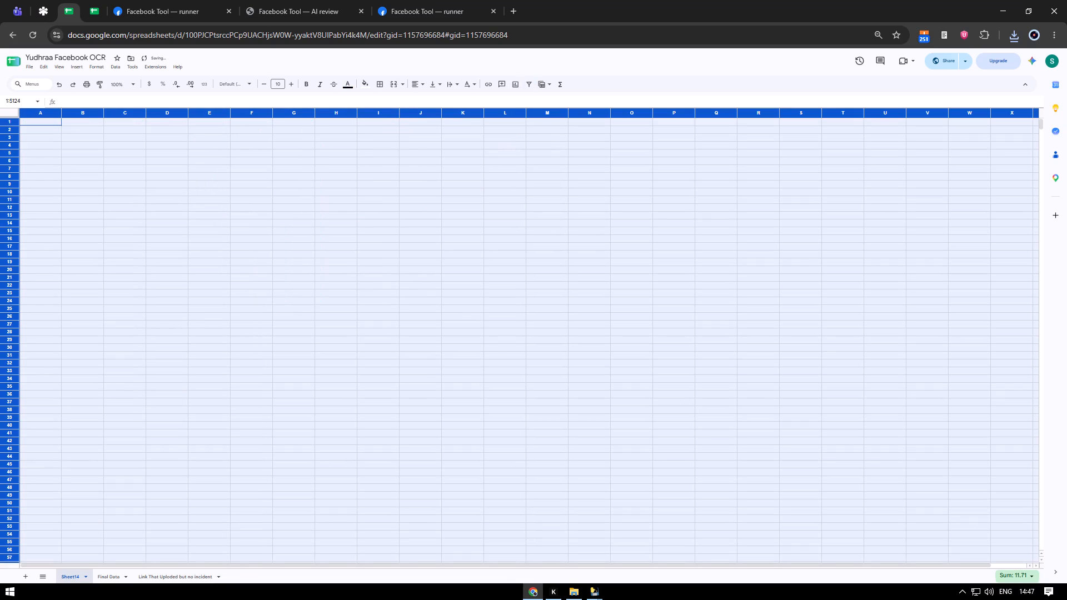
key("Up")
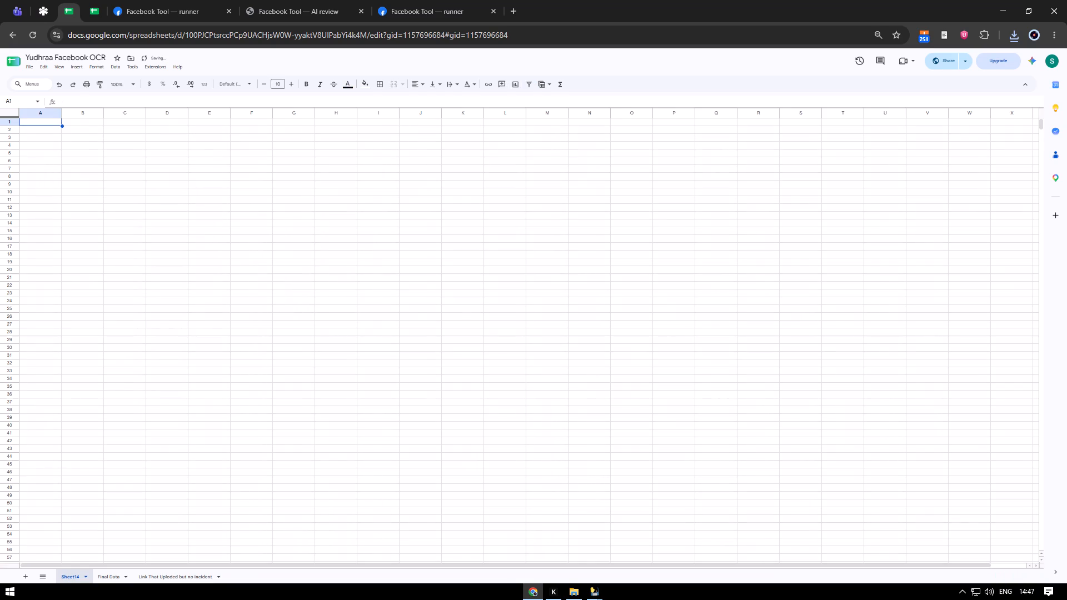
Import the downloaded ai_reviewed (5).csv file into the emptied sheet and go to its first Profile link.
left_click(31, 66)
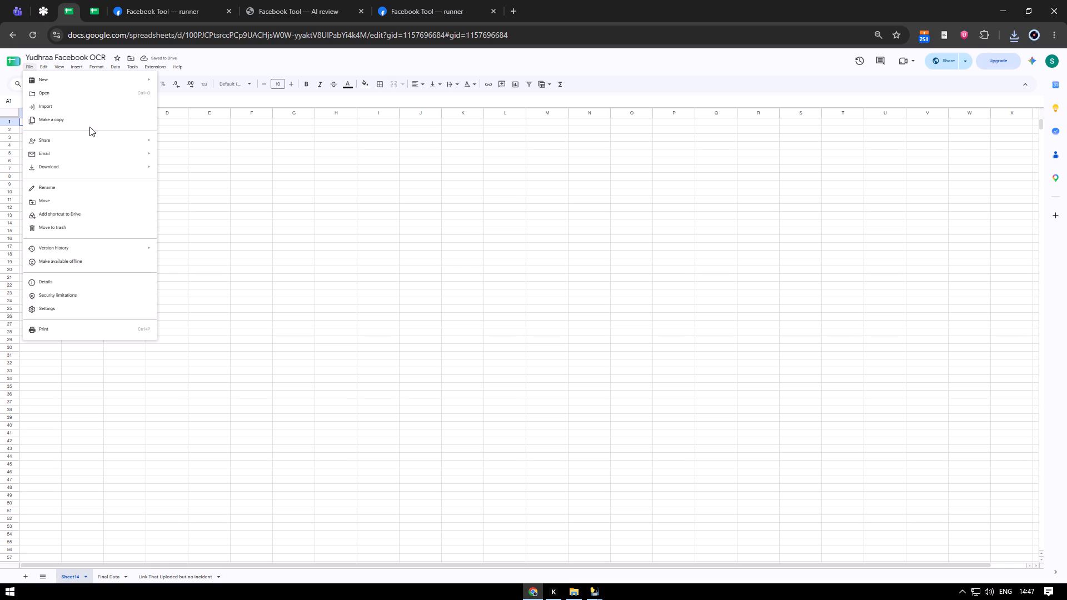
left_click(88, 112)
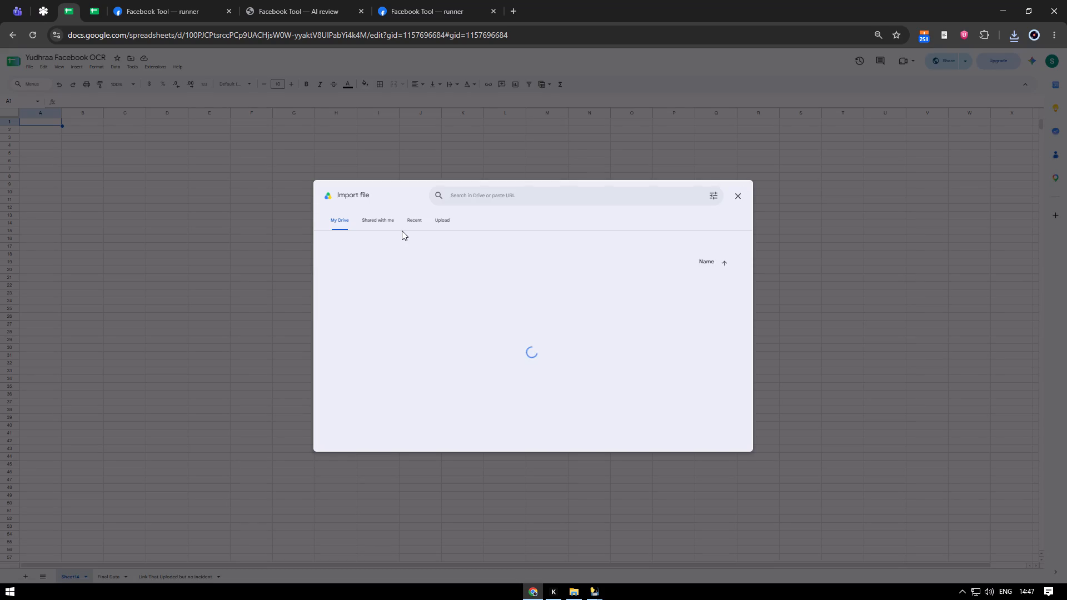
left_click(444, 224)
left_click(531, 359)
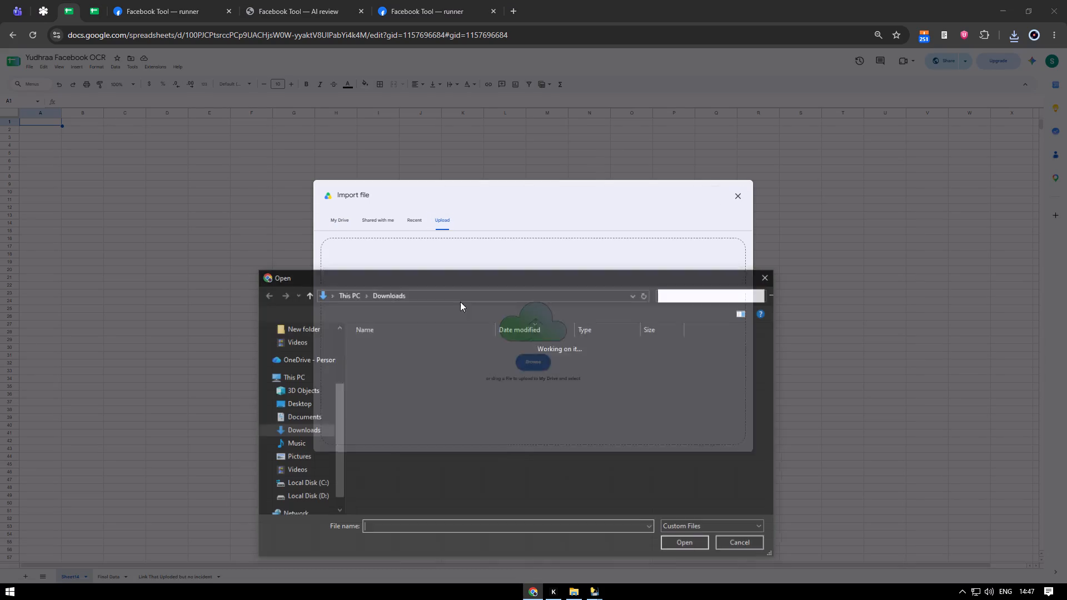
double_click(436, 359)
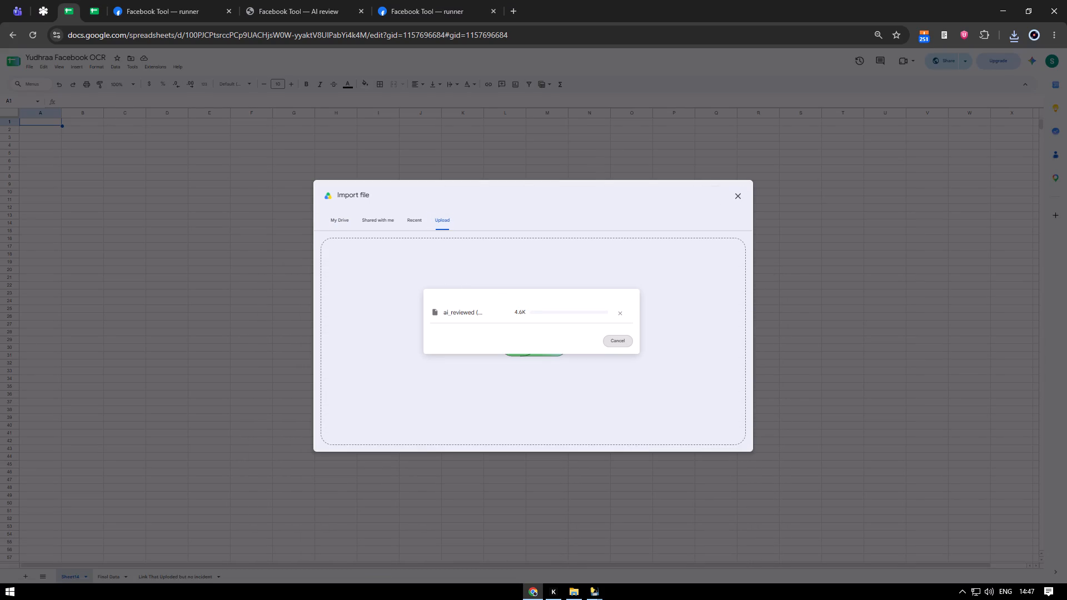
left_click_drag(526, 313, 509, 311)
left_click(518, 311)
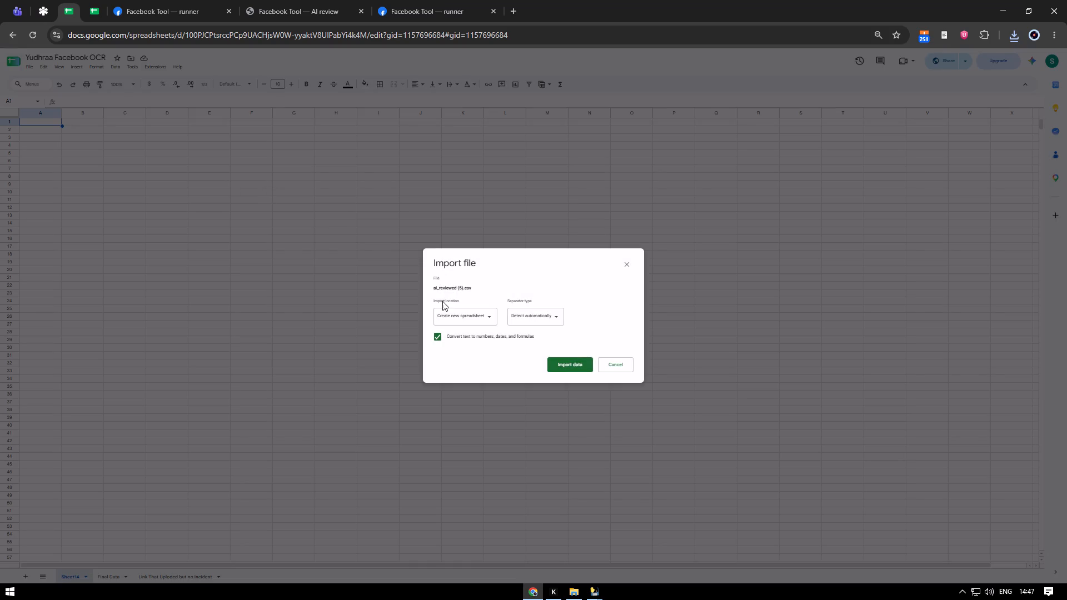
left_click(481, 319)
left_click(481, 363)
left_click(566, 367)
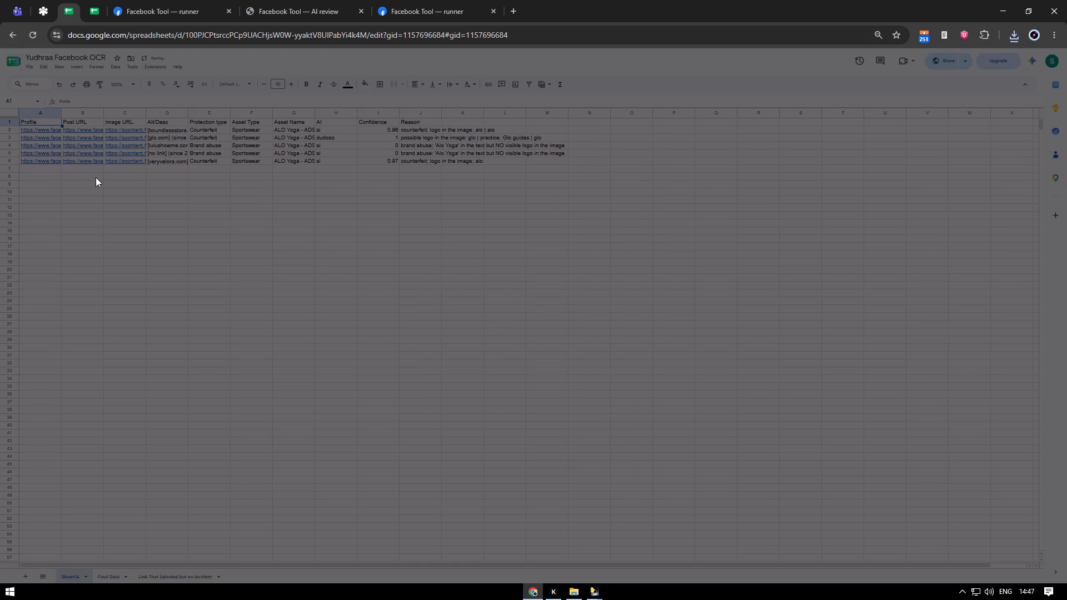
key("Down")
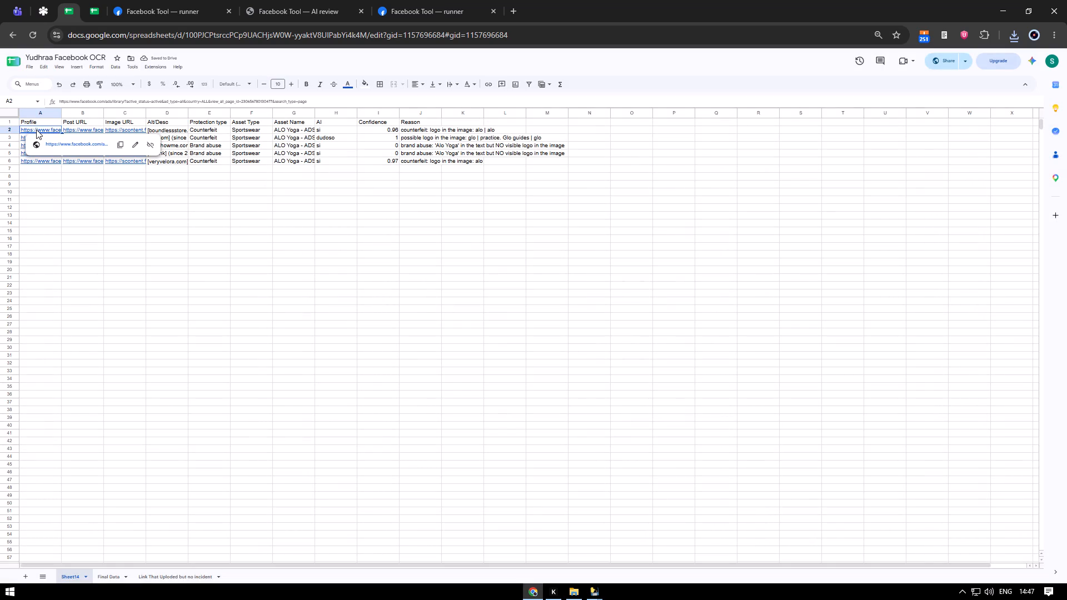
Add a filter across the header row of the imported review results and hide the Brand abuse rows in the Protection type column.
key("Up")
key("ctrl+shift+Right")
key("alt+d")
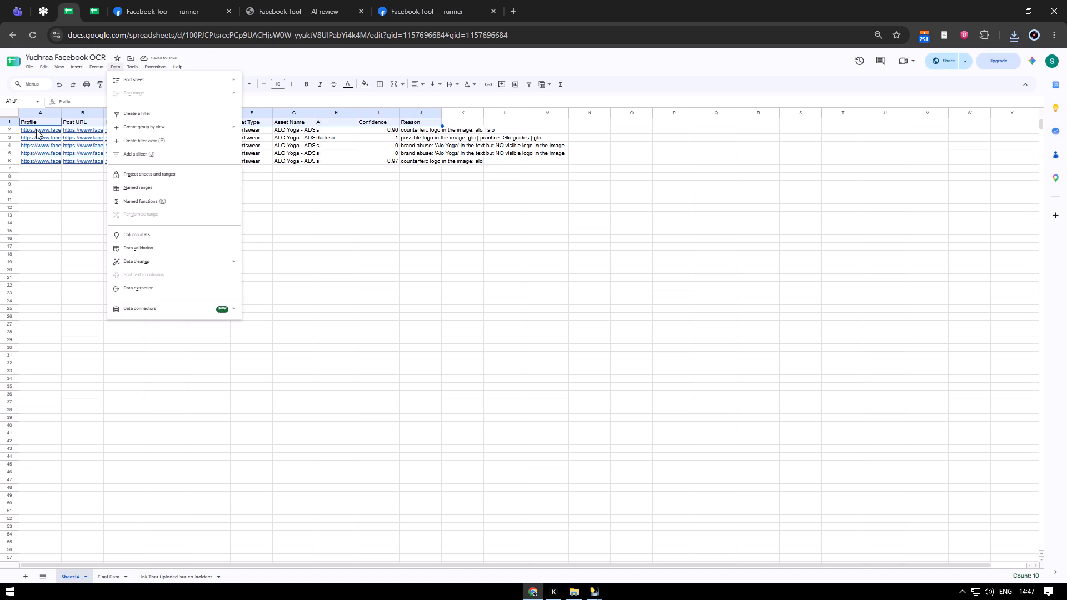
key("alt+f")
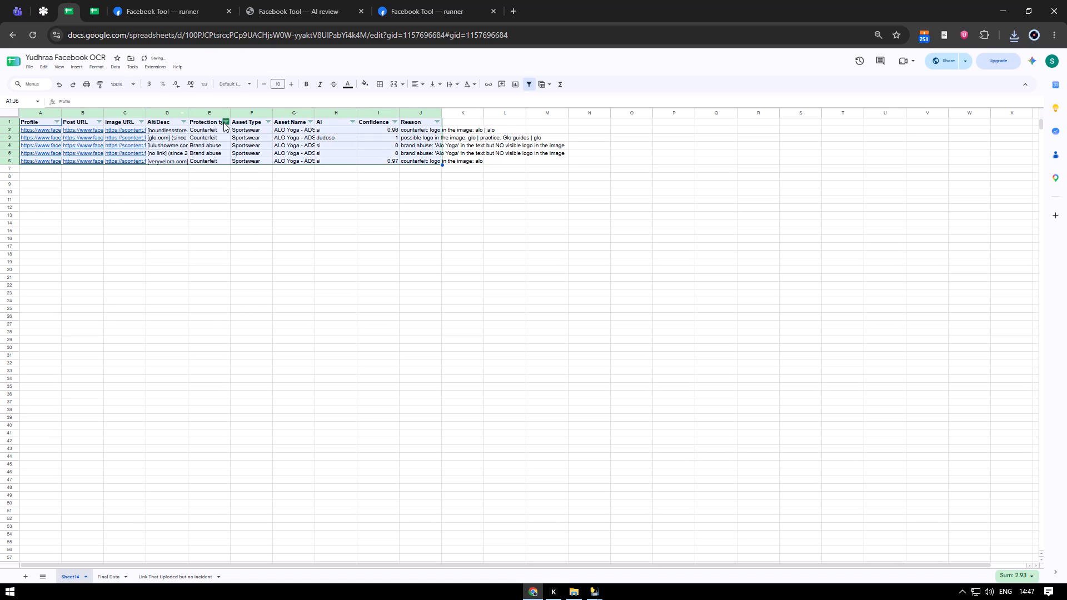
left_click(225, 122)
left_click(191, 251)
left_click(213, 321)
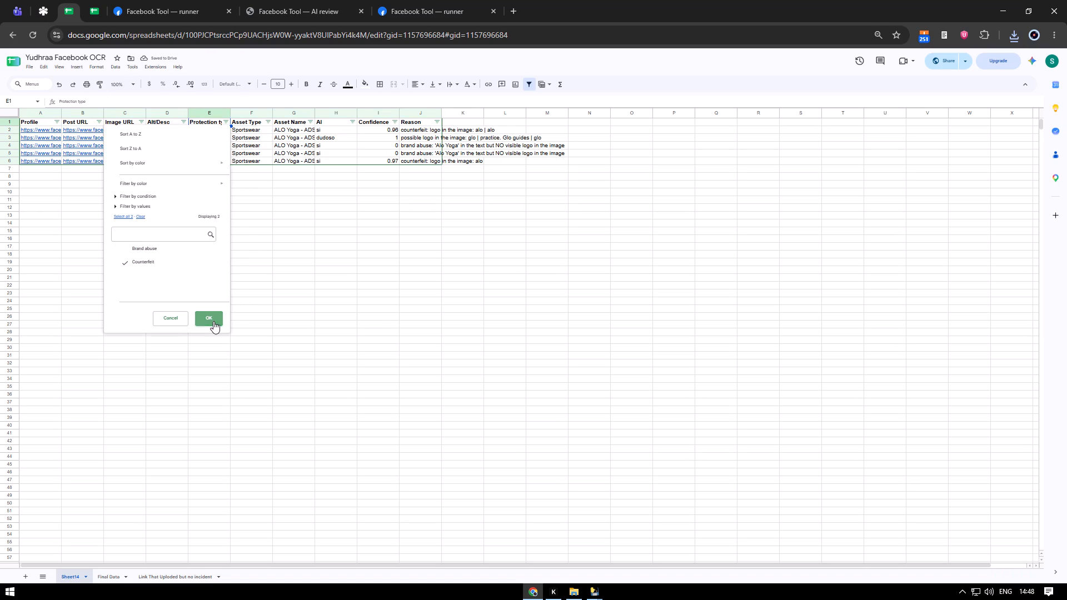
Filter the Reason column to exclude the possible glo logo entry.
left_click(437, 122)
left_click(393, 277)
left_click(416, 319)
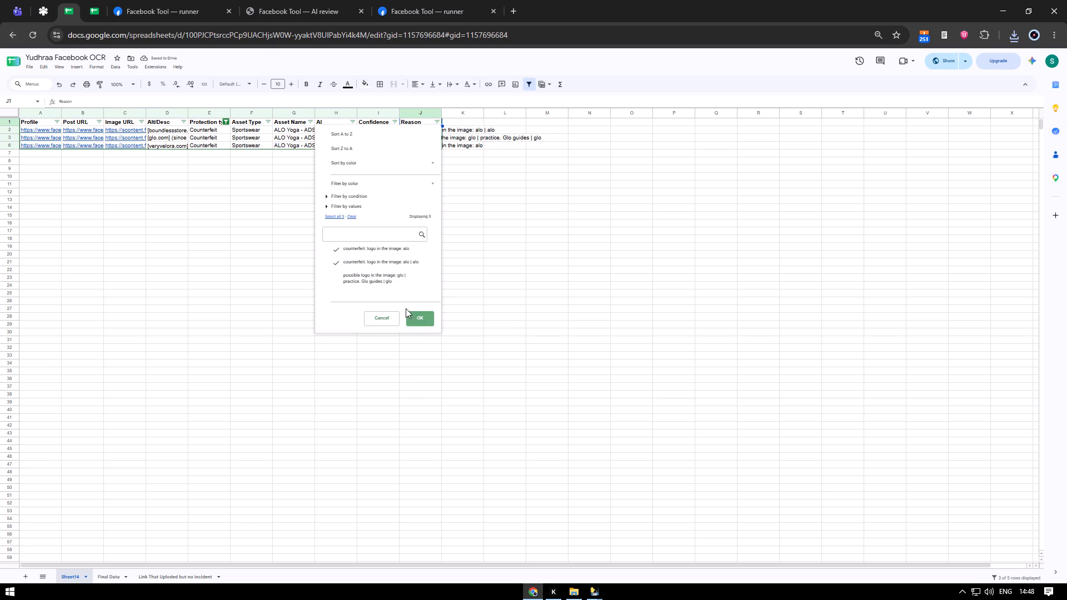
Copy the two filtered Post URLs from the imported review results.
left_click(87, 128)
key("ctrl+shift+Left")
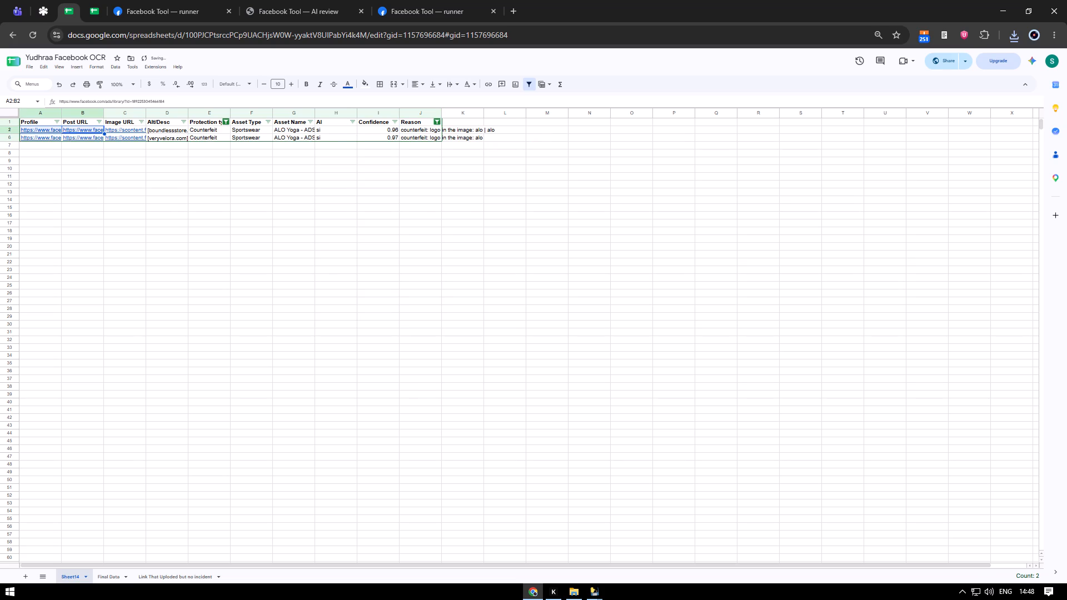
key("ctrl+shift+Down")
key("ctrl+shift+Right")
key("Left")
key("Right")
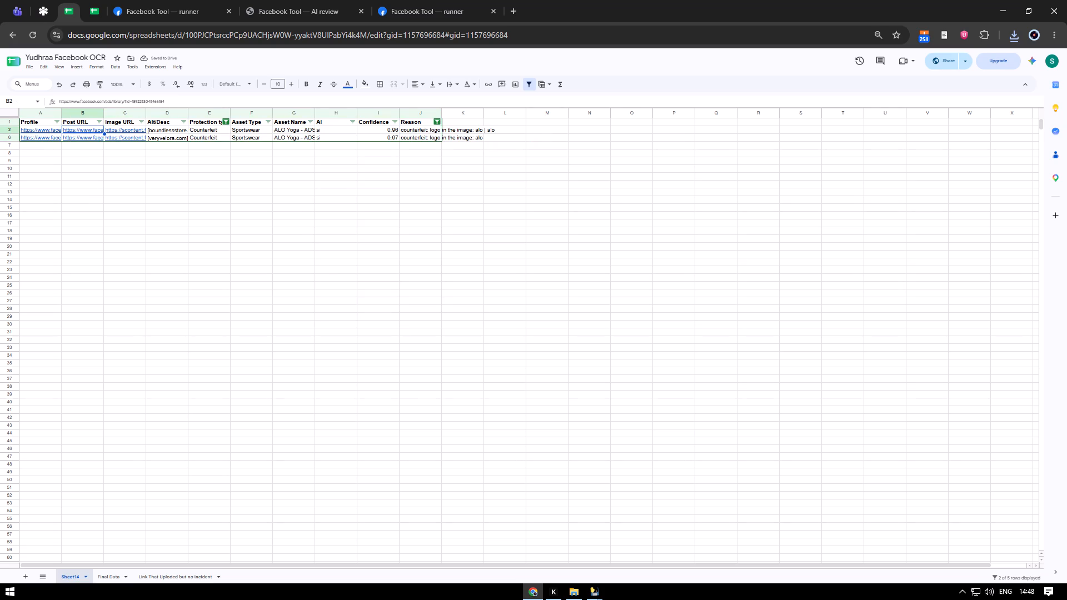
key("ctrl+shift+Down")
key("ctrl+c")
key("ctrl+c")
key("ctrl+c")
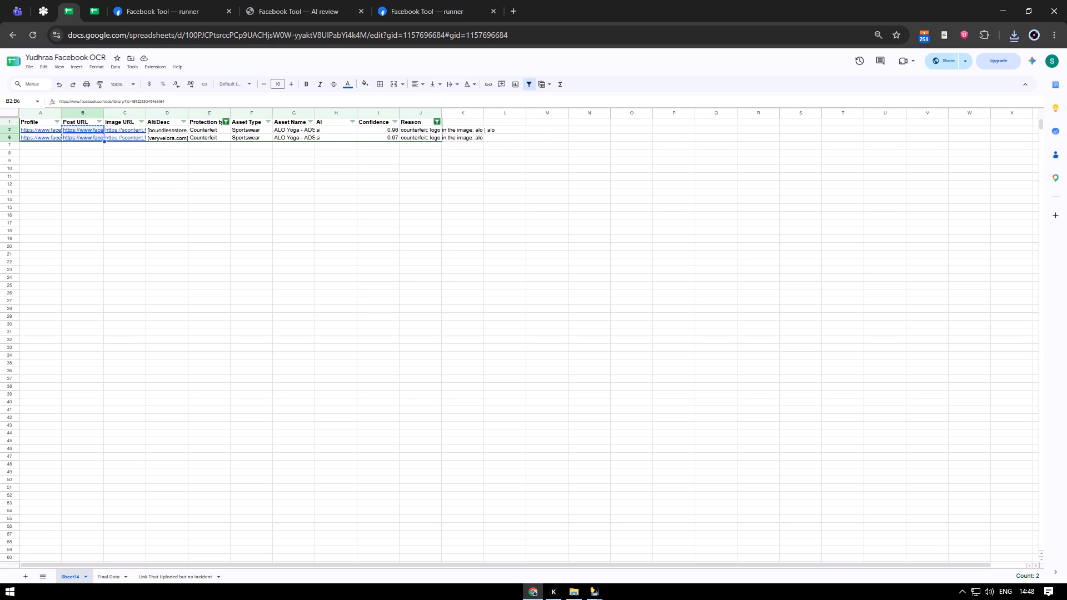
Replace the detection links in the Red Points new incident form with the copied ad library URLs and save the incident.
key("ctrl+shift+Tab")
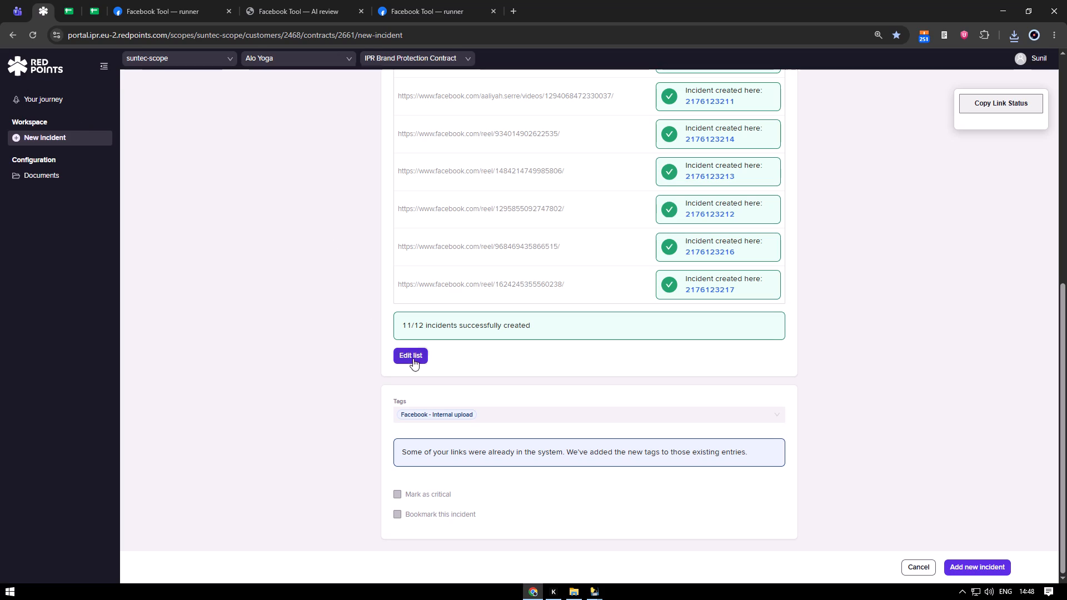
left_click(413, 358)
left_click_drag(656, 304, 338, 268)
key("ctrl+v")
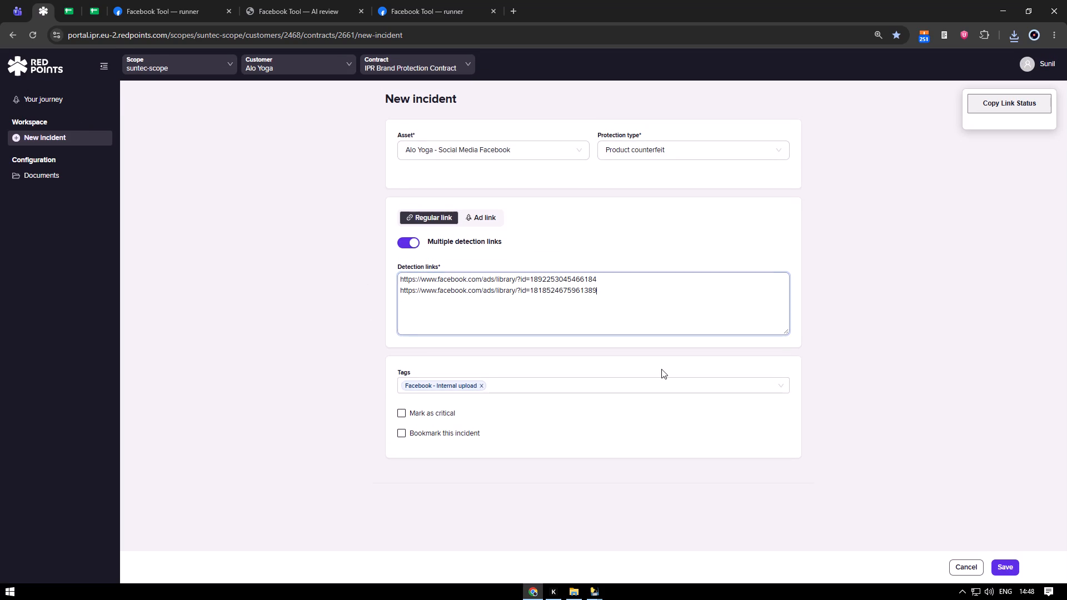
left_click(1016, 566)
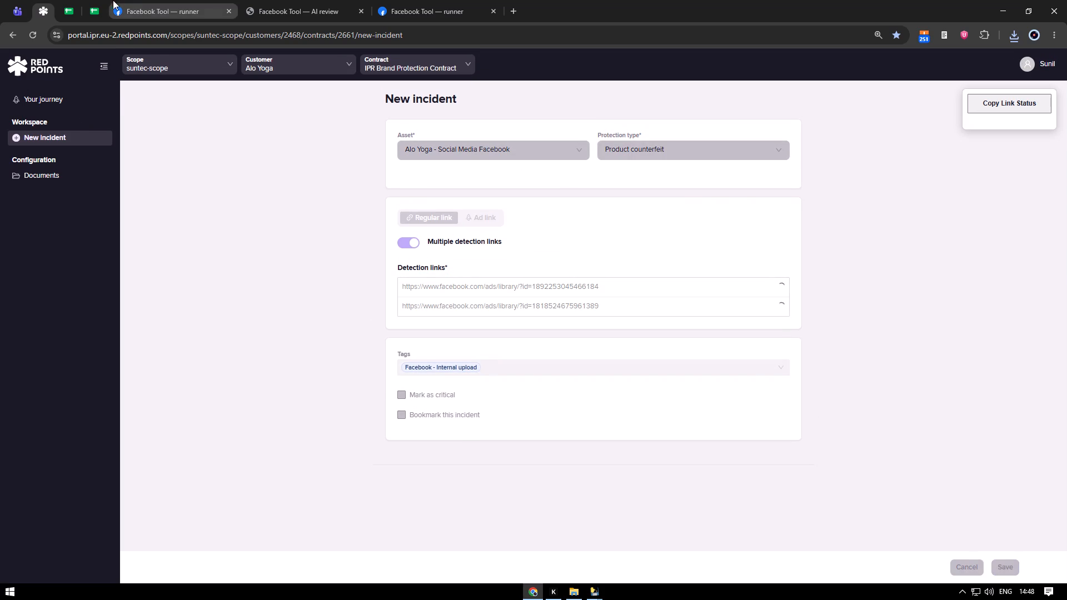
Return to the Yudhraa Facebook OCR sheet and run Remove duplicates on the filtered Profile links.
left_click(82, 0)
left_click(70, 0)
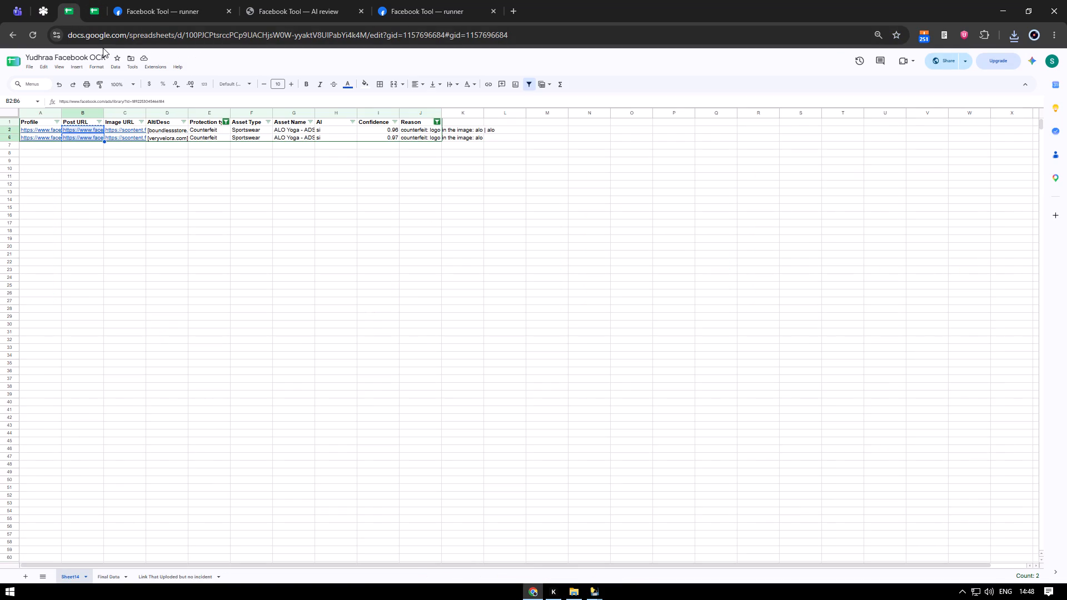
key("Left")
key("ctrl+shift+Down")
key("alt+o")
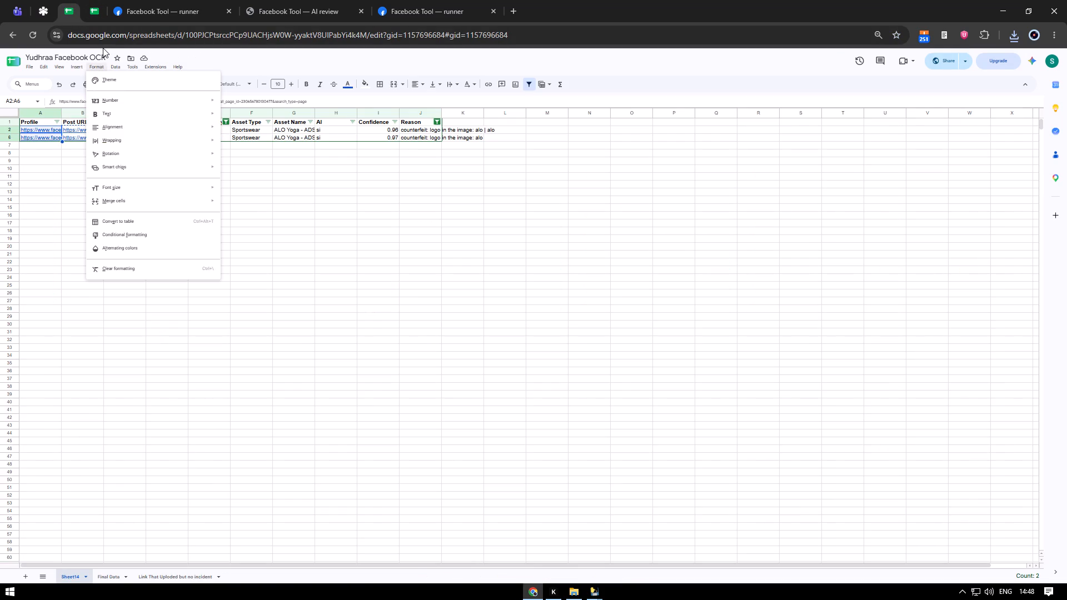
key("Right")
key("Down")
key("Up")
key("Up")
key("Up")
key("Up")
key("Right")
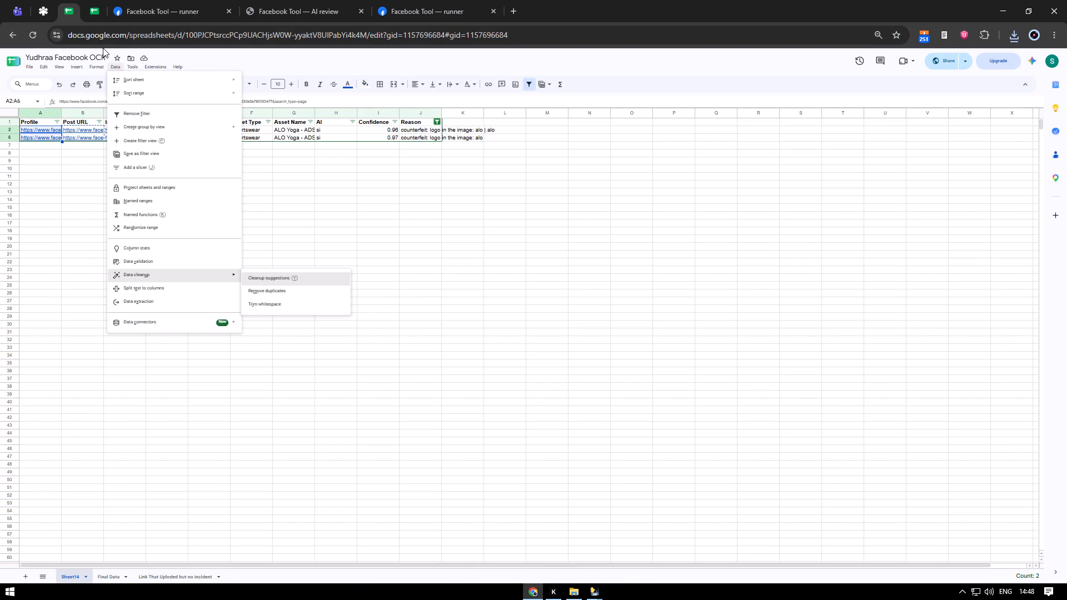
key("Down")
key("Return")
key("shift+Tab")
key("Return")
key("shift+Tab")
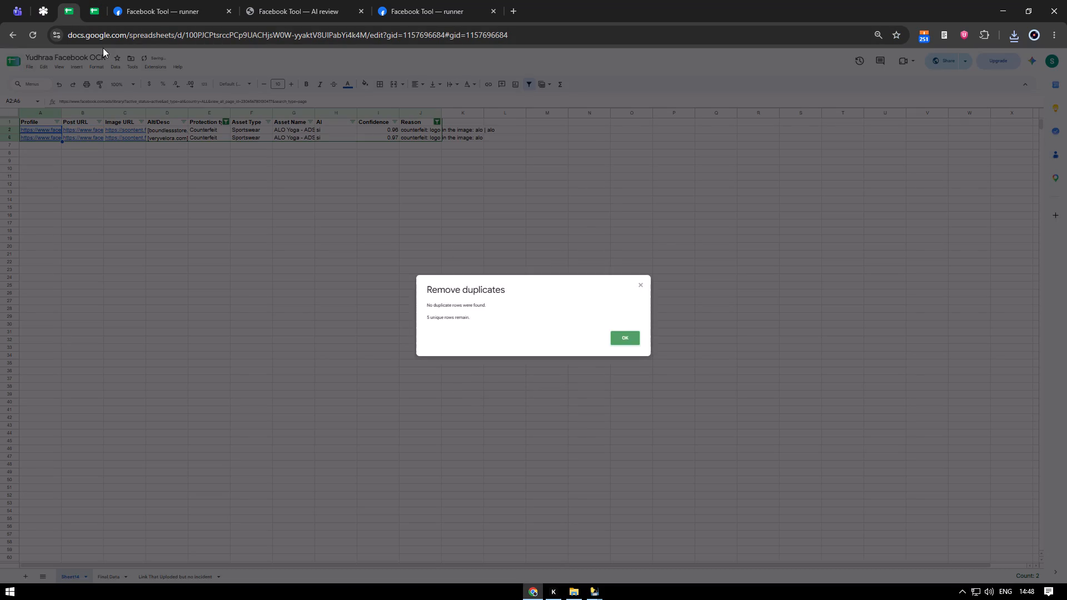
key("Return")
key("shift+Tab")
Copy the filtered Profile links into the Profiles (Sellers) cell of row 121 in the Alo FB US worksheet.
key("ctrl+c")
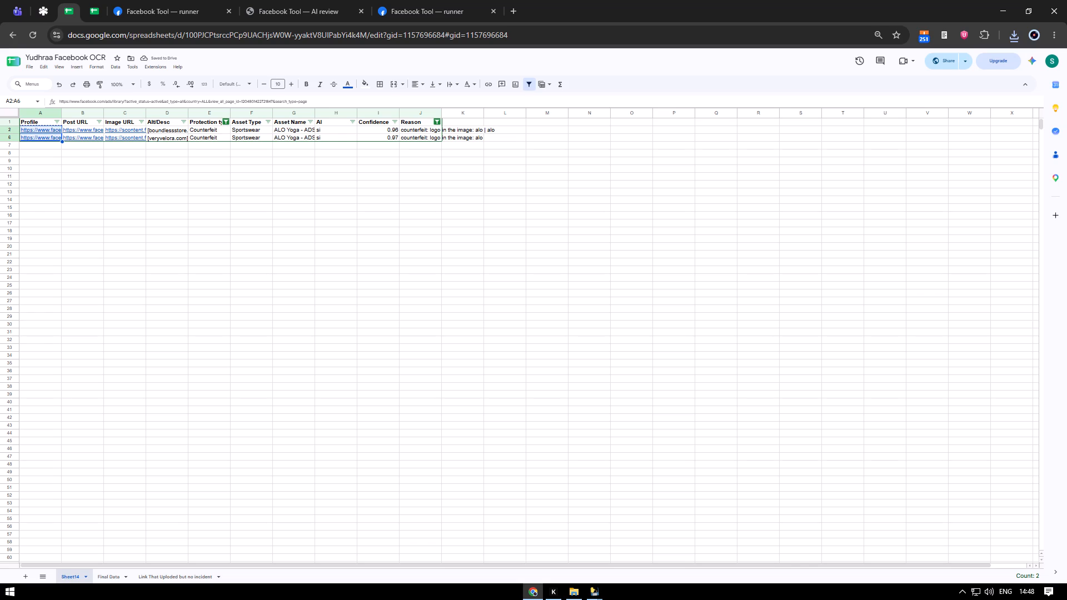
key("ctrl+Tab")
key("Right")
key("Up")
key("ctrl+Return")
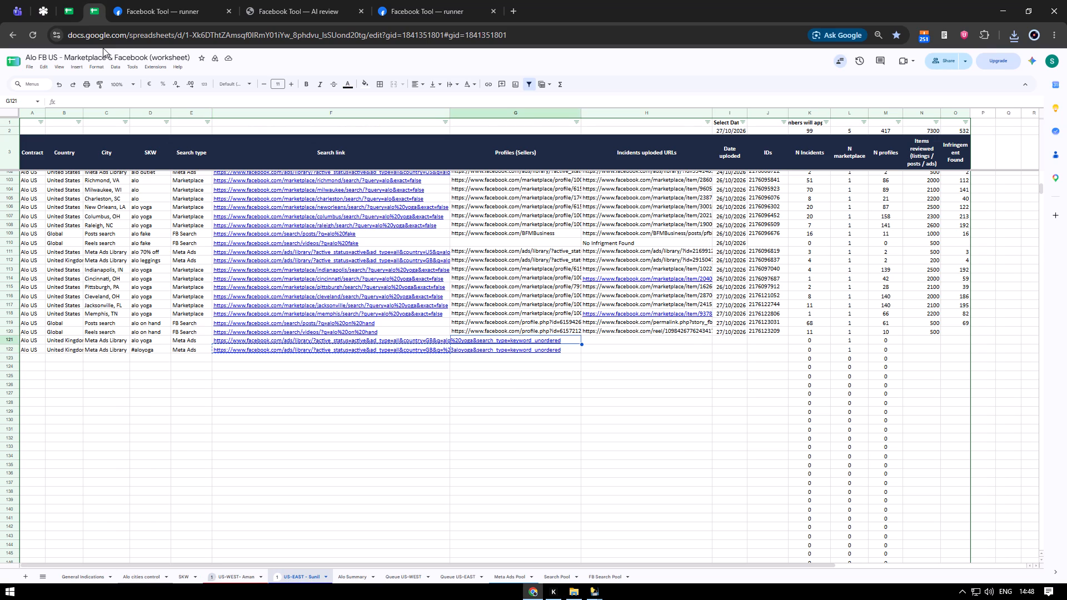
key("Return")
key("ctrl+shift+v")
key("Return")
Copy the date 27/10/2026 from row 120 into the Date uploded cells of rows 121 and 122.
key("Up")
key("Right")
key("Right")
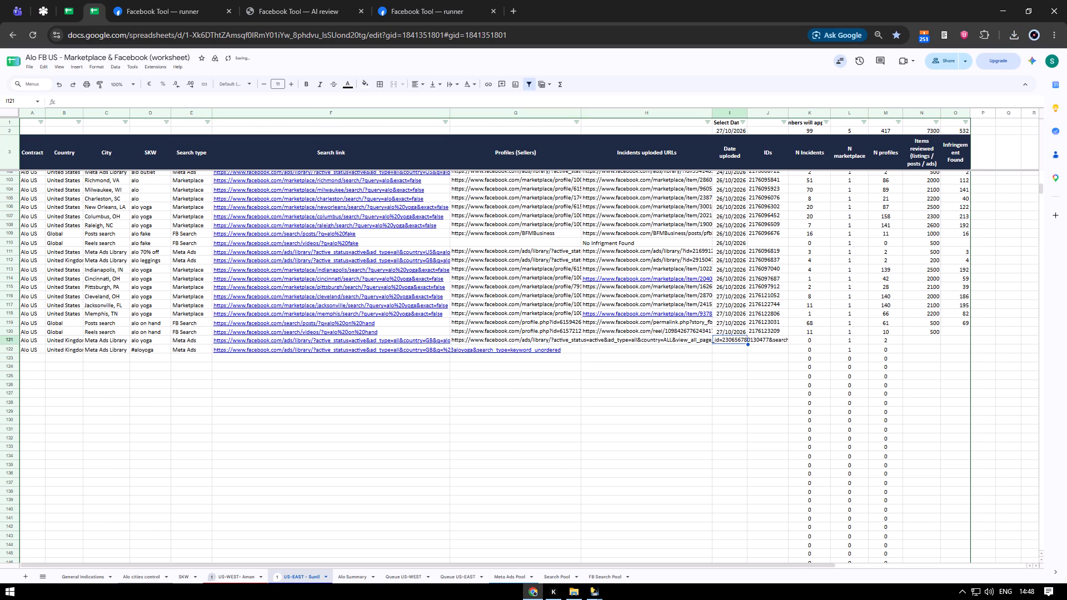
key("Up")
key("ctrl+c")
key("Down")
key("shift+Down")
key("ctrl+v")
Enter 500 as the Items reviewed value for both United Kingdom Meta Ads rows, 121 and 122.
key("Right")
key("Right")
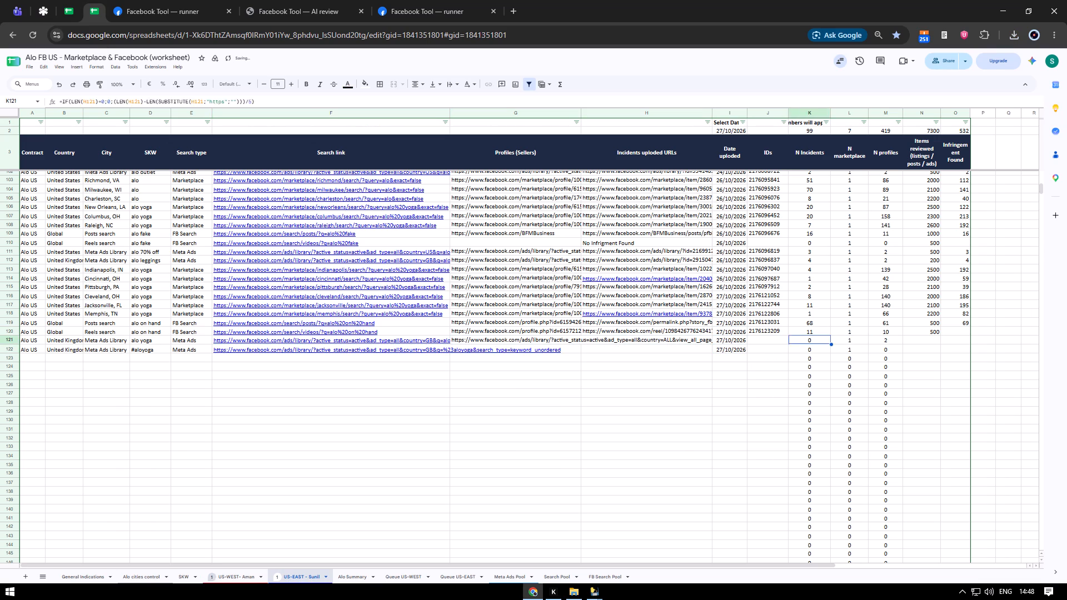
key("Right")
key("Right")
key("Right")
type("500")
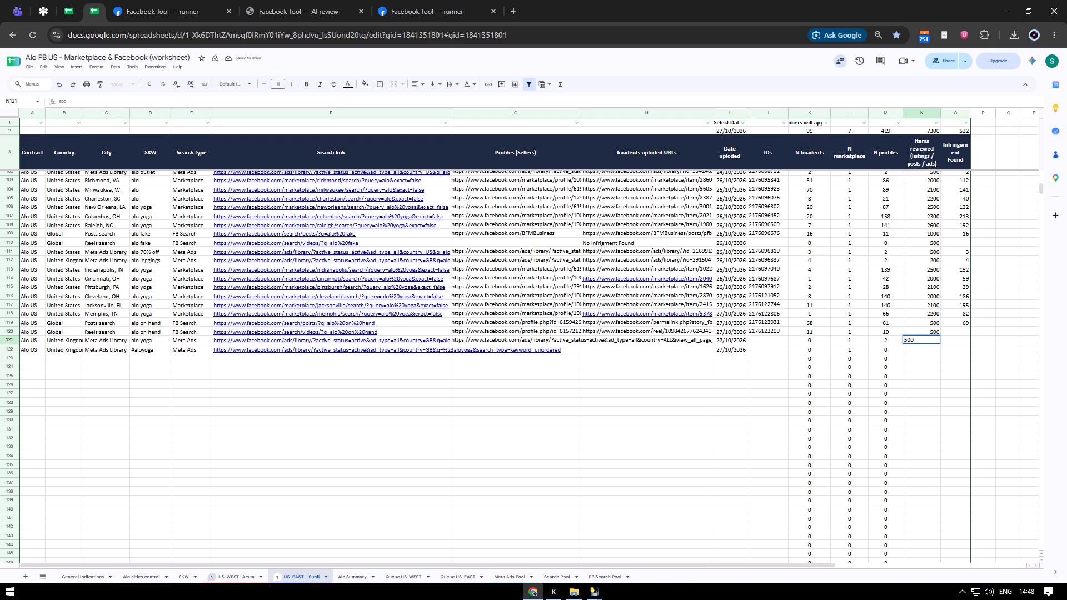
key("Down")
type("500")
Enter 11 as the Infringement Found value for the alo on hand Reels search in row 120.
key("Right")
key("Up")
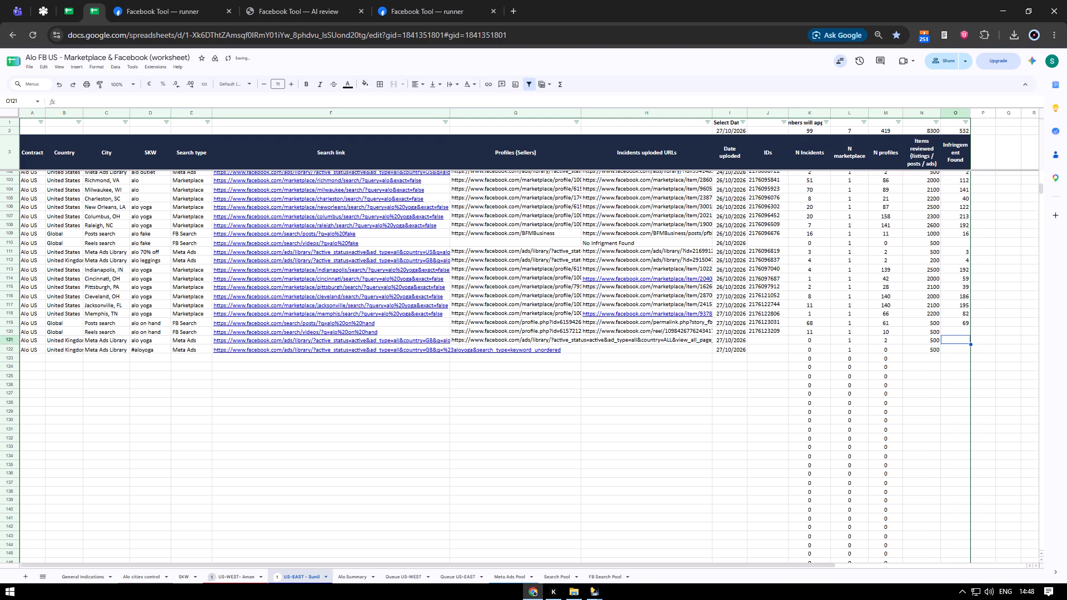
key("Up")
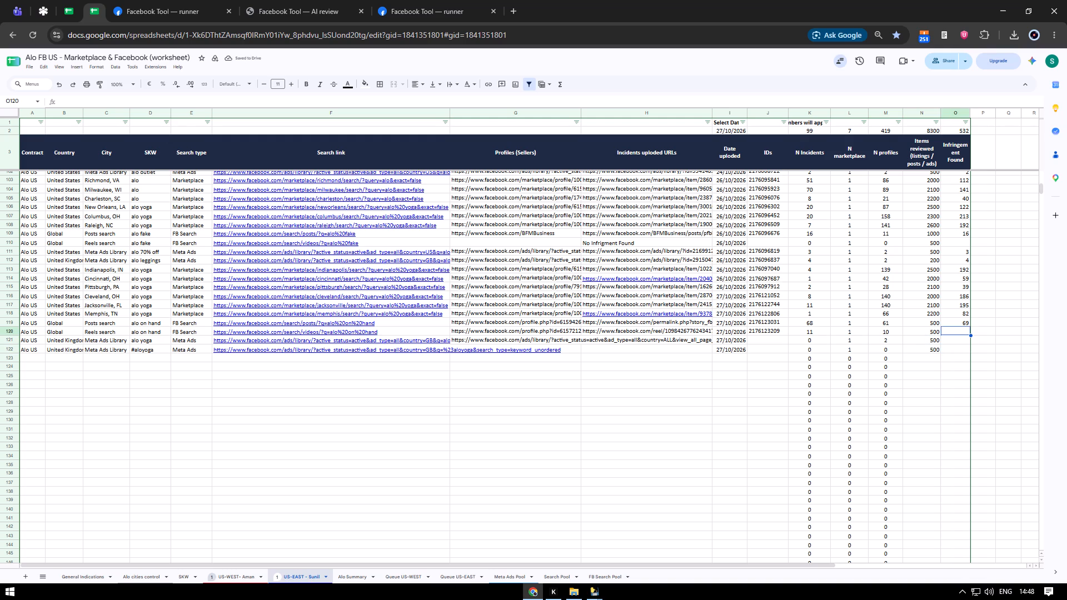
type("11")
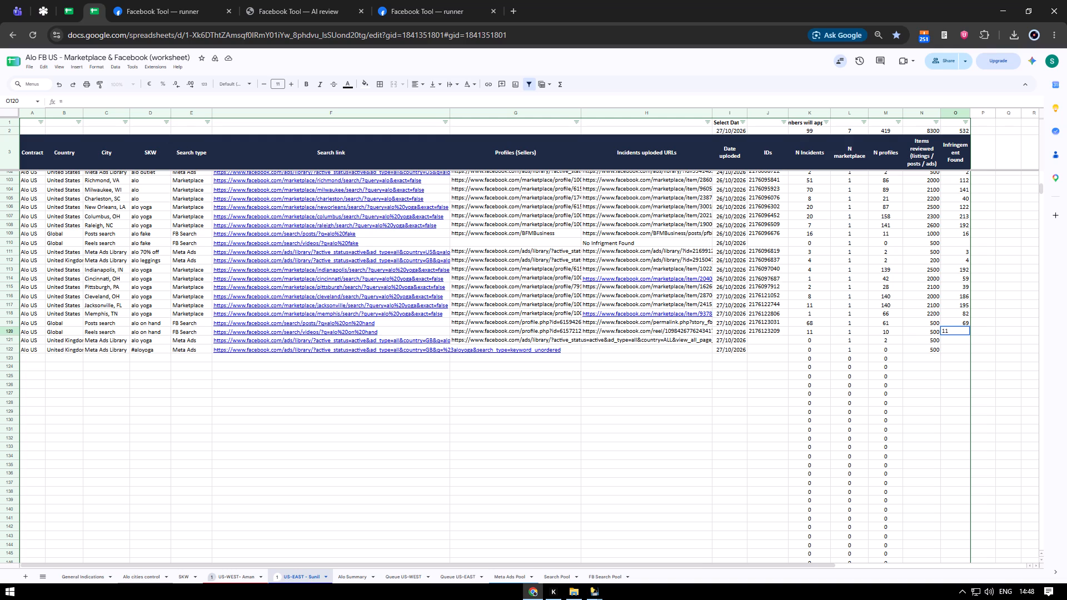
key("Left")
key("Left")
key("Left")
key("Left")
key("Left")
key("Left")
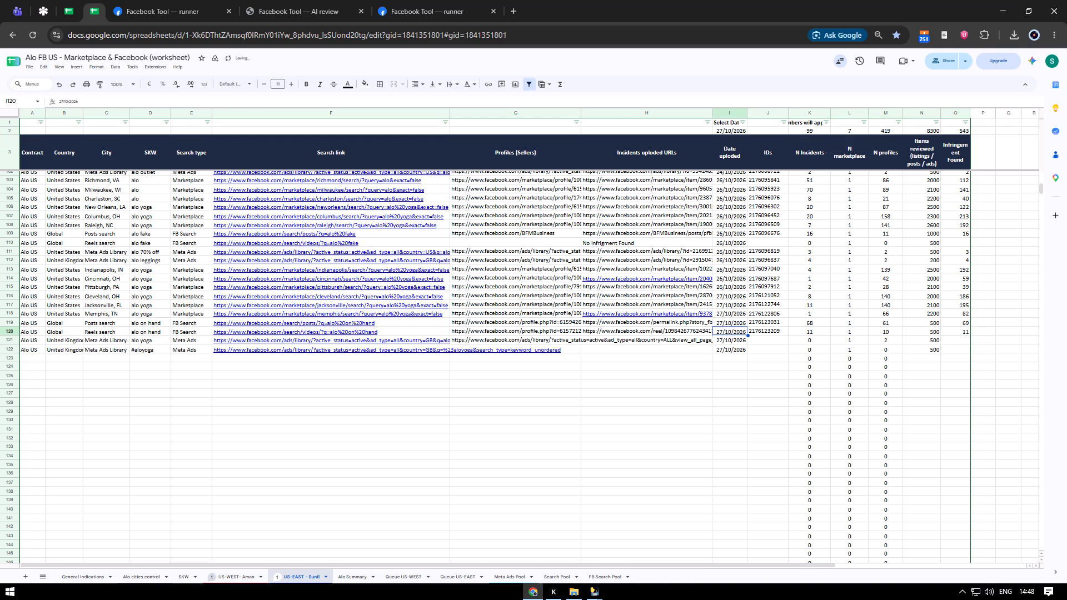
Set the Infringement Found value for the alo on hand Reels search in row 120 to 12.
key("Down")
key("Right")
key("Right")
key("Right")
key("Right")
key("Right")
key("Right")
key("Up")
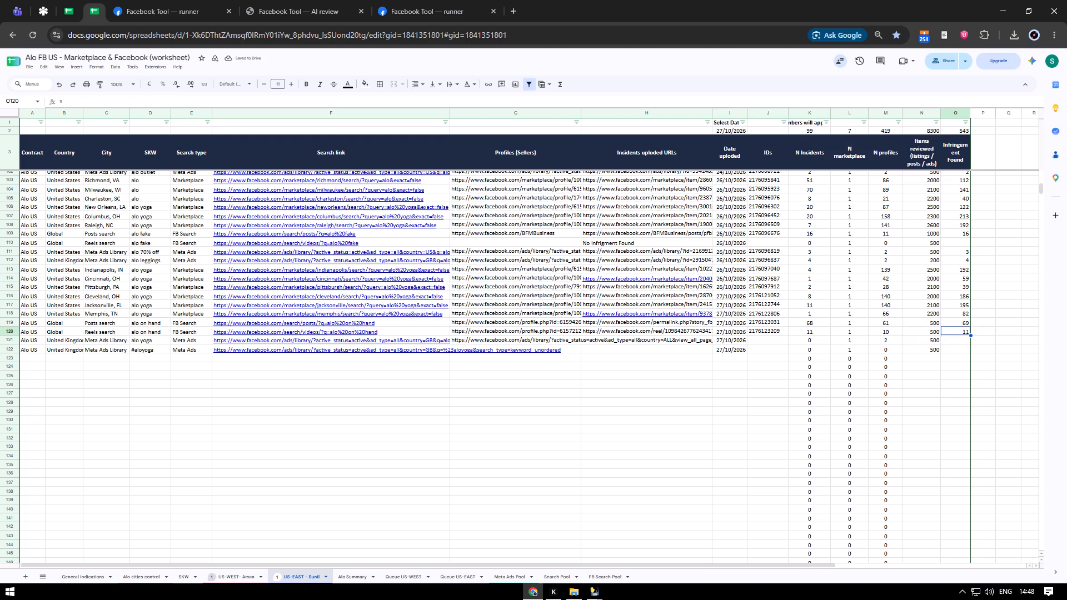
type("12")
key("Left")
Go to the Incidents uploded URLs cell of the United Kingdom alo yoga ads in row 121.
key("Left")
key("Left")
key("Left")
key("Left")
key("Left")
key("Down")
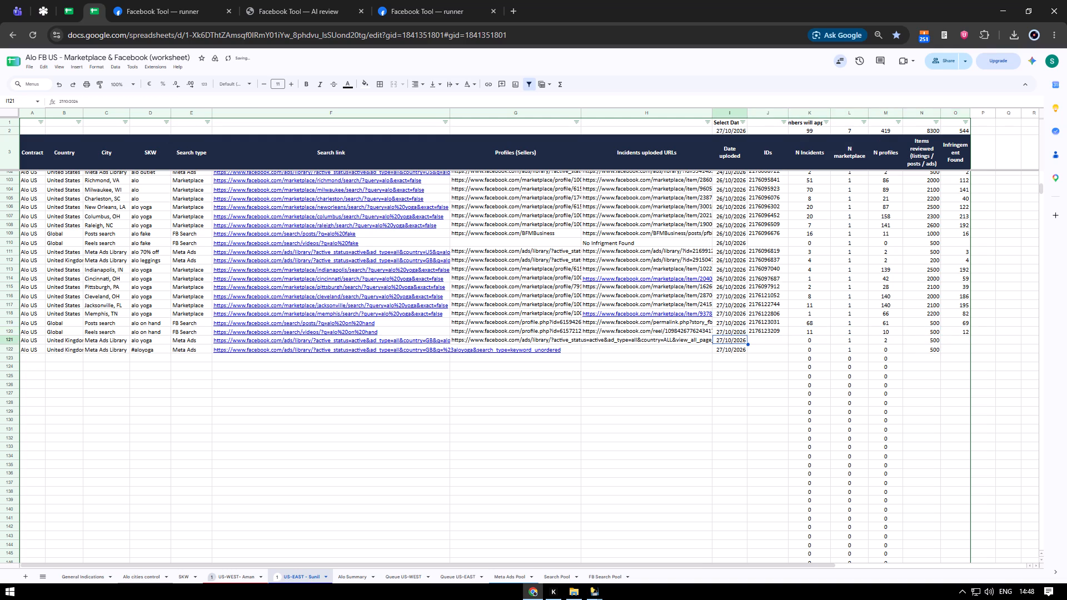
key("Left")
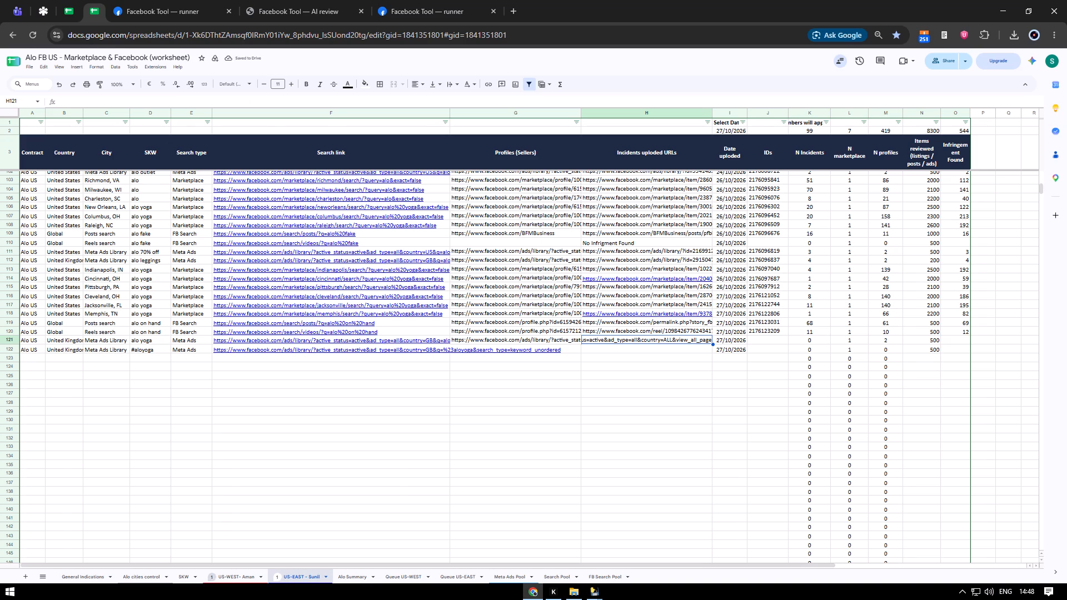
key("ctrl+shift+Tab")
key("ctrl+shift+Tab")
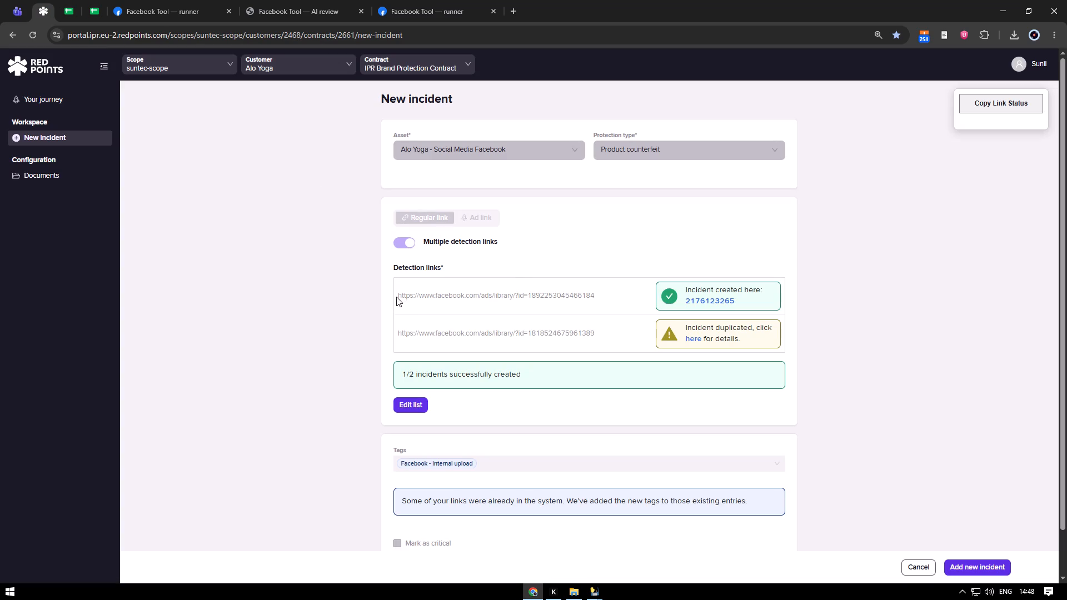
left_click_drag(396, 297, 606, 308)
key("ctrl+c")
key("ctrl+c")
key("ctrl+c")
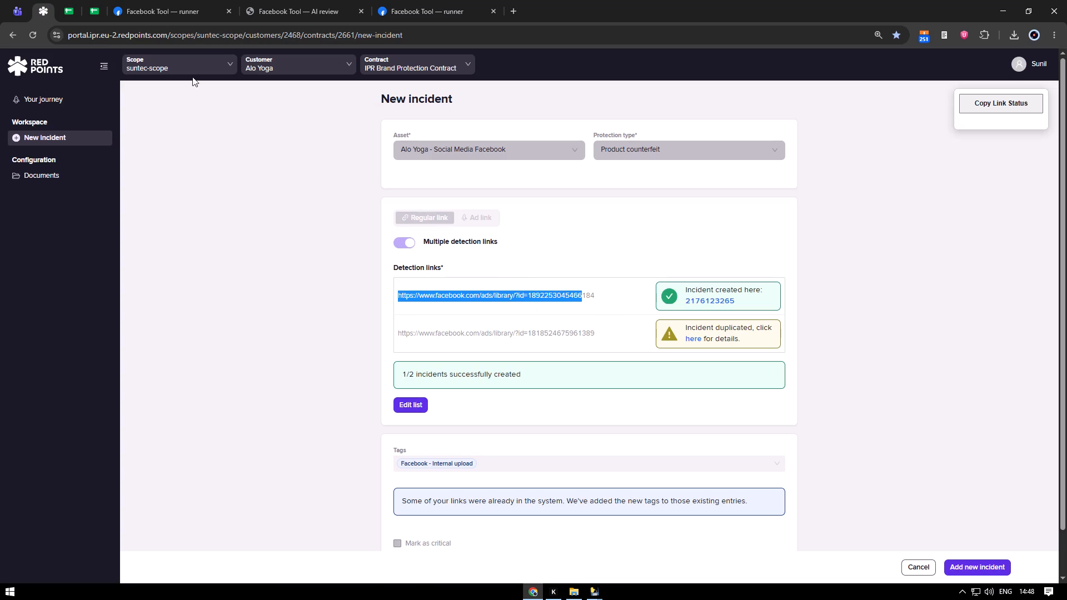
left_click(90, 1)
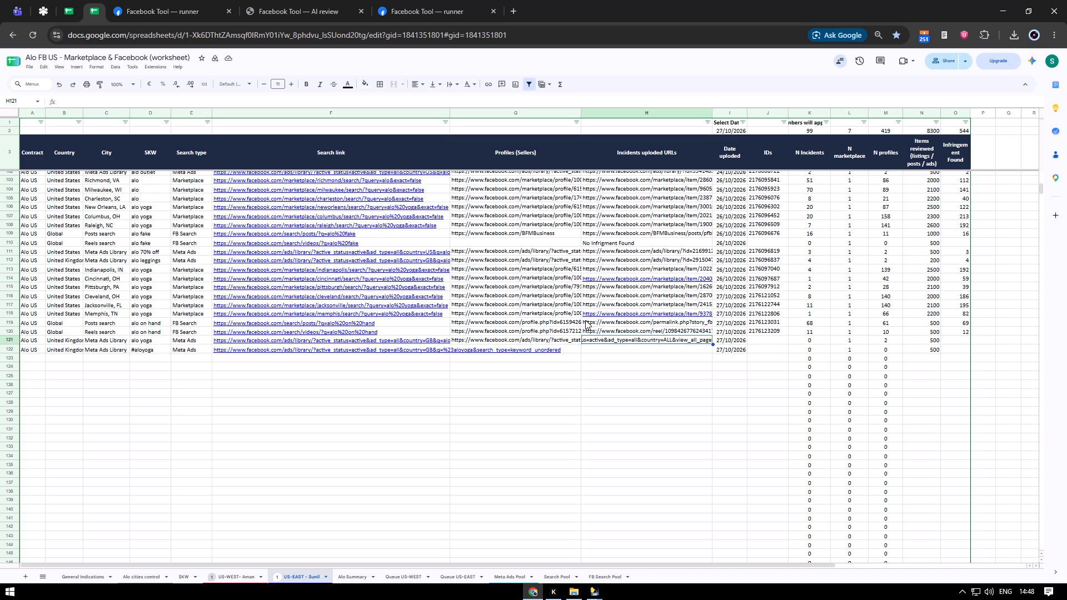
key("Return")
key("ctrl+shift+v")
key("Return")
Select the IDs cell of row 121 and switch back to the New incident page for the incident ID.
key("Up")
key("Right")
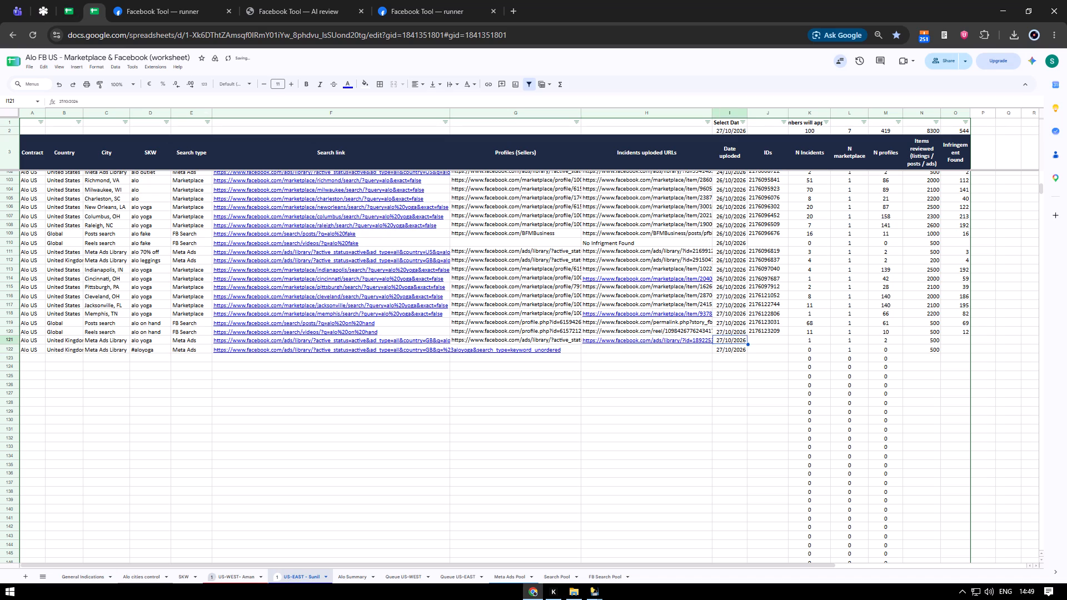
key("Right")
key("ctrl+shift+Tab")
key("ctrl+shift+Tab")
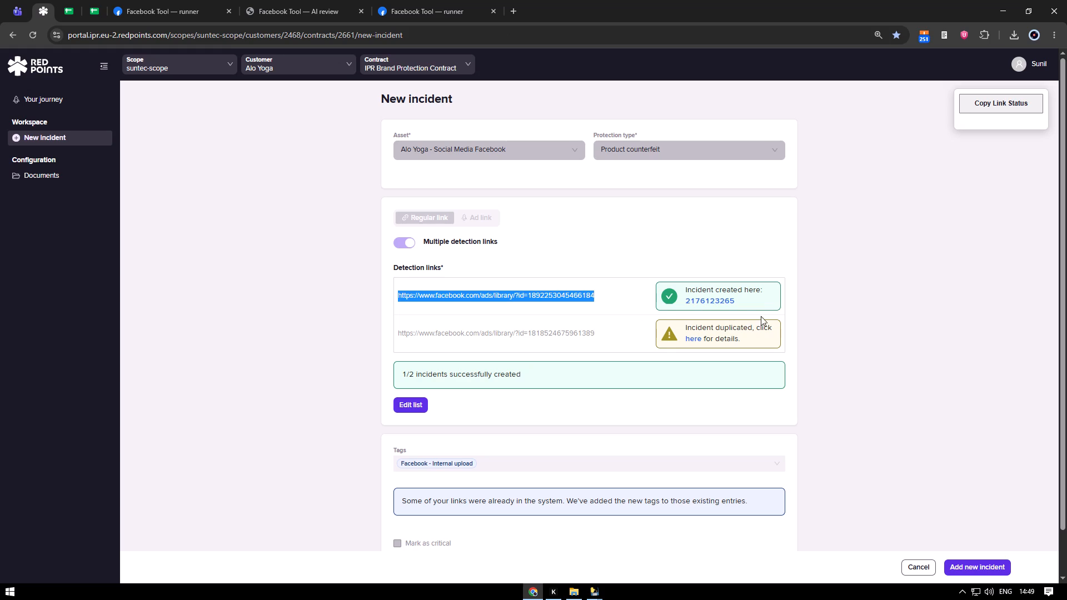
left_click_drag(751, 299, 687, 297)
key("ctrl+c")
key("ctrl+c")
key("ctrl+shift+Tab")
key("ctrl+shift+Tab")
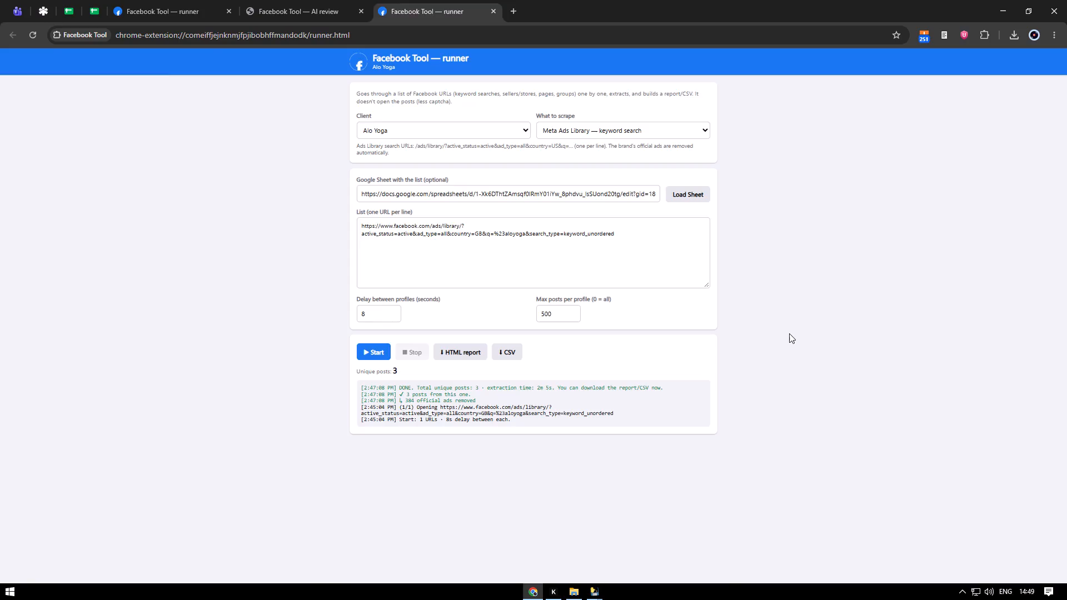
key("ctrl+Tab")
key("ctrl+Tab")
key("ctrl+Tab")
key("ctrl+Tab")
key("Return")
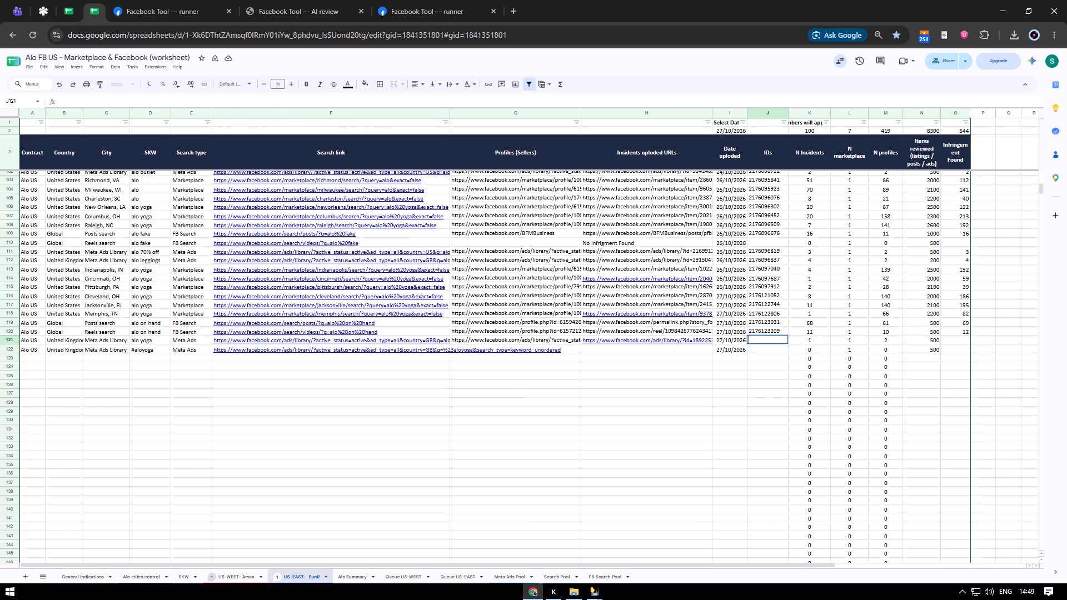
key("ctrl+shift+v")
key("Return")
key("Up")
key("ctrl+shift+l")
Enter 2 as the Infringement Found count for row 121.
key("Right")
key("Right")
key("Right")
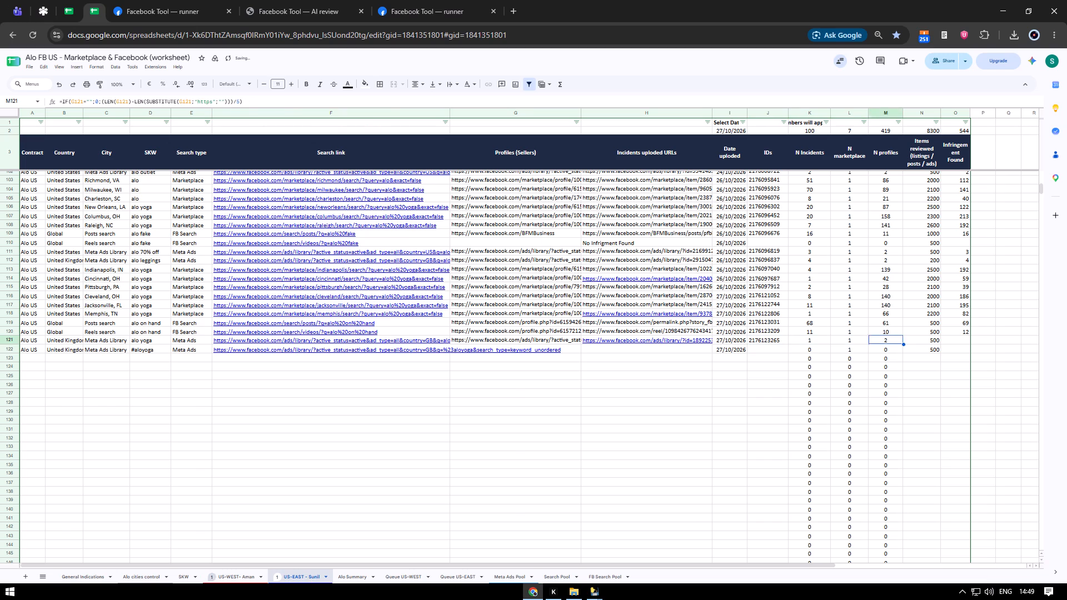
key("Right")
key("Right")
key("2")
key("Left")
Select row 121's incident URL cell and open the Final Data sheet of the Yudhraa Facebook OCR spreadsheet.
key("Left")
key("Left")
key("Left")
key("Left")
key("Left")
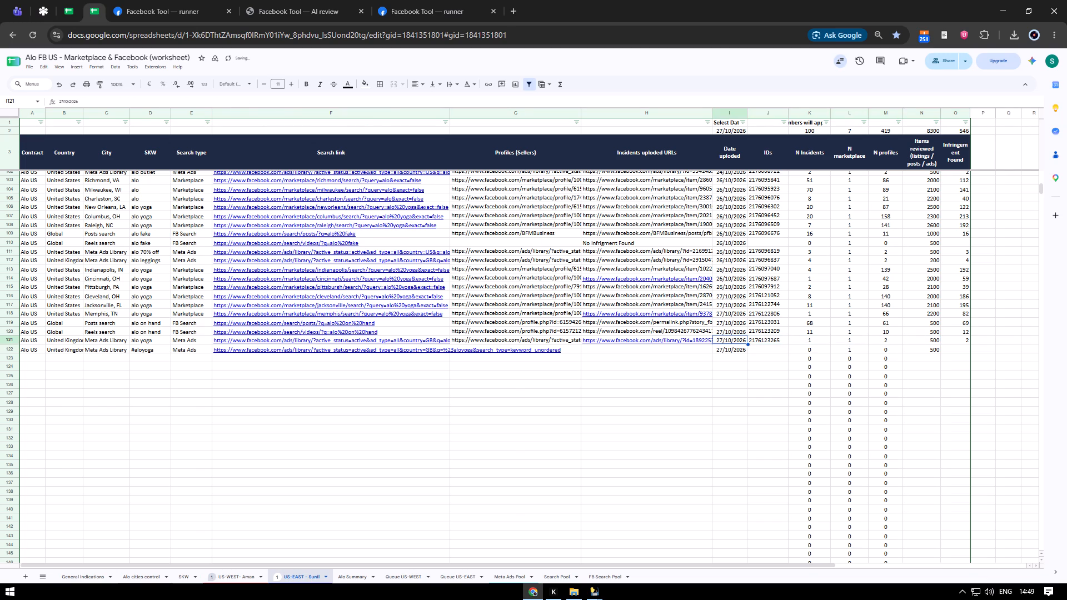
key("Left")
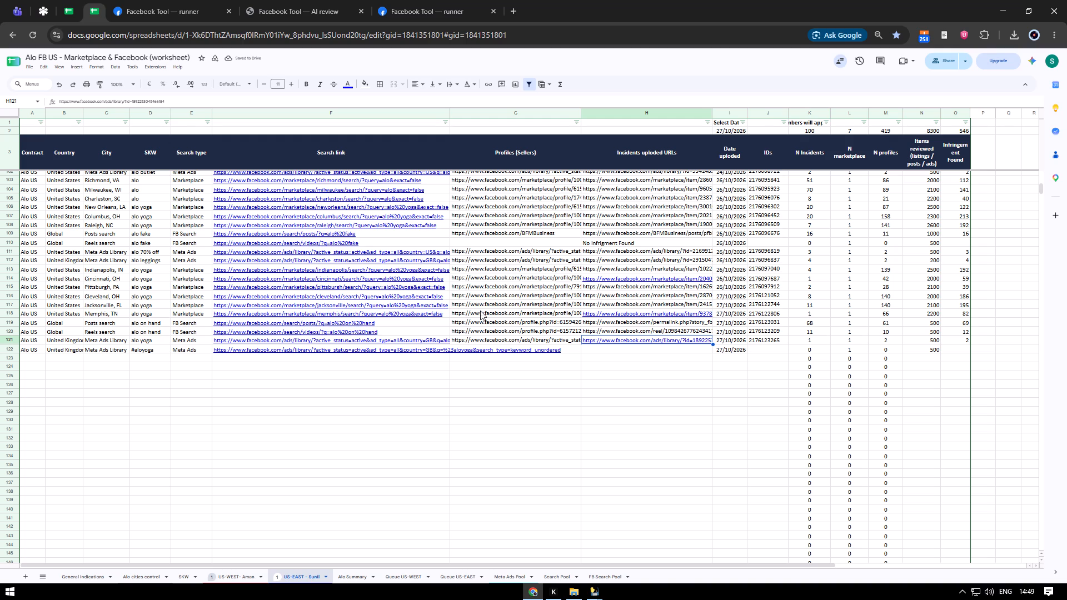
left_click(62, 0)
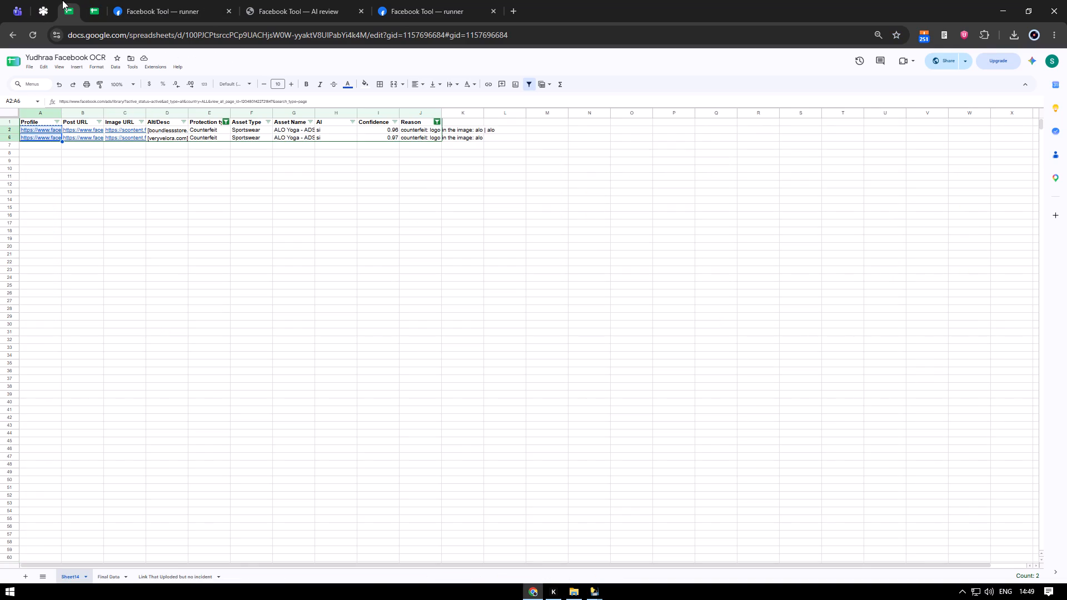
key("alt+Left")
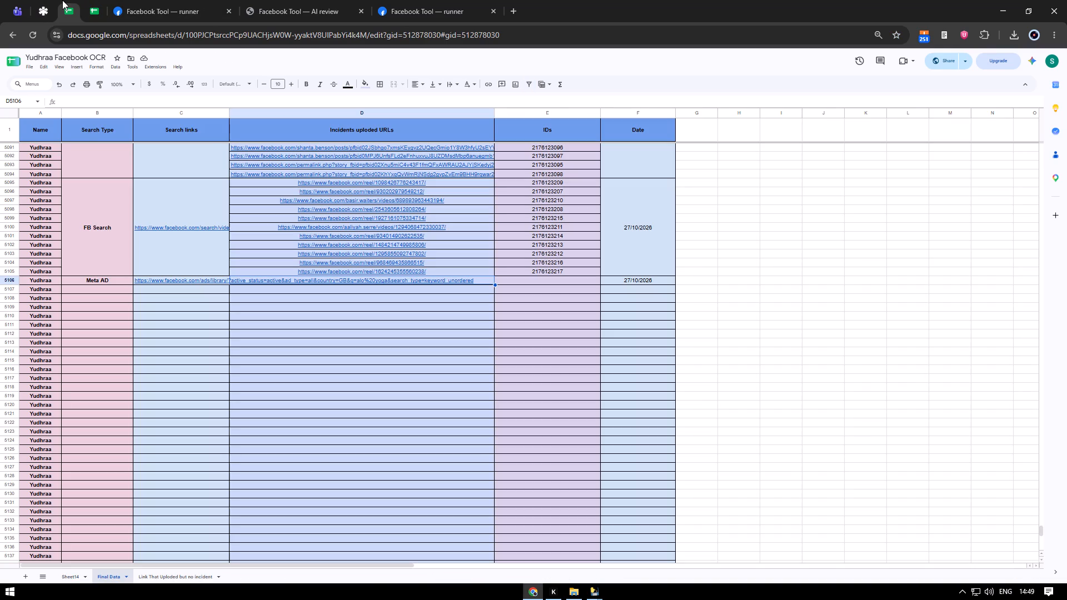
left_click(97, 0)
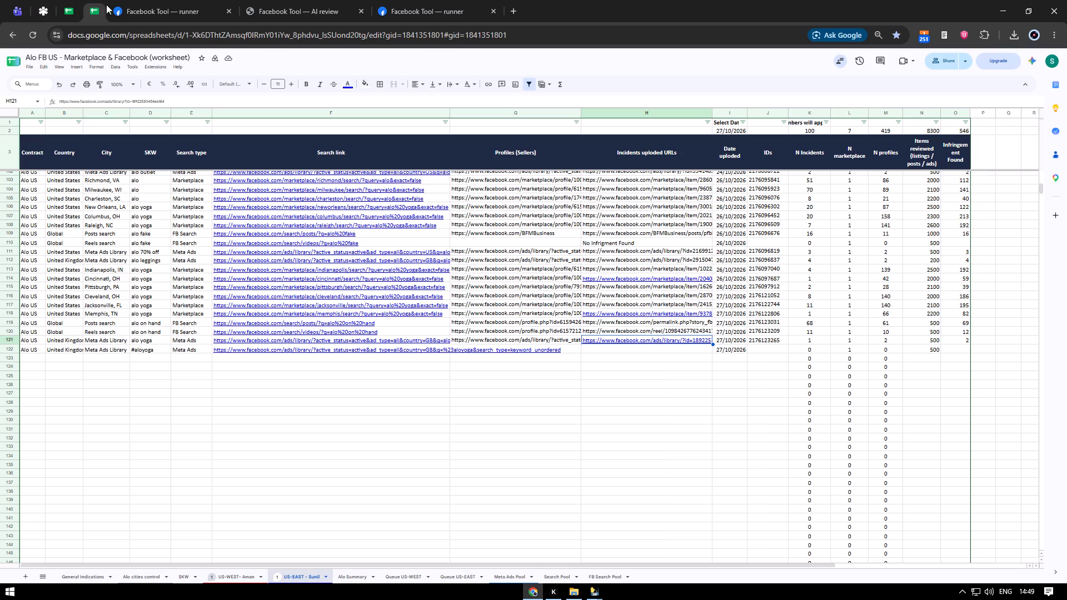
key("Return")
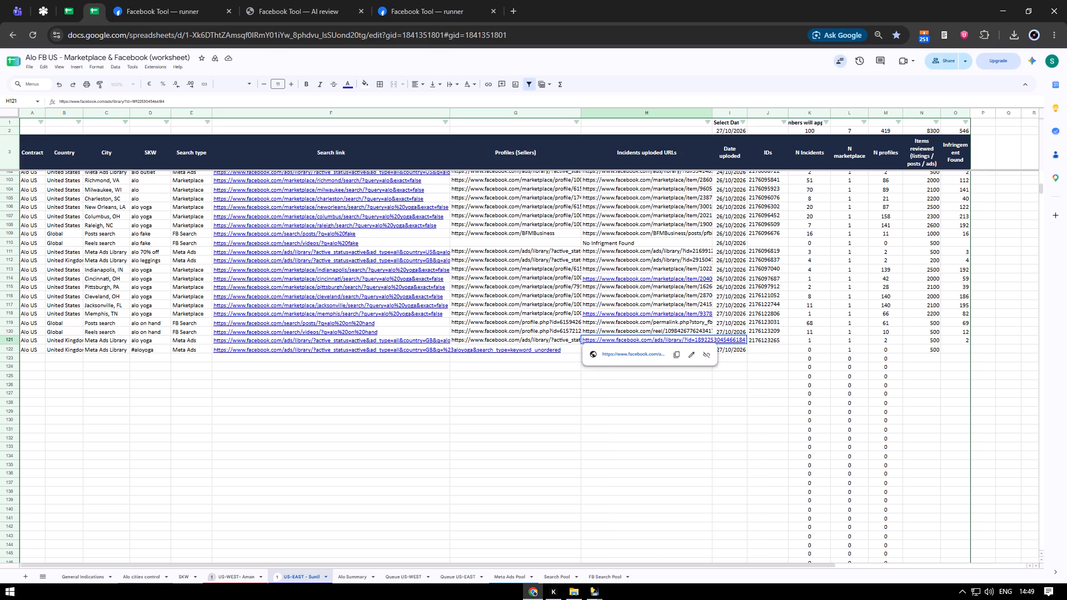
key("ctrl+a")
key("ctrl+c")
key("ctrl+c")
key("ctrl+c")
key("Right")
key("Escape")
key("Right")
key("Escape")
key("Escape")
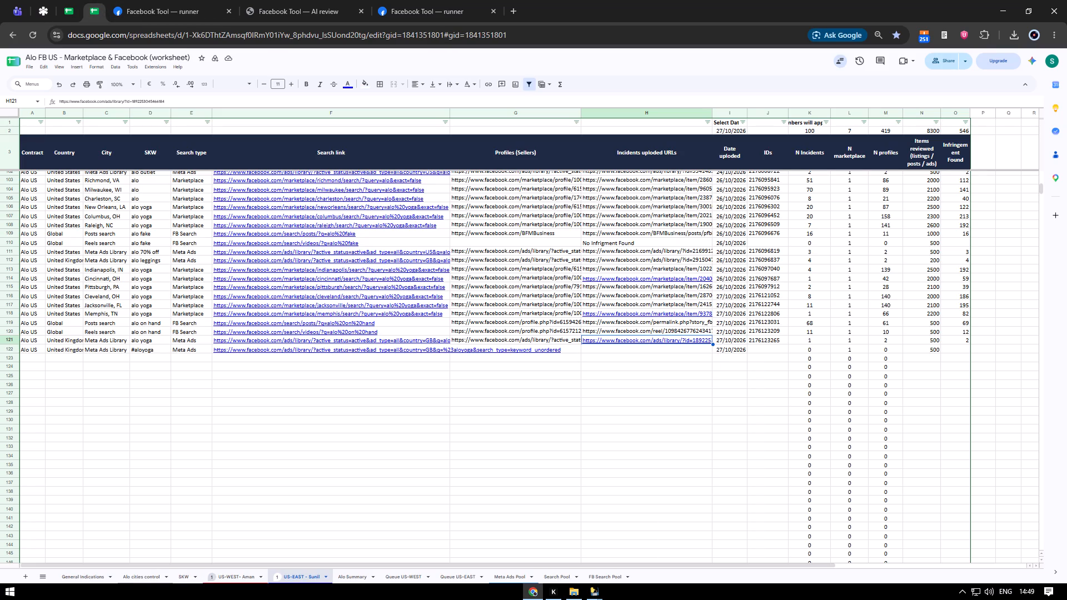
key("Right")
key("Right")
key("ctrl+shift+Tab")
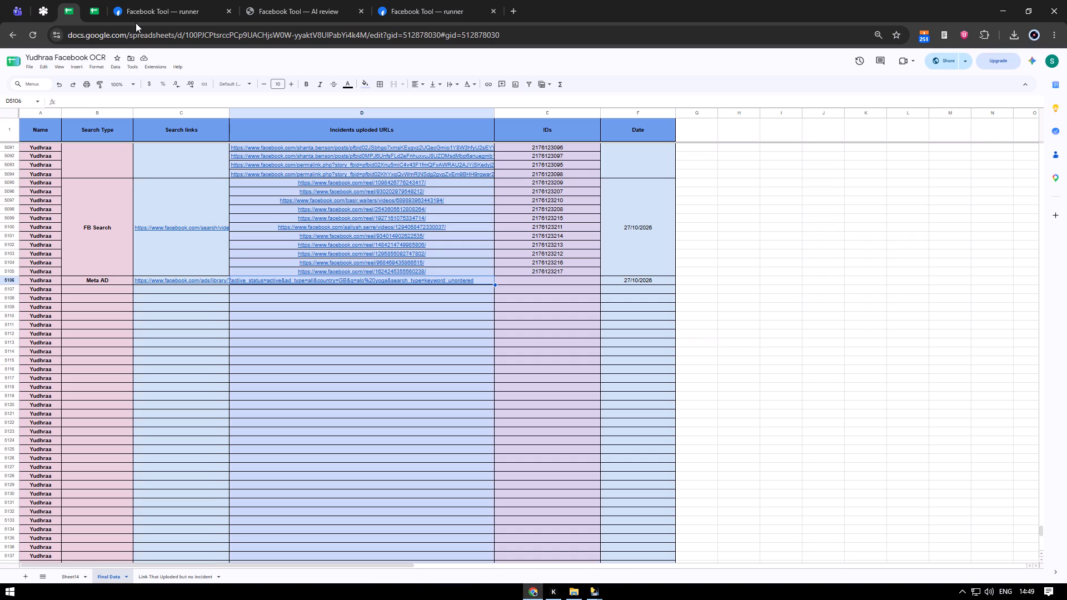
key("Return")
key("ctrl+shift+v")
key("Return")
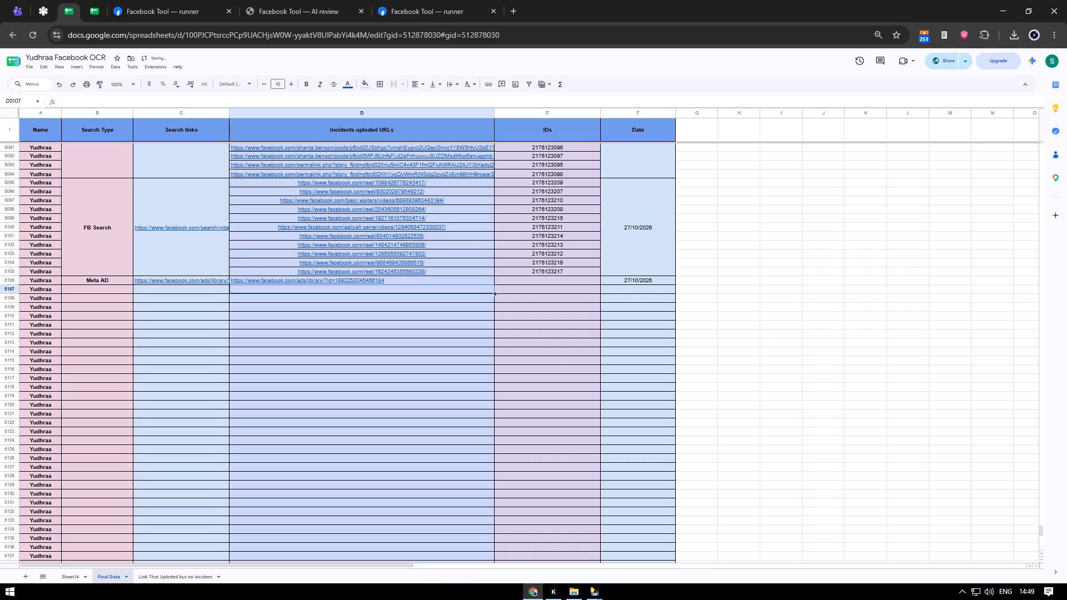
key("Up")
key("ctrl+shift+e")
key("Right")
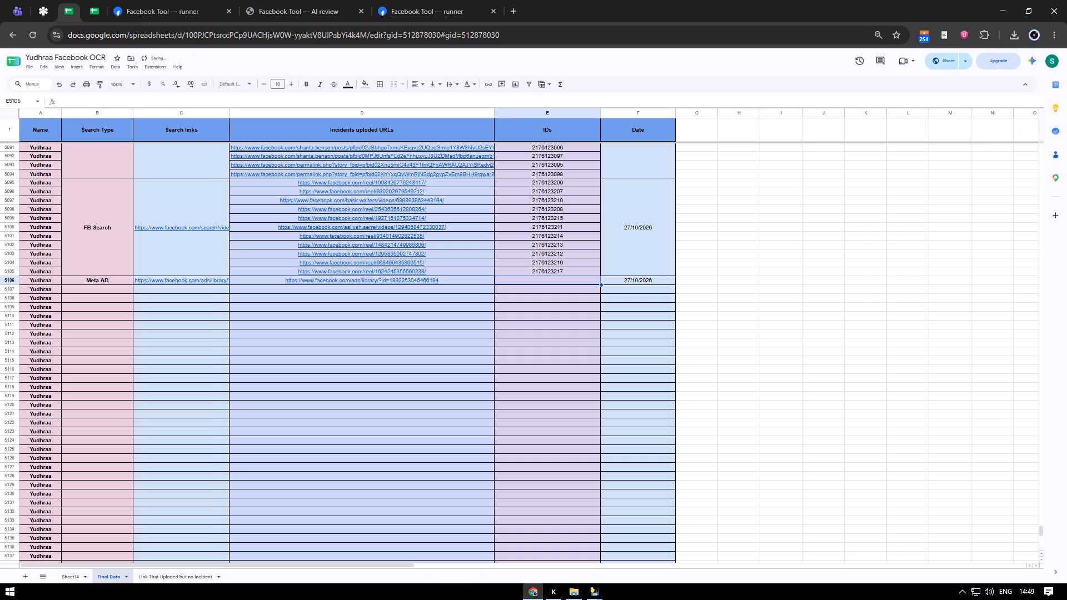
key("ctrl+shift+Tab")
key("ctrl+Tab")
key("ctrl+Tab")
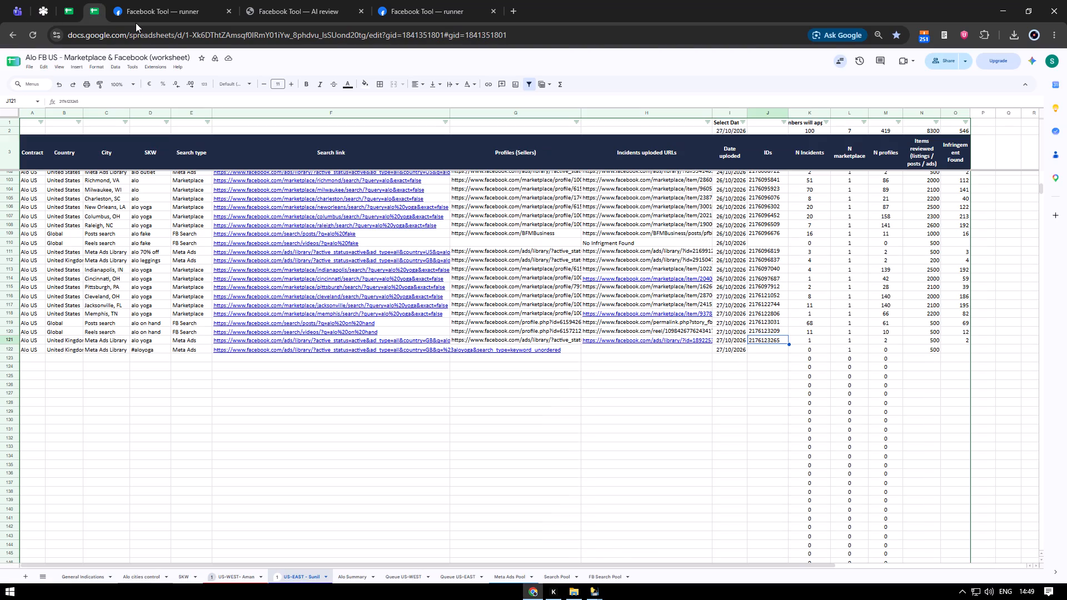
key("ctrl+c")
key("ctrl+c")
key("ctrl+c")
key("ctrl+c")
key("ctrl+shift+Tab")
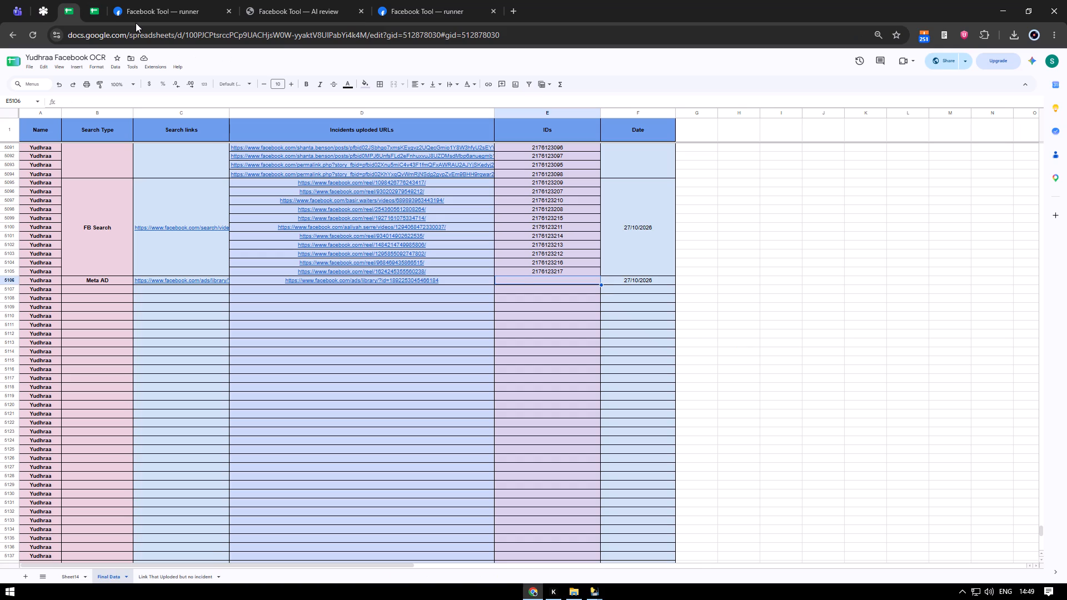
key("ctrl+v")
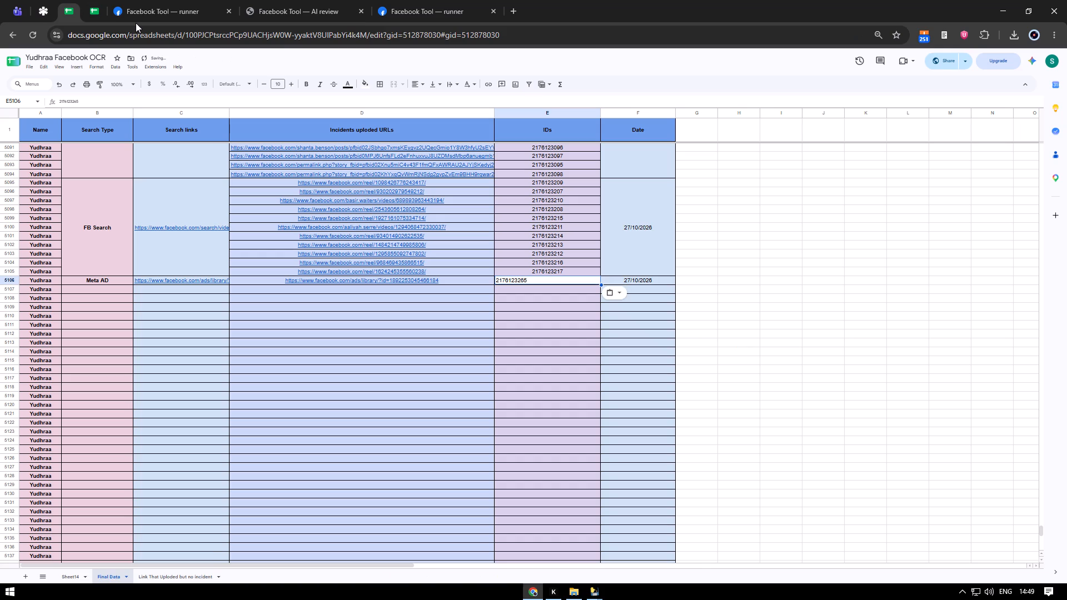
key("ctrl+z")
key("Return")
key("ctrl+shift+v")
key("Return")
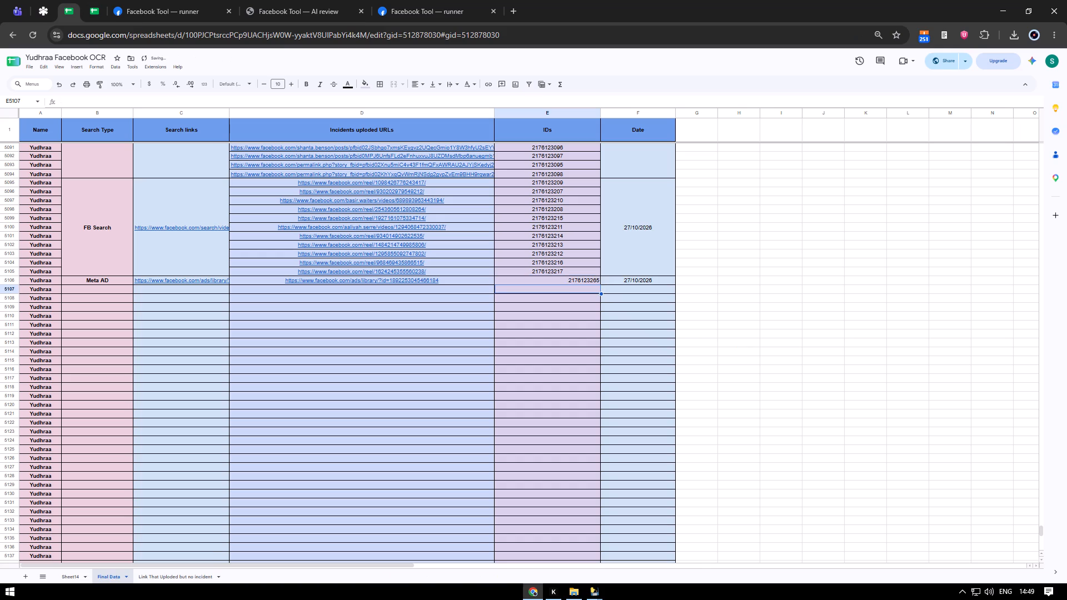
key("Up")
key("ctrl+shift+e")
Copy the Meta AD search type from row 5106 into row 5107 of Final Data.
key("Left")
key("Down")
key("Left")
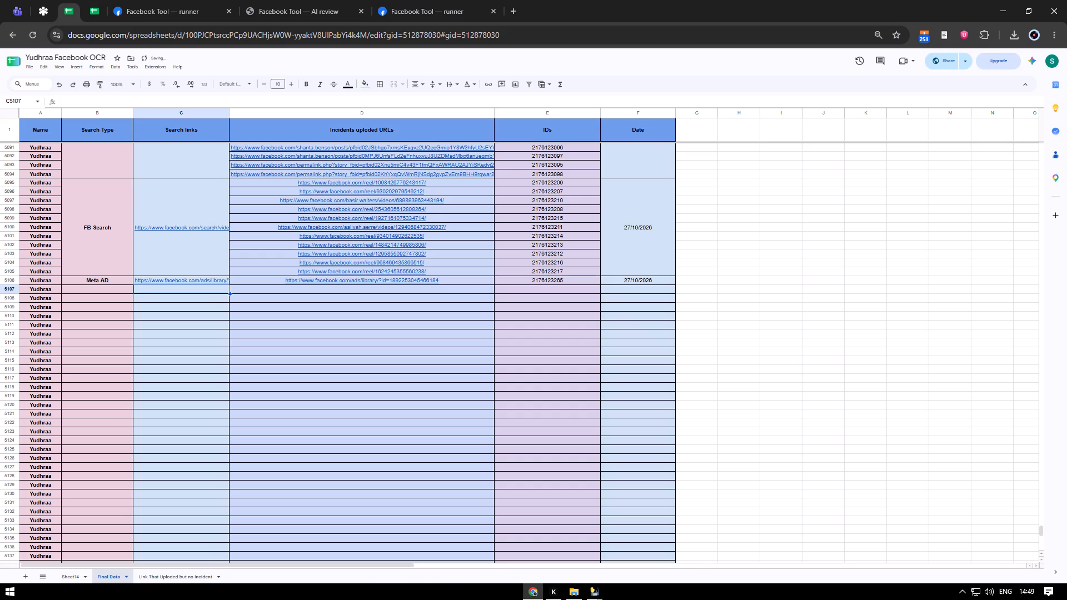
key("Left")
key("Up")
key("ctrl+c")
key("Down")
key("ctrl+v")
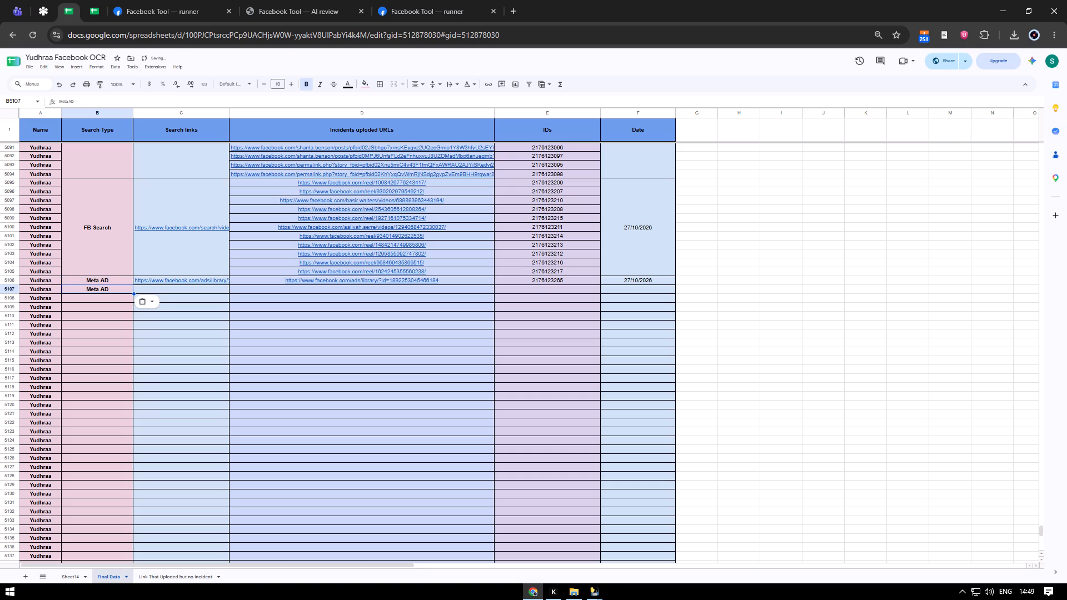
Copy the date 27/10/2026 from row 5106 into row 5107 of Final Data.
key("Right")
key("Right")
key("Right")
key("Right")
key("Up")
key("ctrl+c")
key("Down")
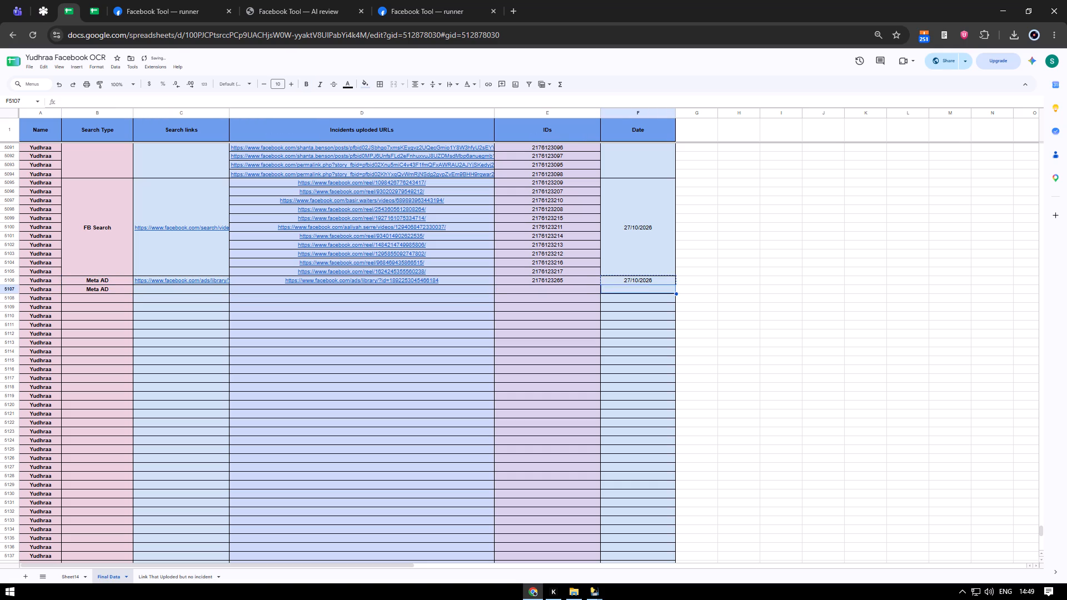
key("ctrl+v")
Copy the #aloyoga search link from worksheet row 122 into Final Data row 5107, left-align it and select the adjacent uploaded-URL cell.
key("Left")
key("Left")
key("Left")
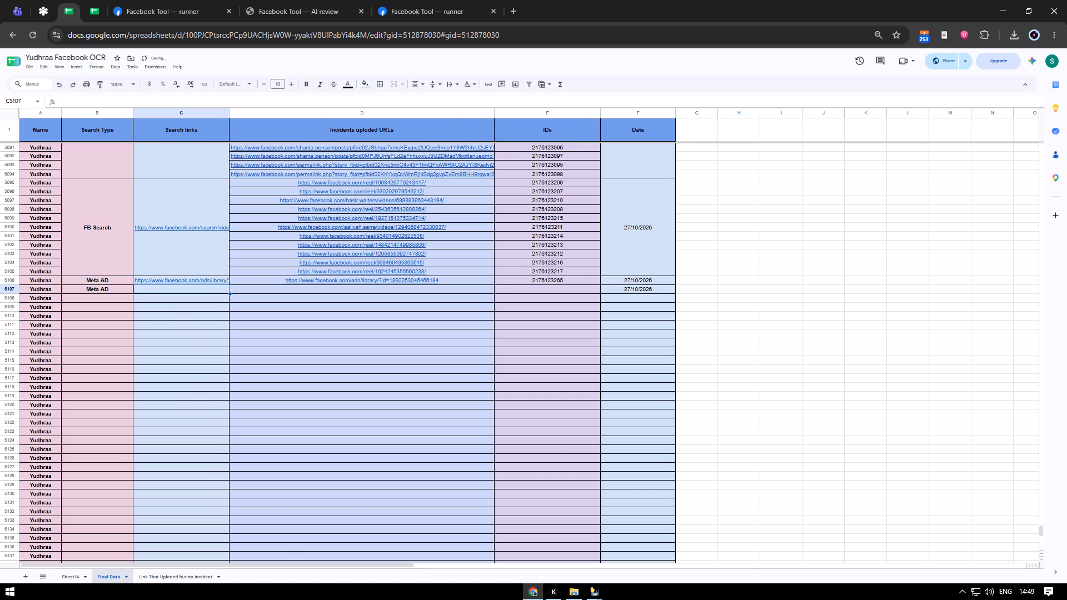
key("ctrl+Tab")
key("Down")
key("Left")
key("Left")
key("Left")
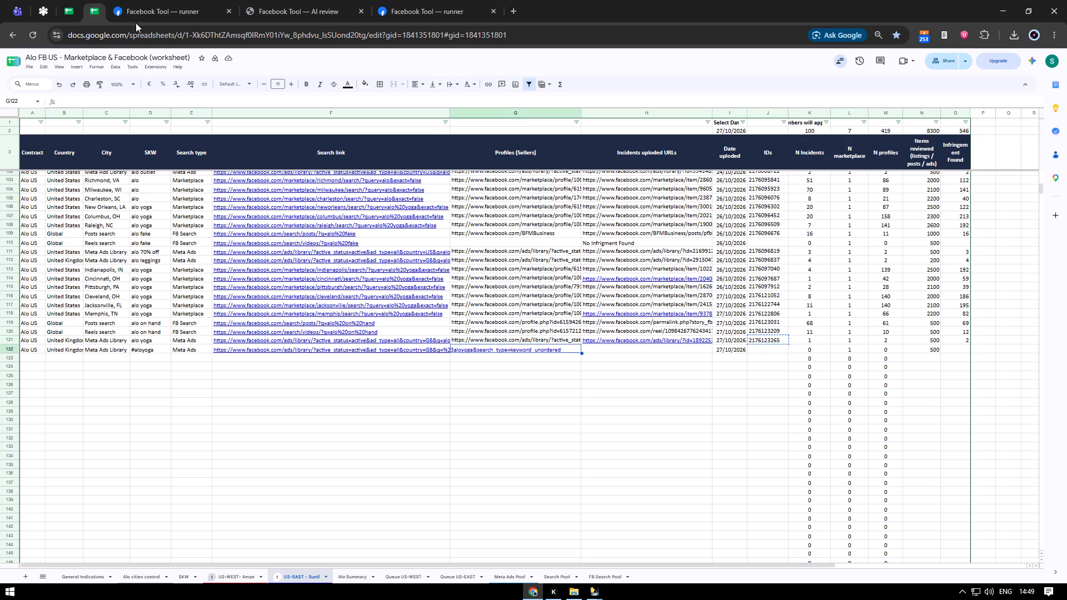
key("Left")
key("ctrl+c")
key("ctrl+c")
key("ctrl+c")
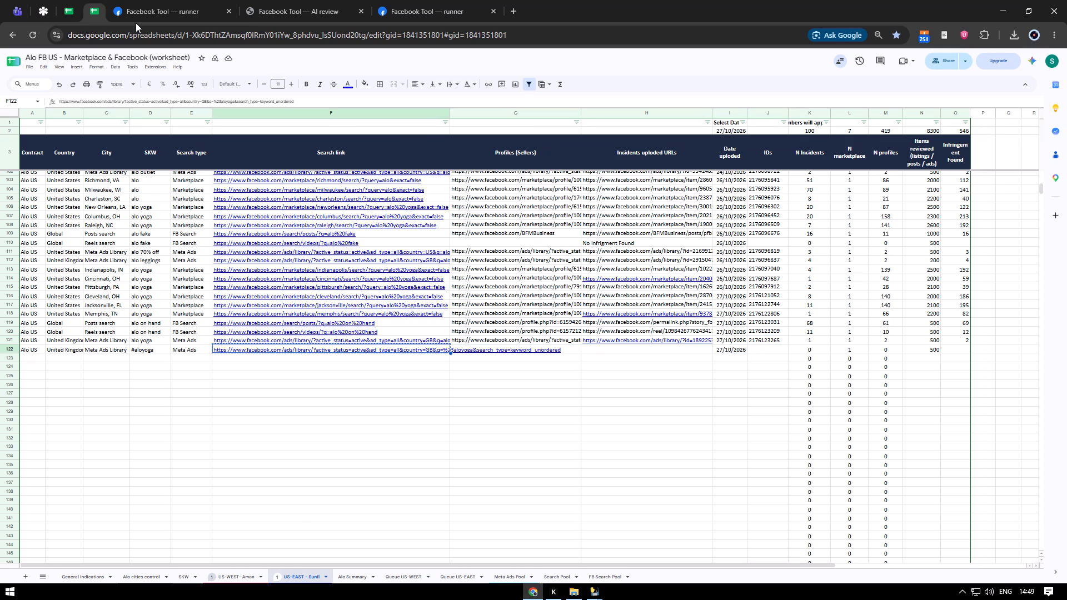
key("ctrl+shift+Tab")
key("Return")
key("ctrl+shift+v")
key("Return")
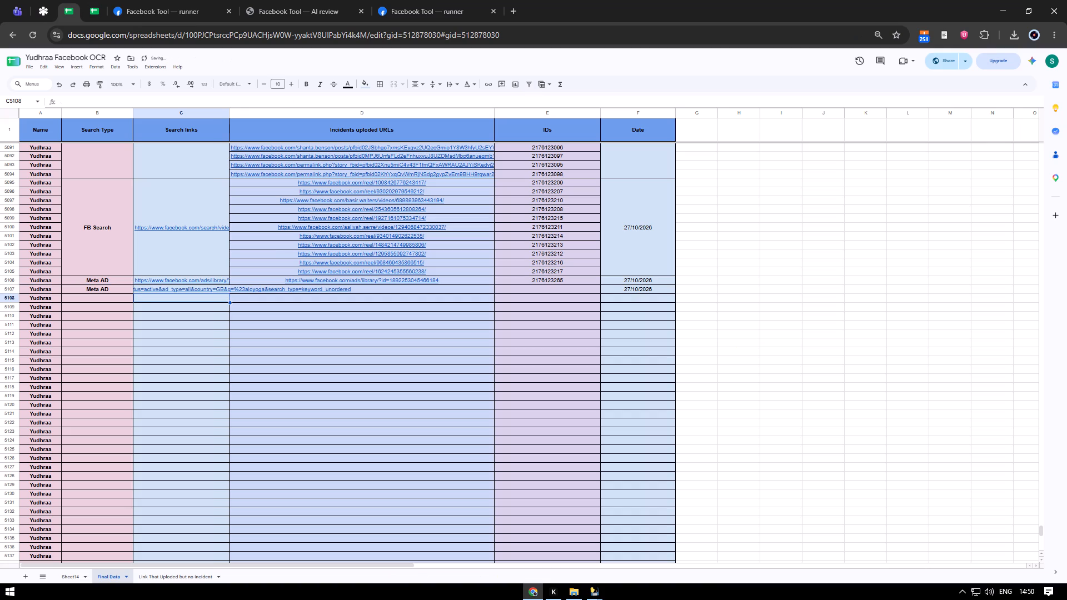
key("Up")
key("ctrl+shift+l")
key("Up")
key("Right")
key("Down")
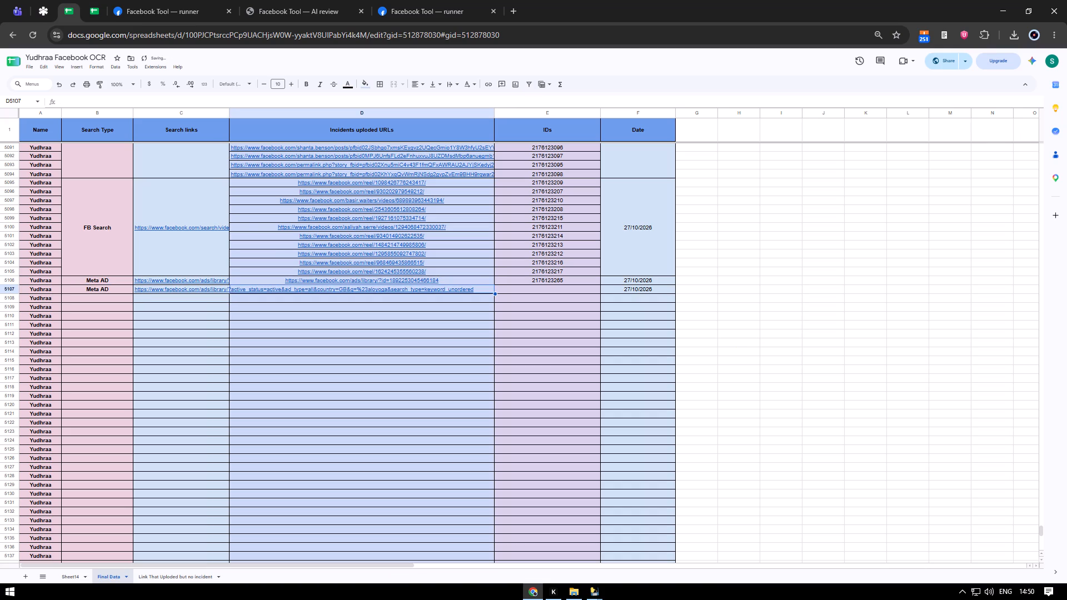
Close the finished alo yoga runner page and its AI review page.
key("ctrl+Tab")
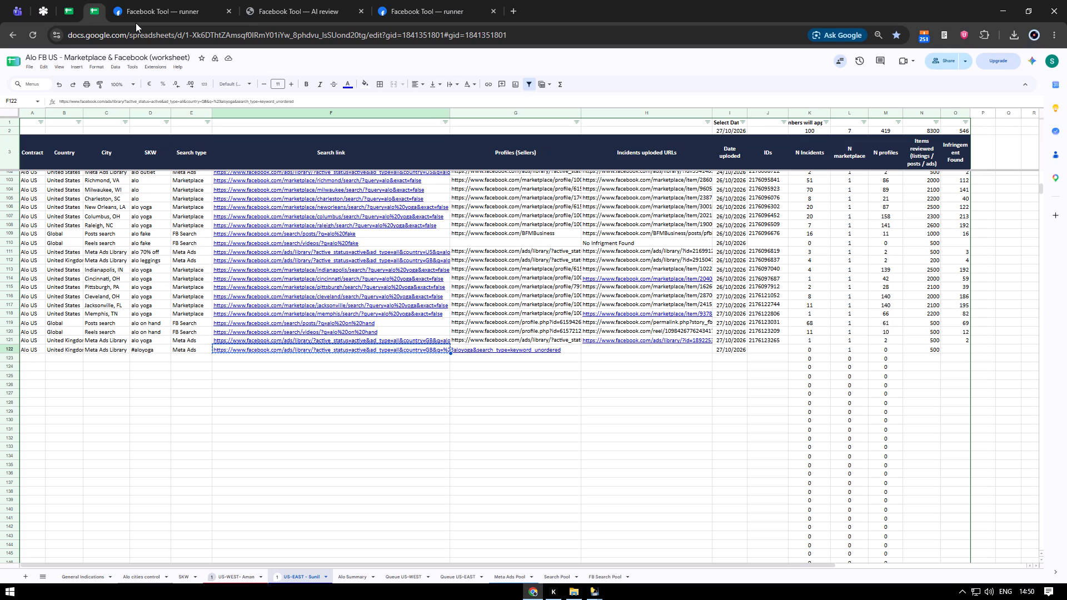
key("ctrl+Tab")
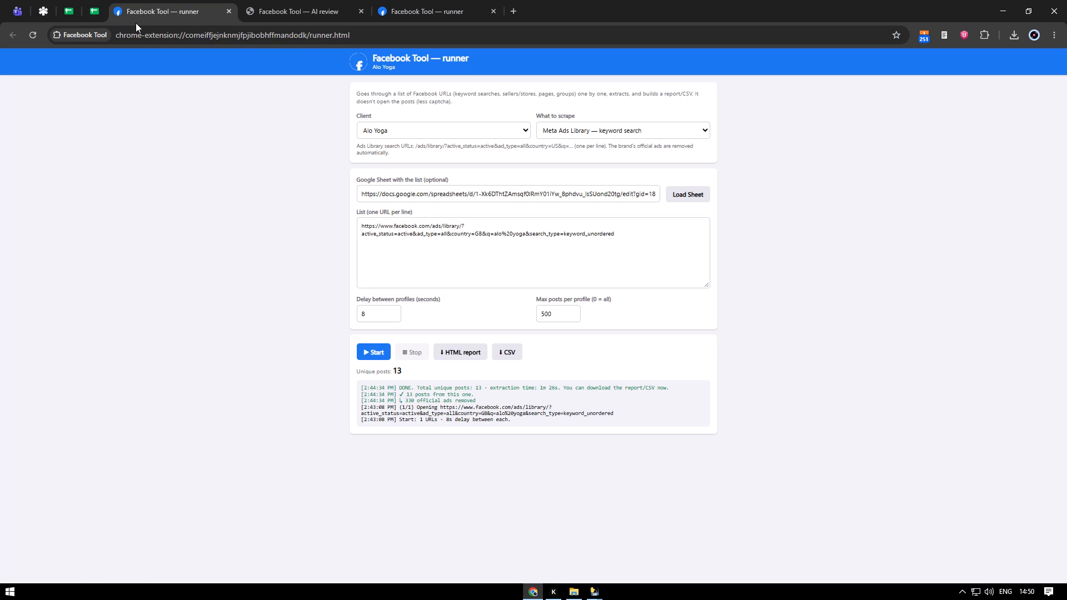
key("ctrl+w")
key("ctrl+w")
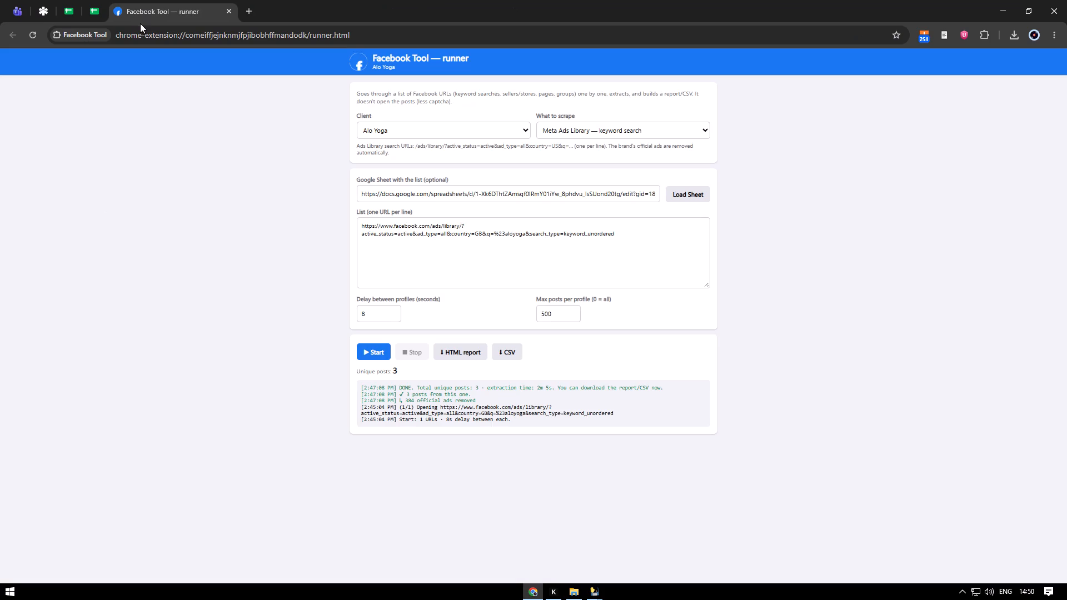
Download the #aloyoga run's CSV from the runner and process it with FB-OCR for Alo Yoga.
left_click(506, 355)
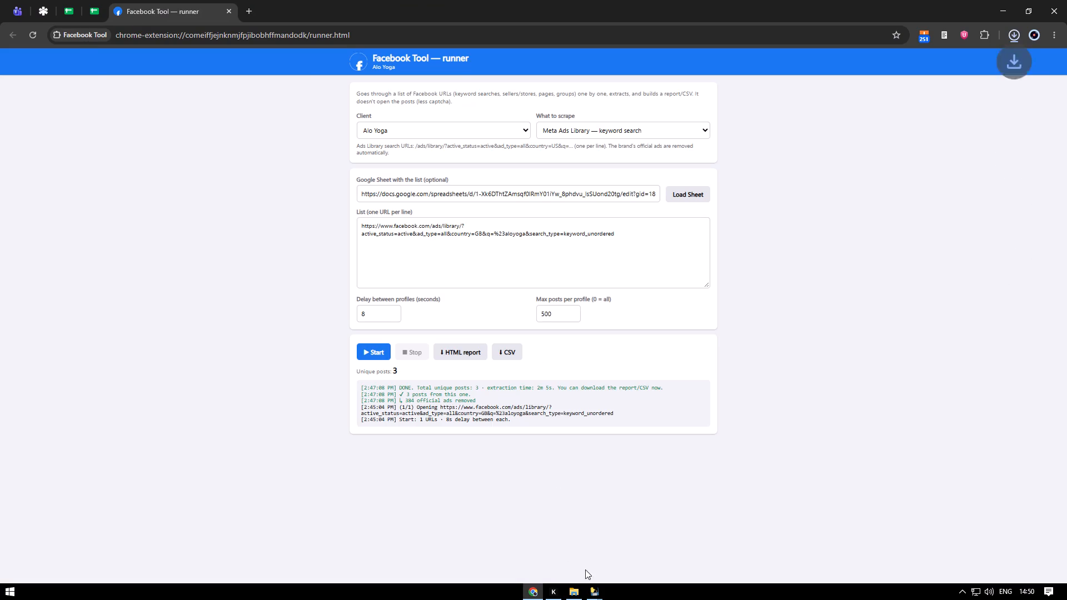
left_click(573, 598)
key("Return")
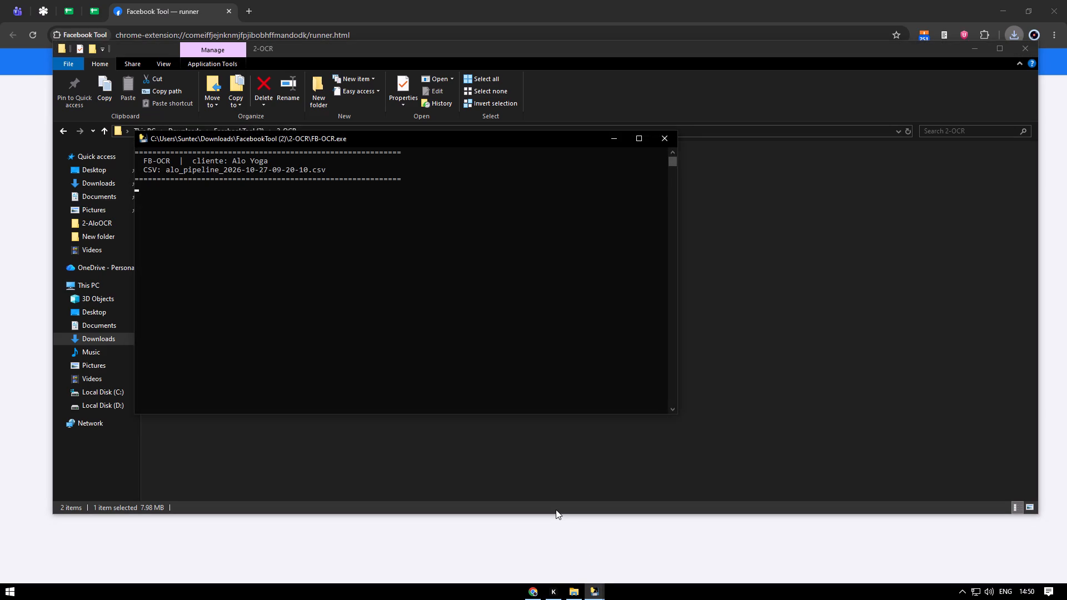
left_click(215, 0)
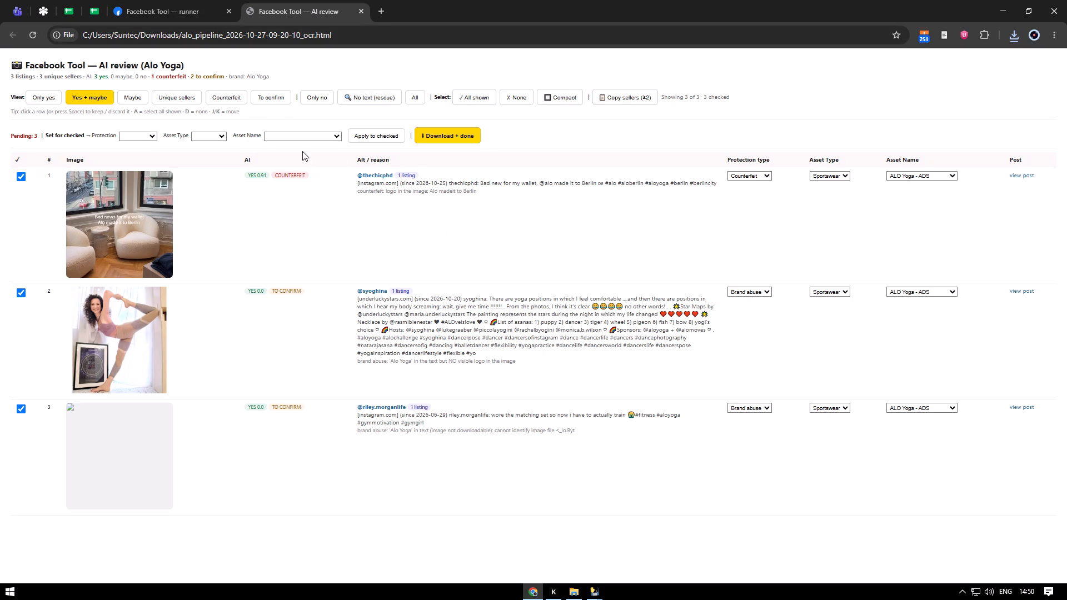
Download the checked #aloyoga AI review listings and mark them as done.
left_click(218, 102)
left_click(437, 132)
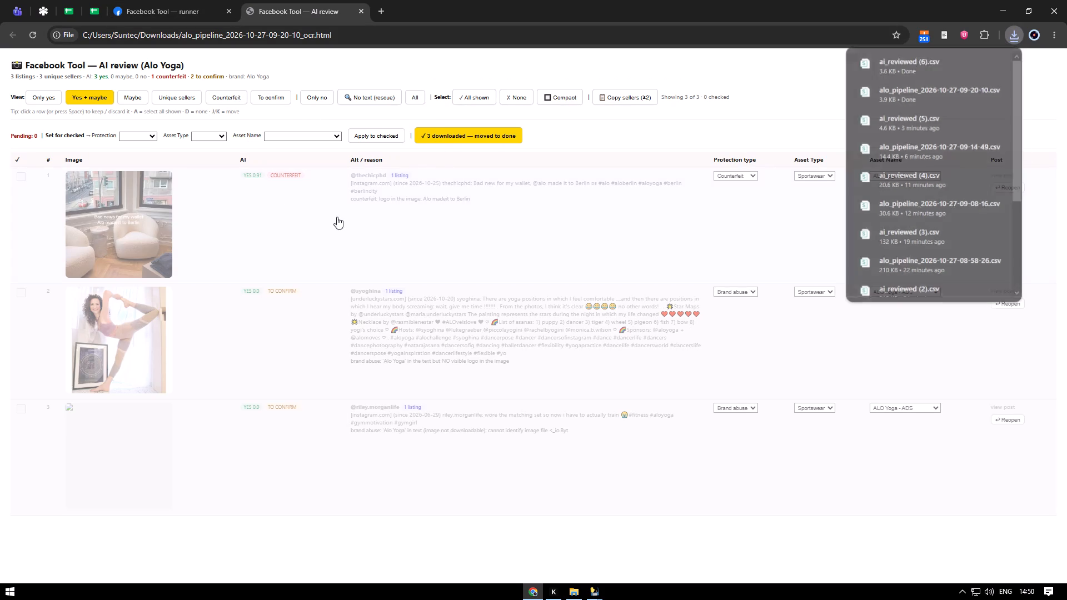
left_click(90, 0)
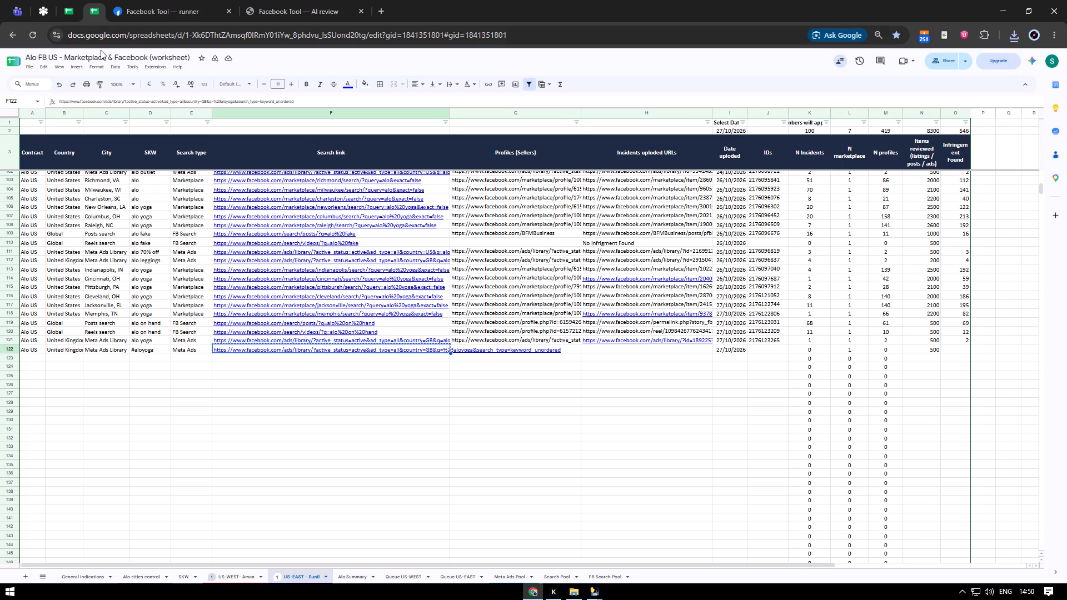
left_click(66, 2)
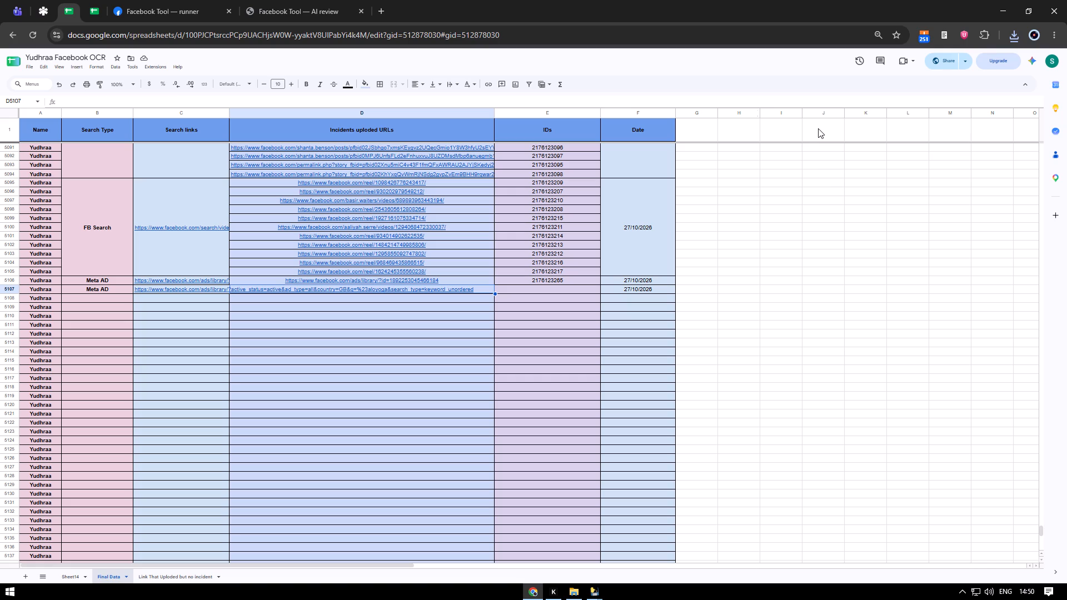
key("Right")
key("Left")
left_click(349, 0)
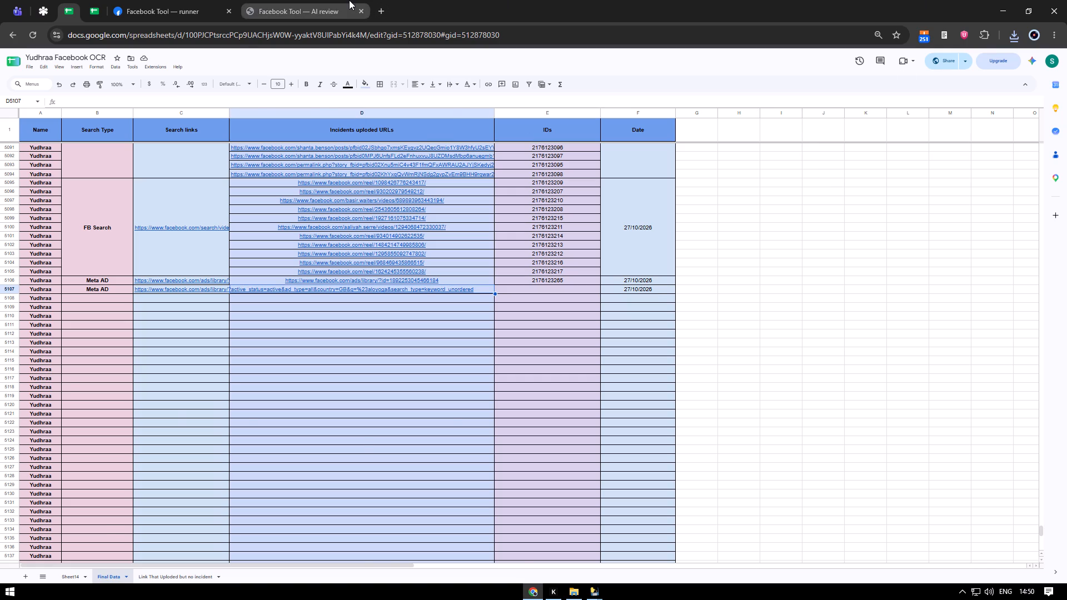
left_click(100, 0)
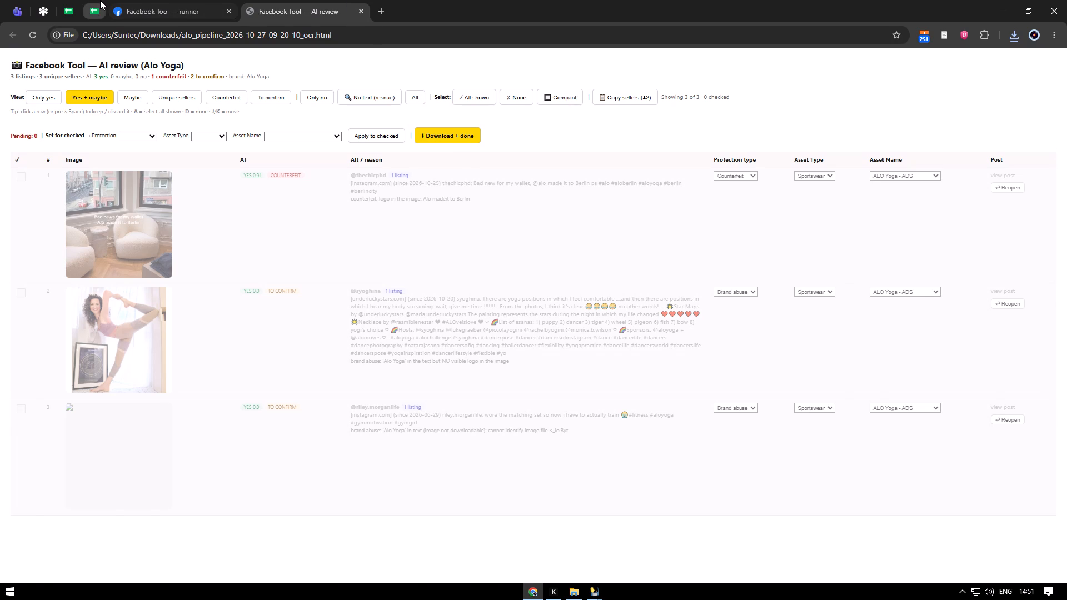
In the Yudhraa Facebook OCR spreadsheet, remove the filter from Sheet14 and clear all of its old data.
left_click(74, 0)
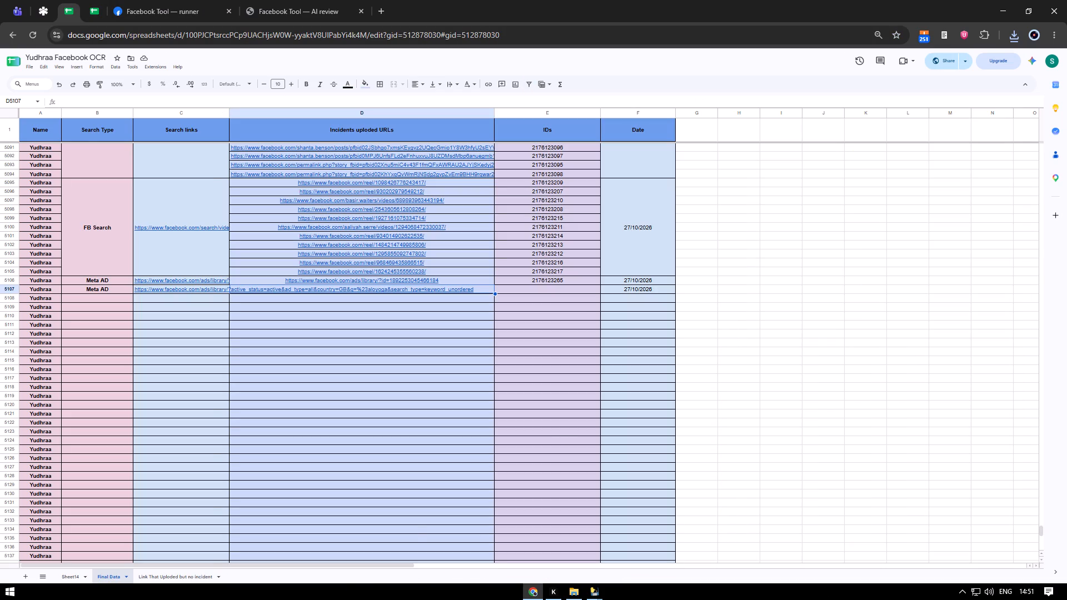
left_click(64, 578)
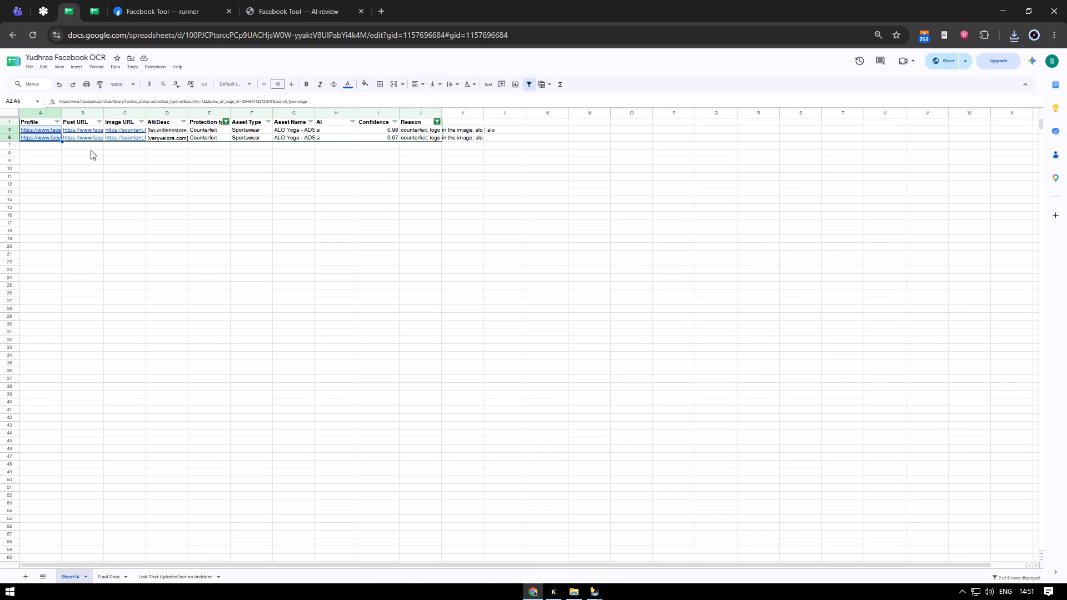
left_click(11, 114)
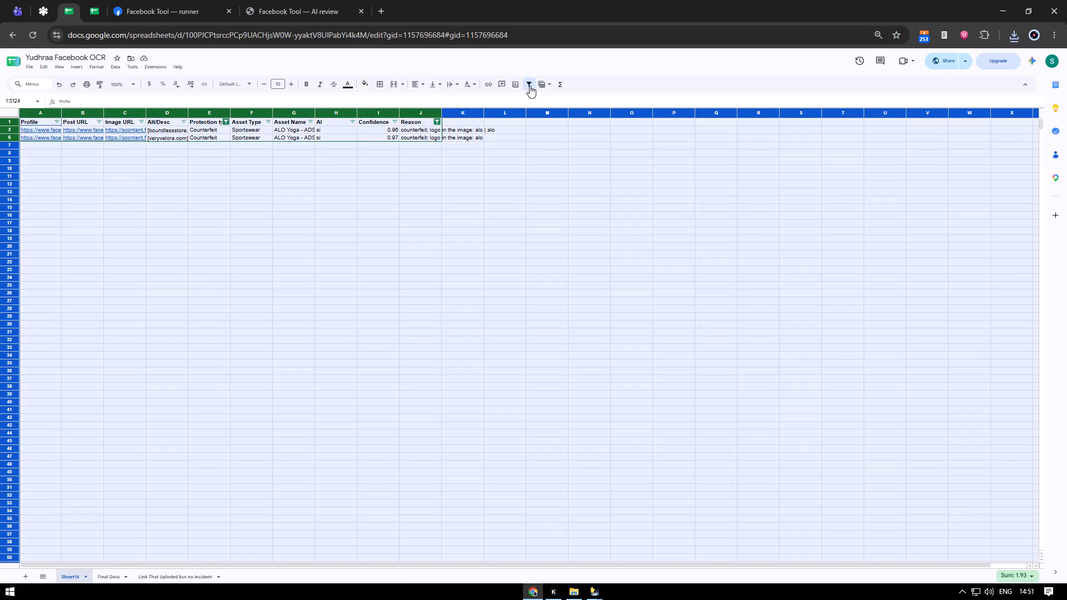
left_click(530, 86)
key("Delete")
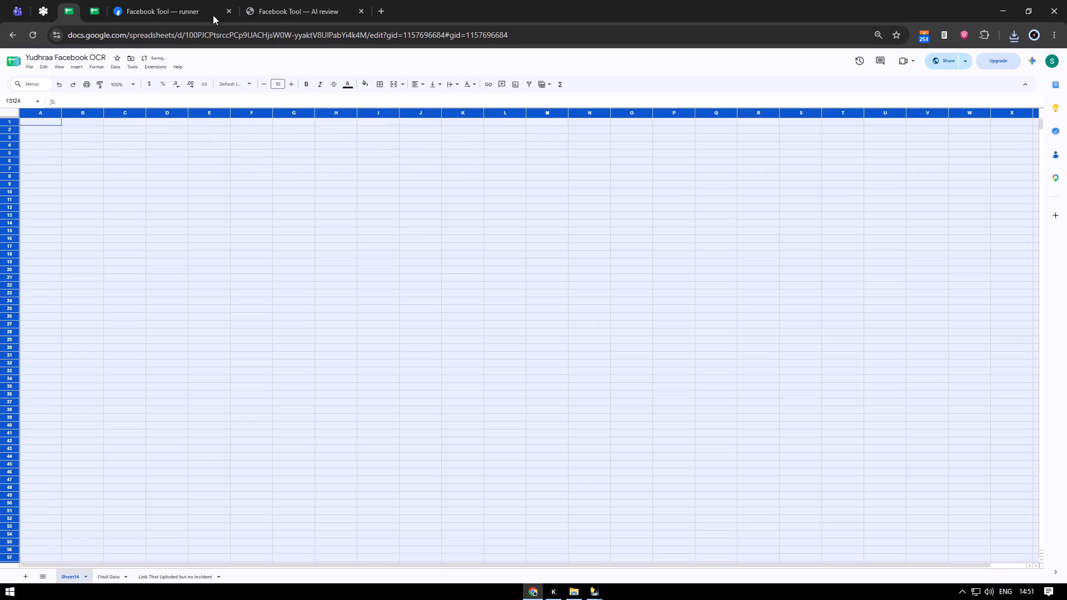
Upload ai_reviewed (6).csv for import with cell A1 of the emptied Sheet14 selected, and open the import location choices.
left_click(56, 123)
left_click(33, 66)
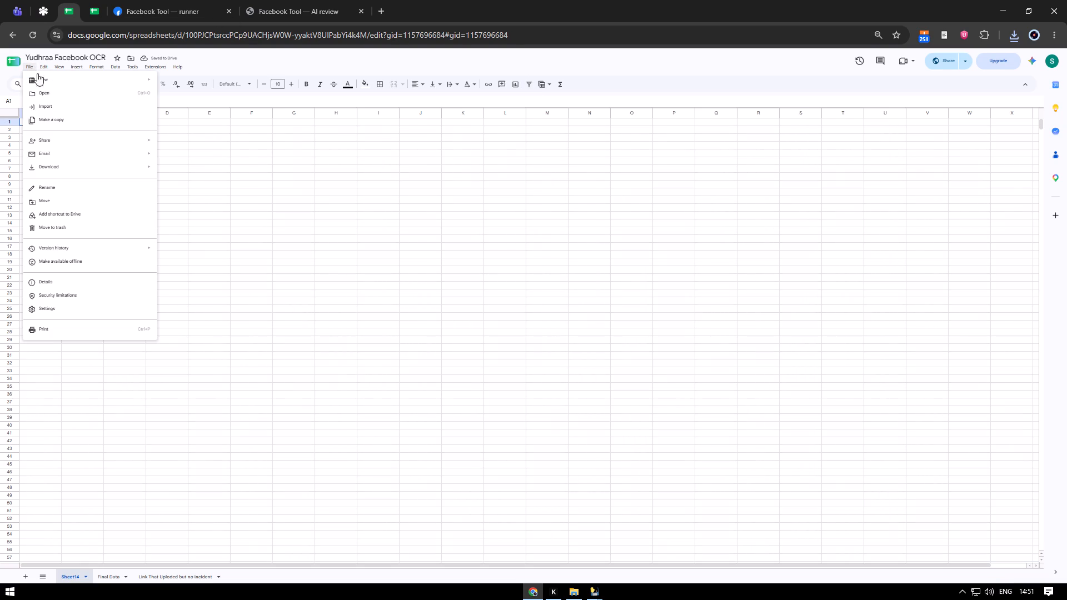
left_click(96, 109)
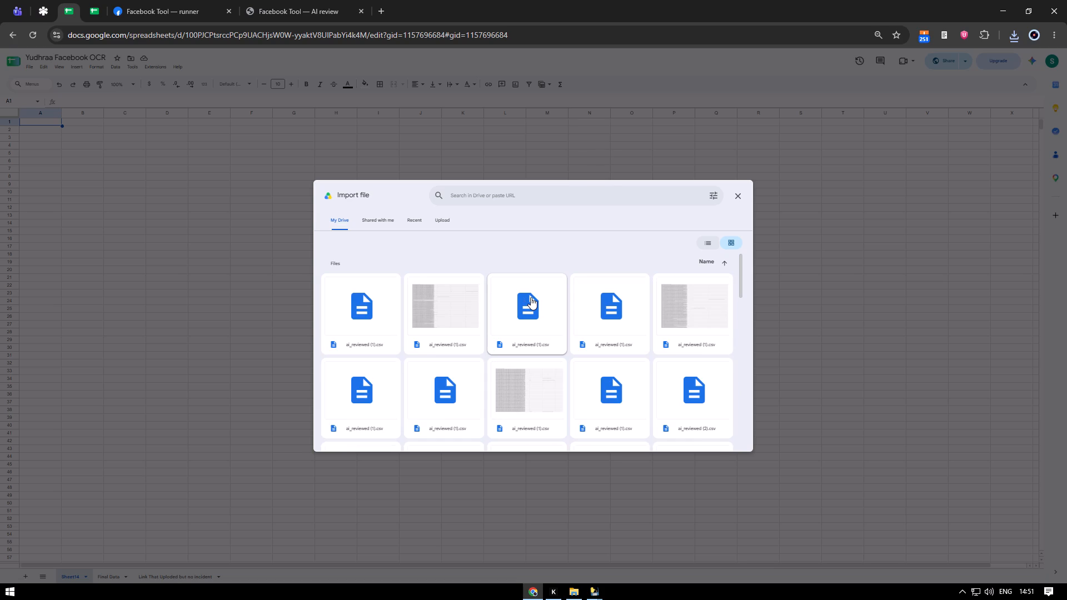
left_click(436, 214)
left_click(535, 366)
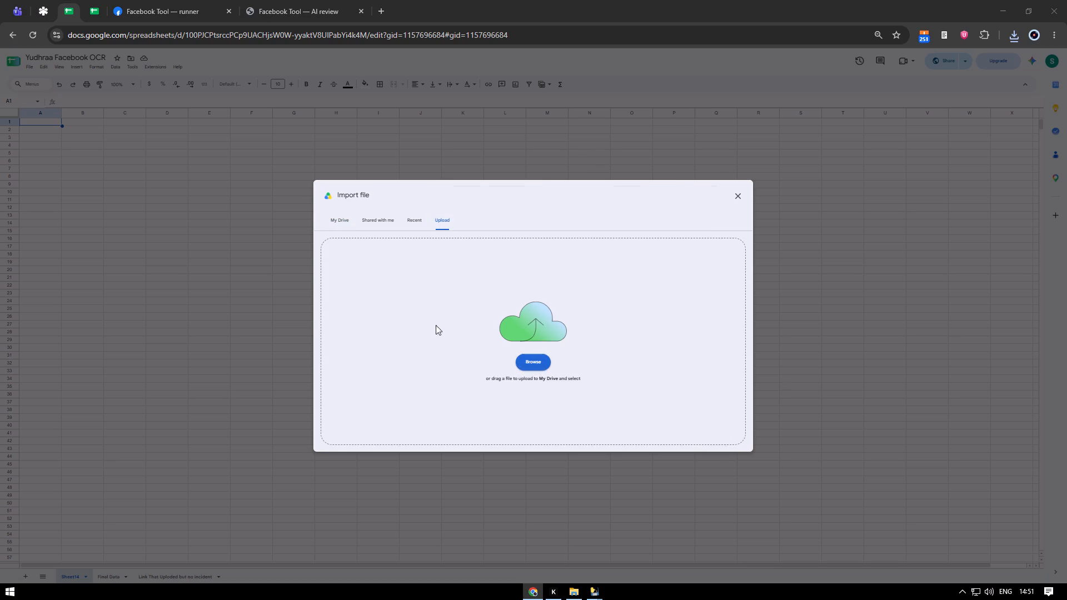
double_click(372, 360)
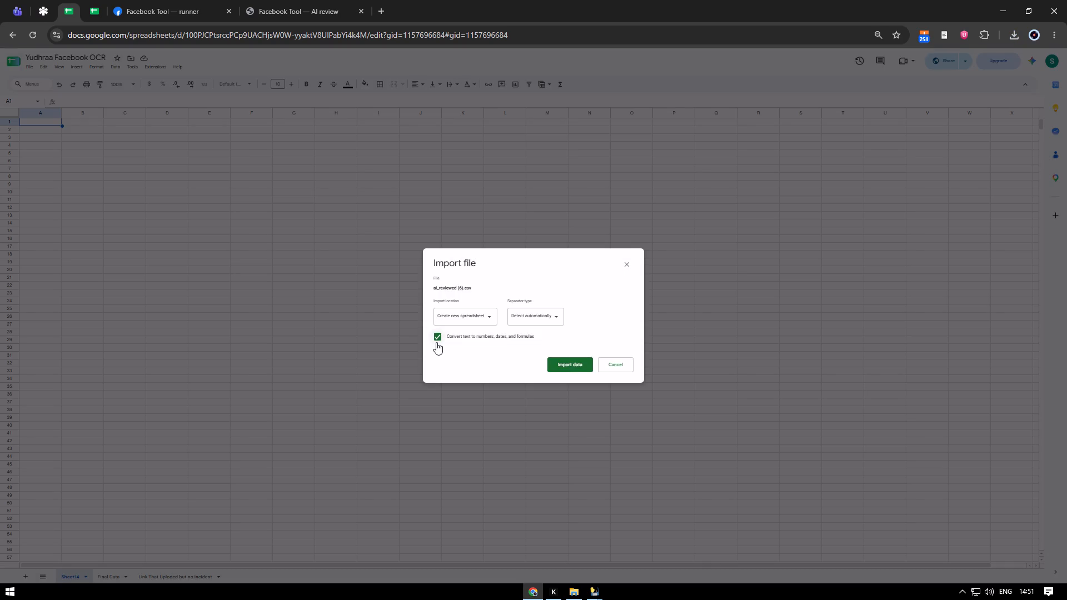
left_click(467, 309)
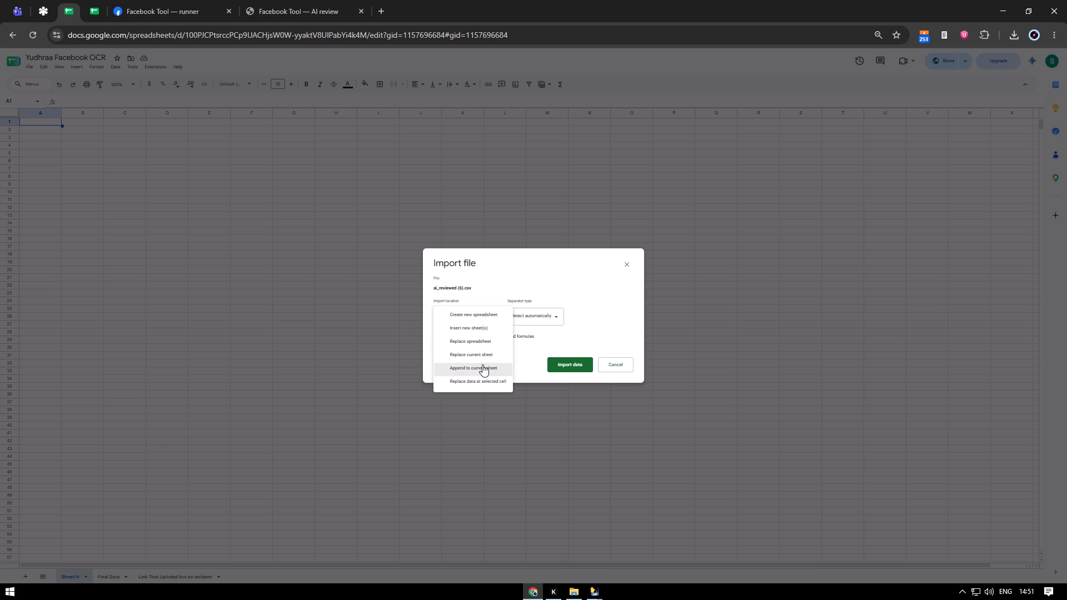
Import ai_reviewed (6).csv into the Yudhraa Facebook OCR spreadsheet, appending it to the current sheet.
left_click(482, 364)
left_click(555, 366)
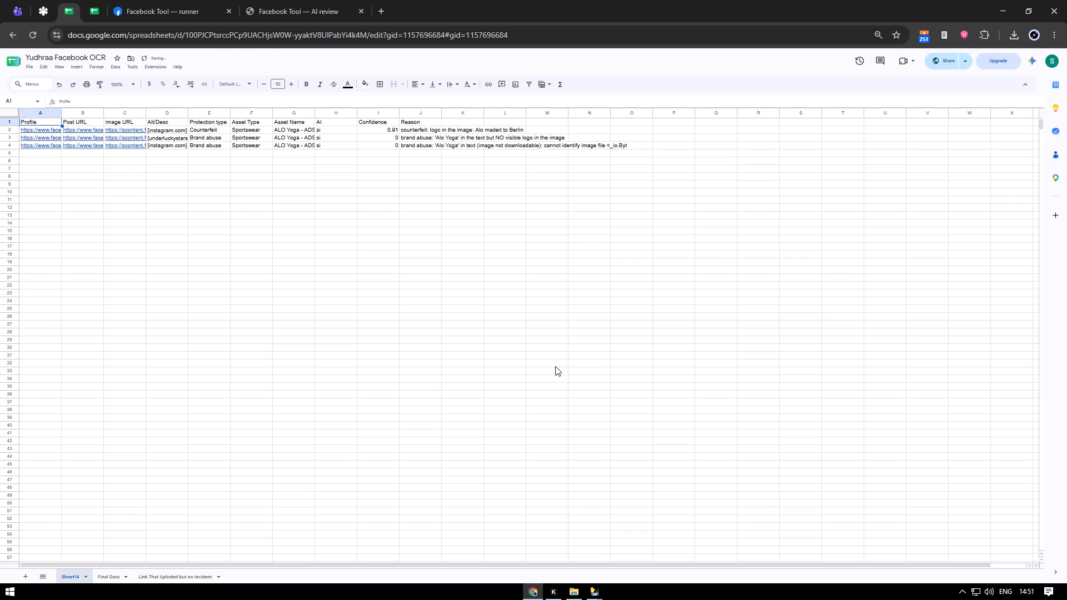
In a new tab, search Google for "miss universe 2026" and refine the query to "miss universe 2026 name".
key("ctrl+t")
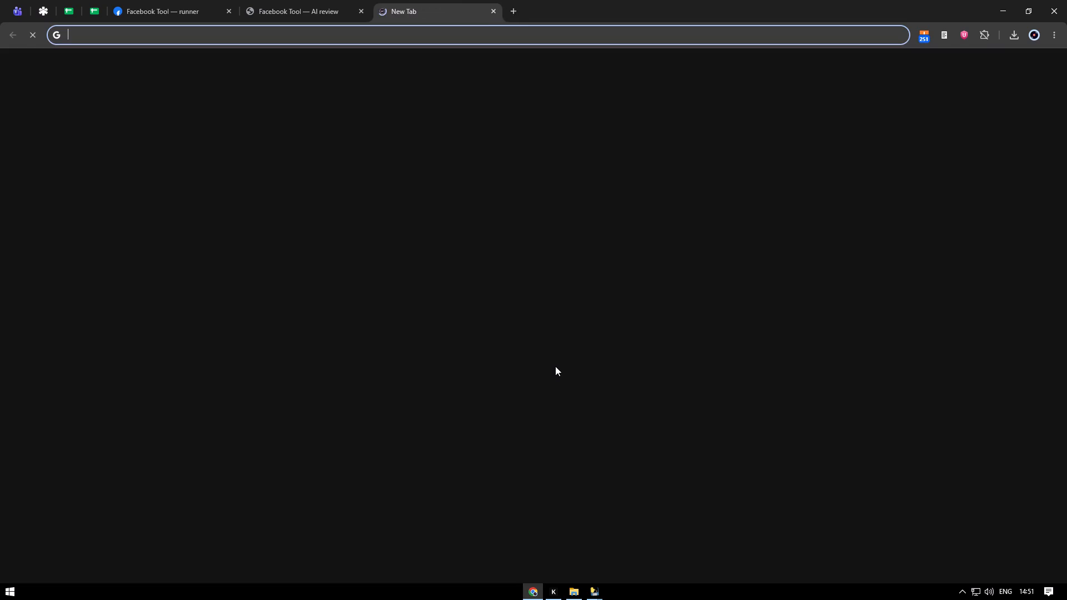
type("miss univ")
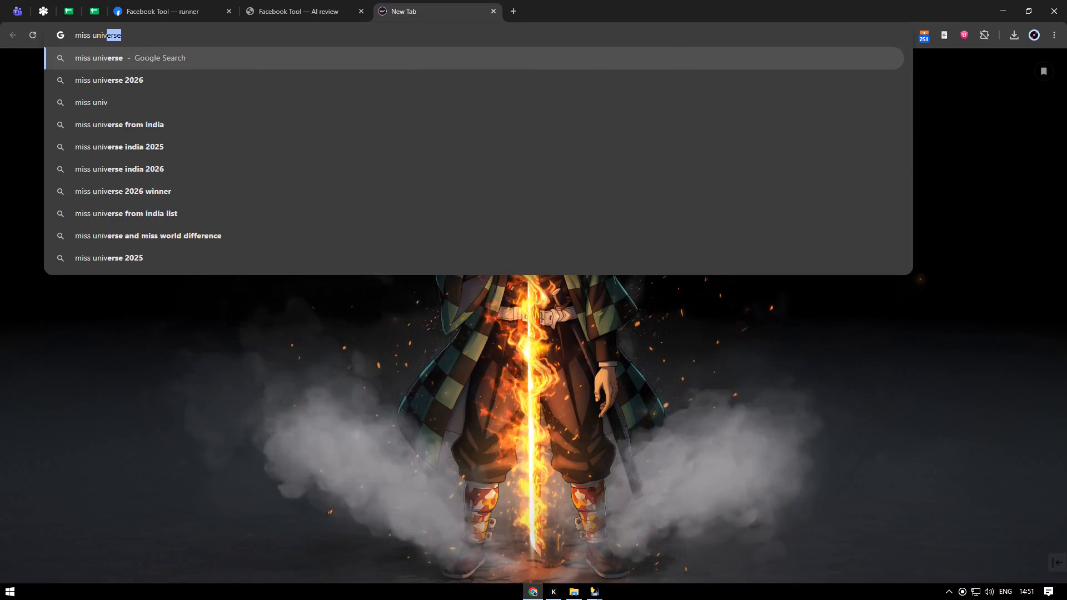
key("Down")
key("Return")
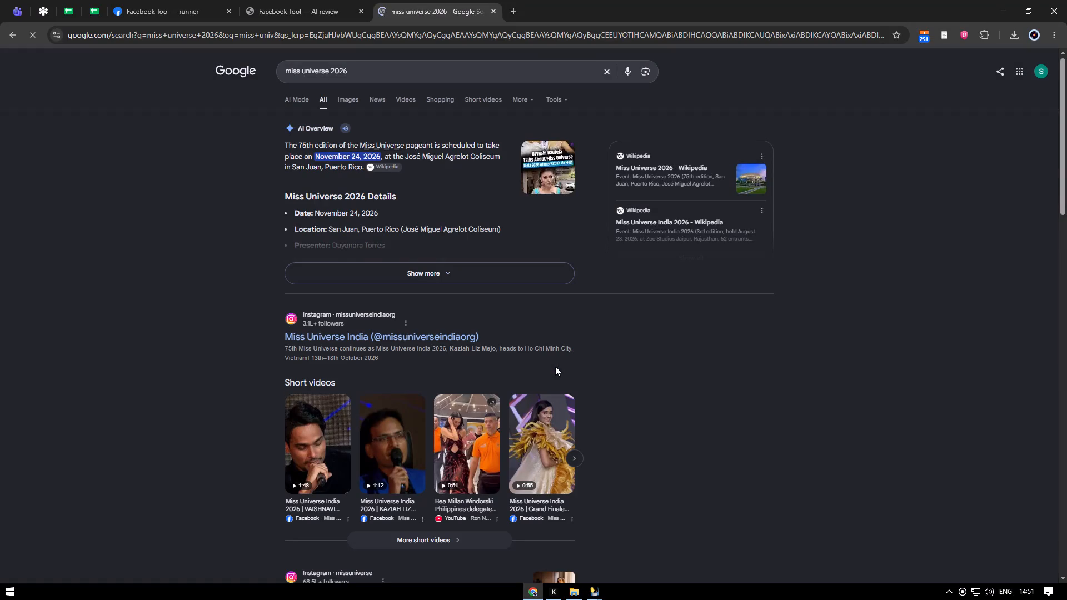
left_click(375, 77)
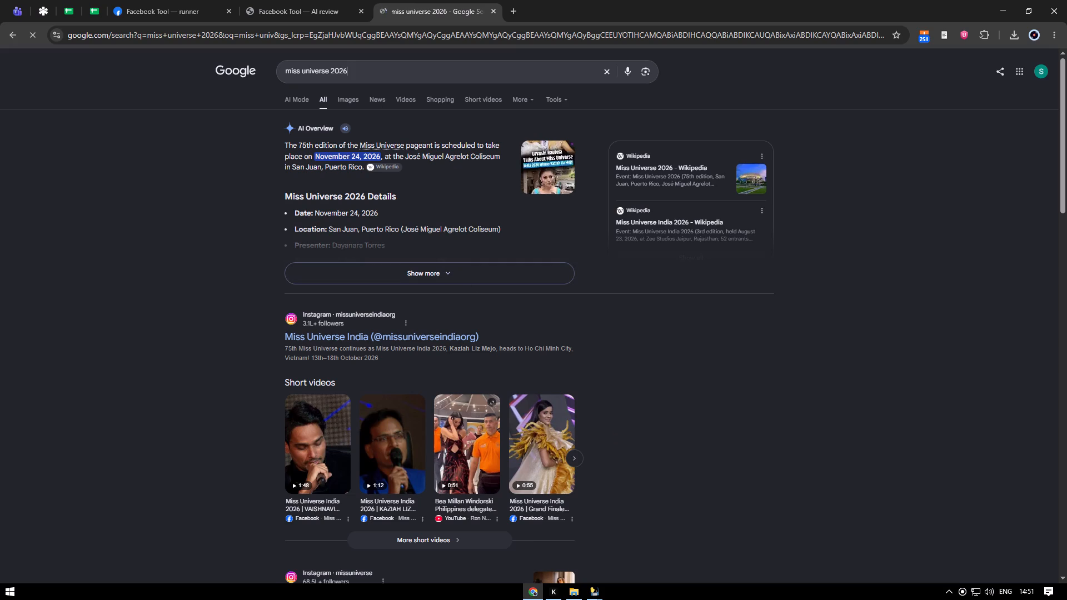
key("space")
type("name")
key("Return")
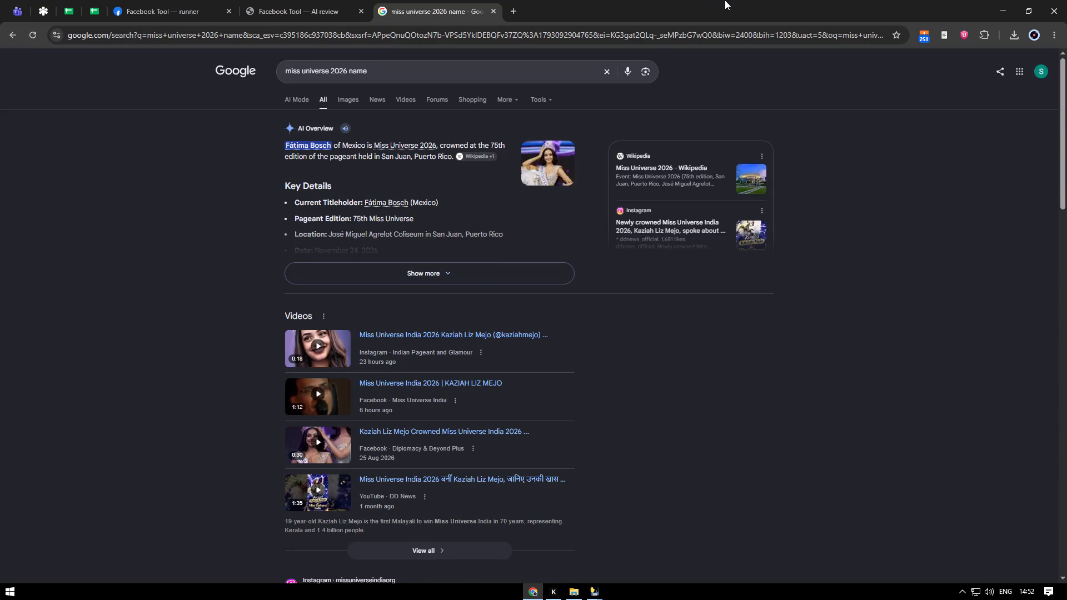
Refine the Google search to "miss universe 2026 name male".
left_click(442, 76)
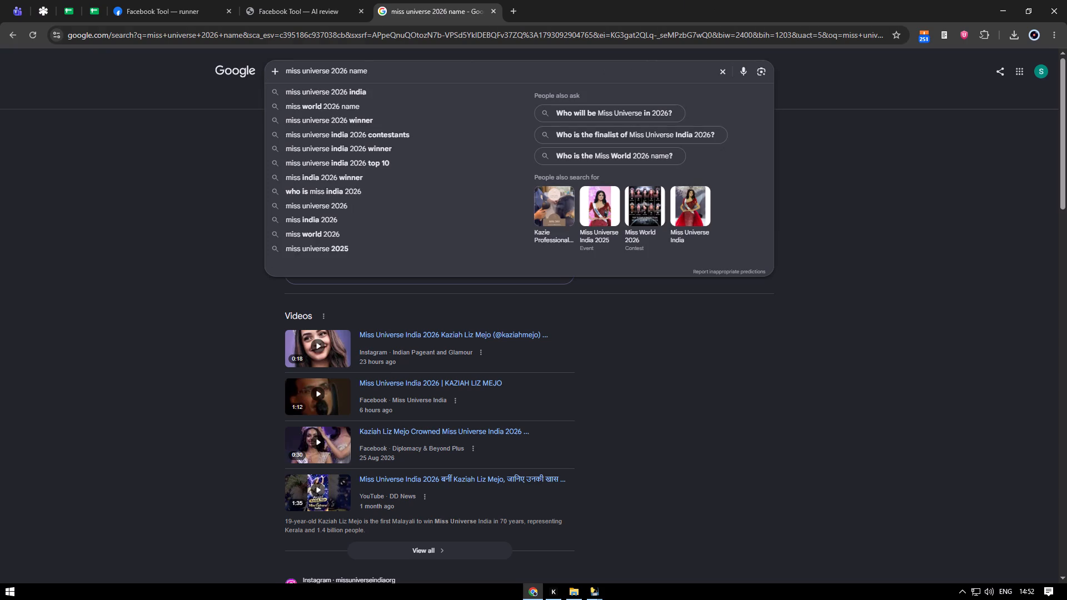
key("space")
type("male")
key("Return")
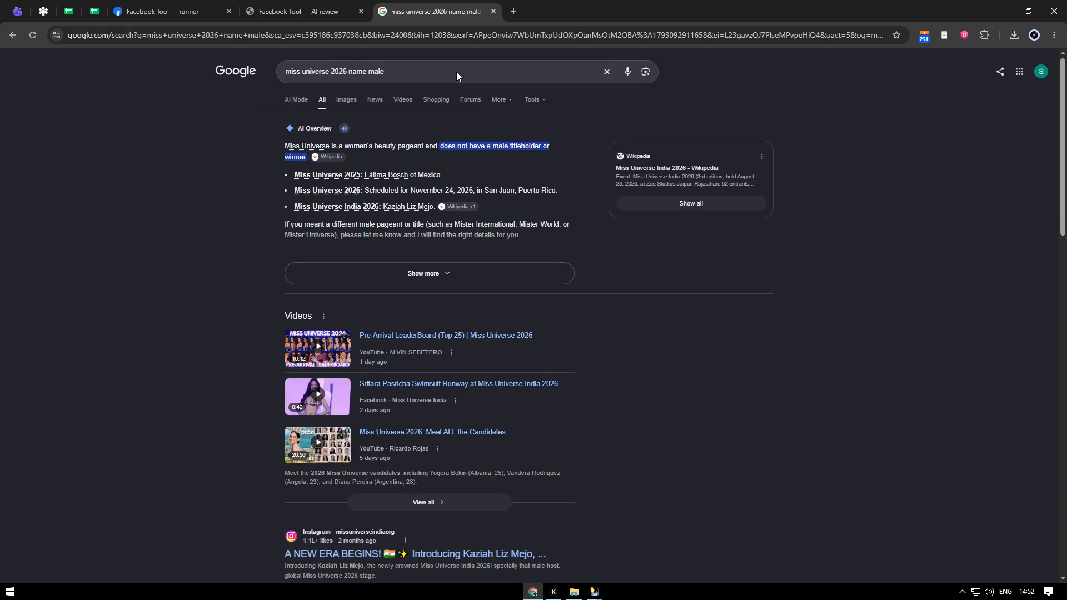
Search Google for "mr universe 2026 name" instead, and close the search tab after reading the results.
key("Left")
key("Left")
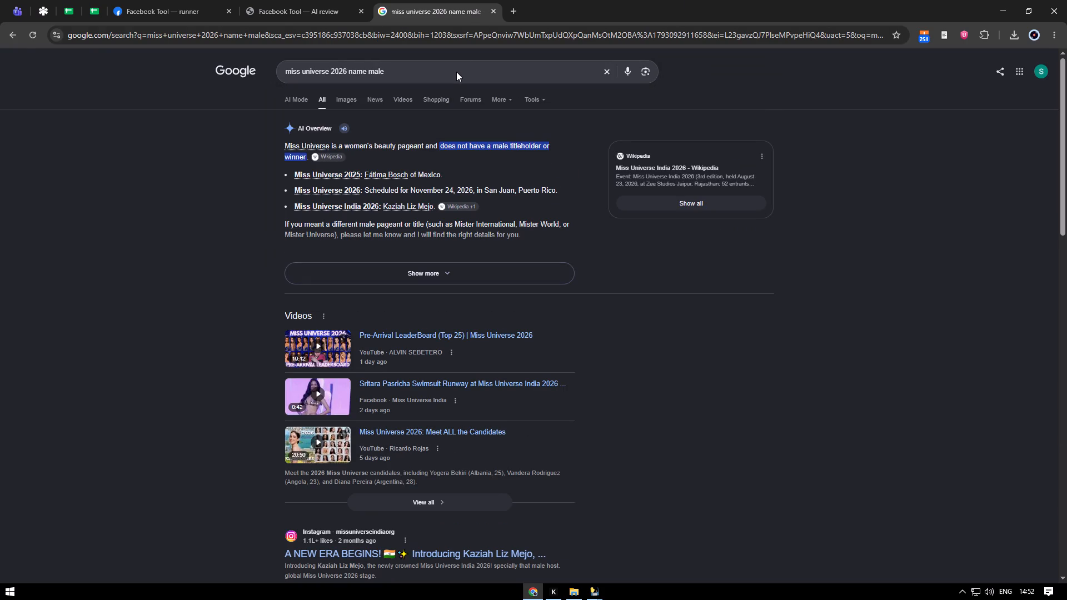
left_click(453, 71)
left_click(301, 74)
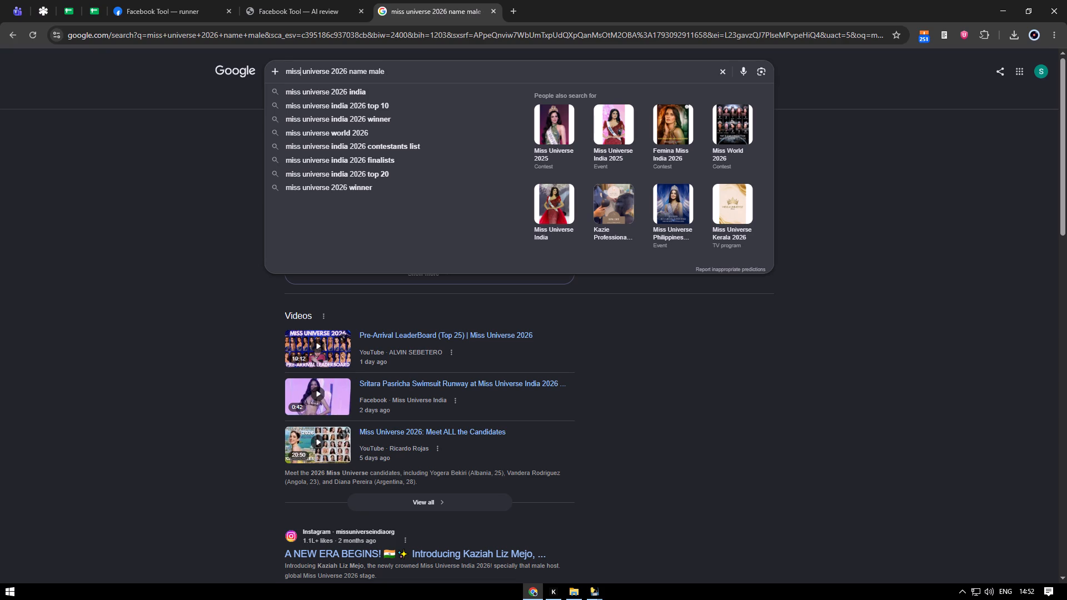
key("BackSpace")
key("BackSpace")
key("BackSpace")
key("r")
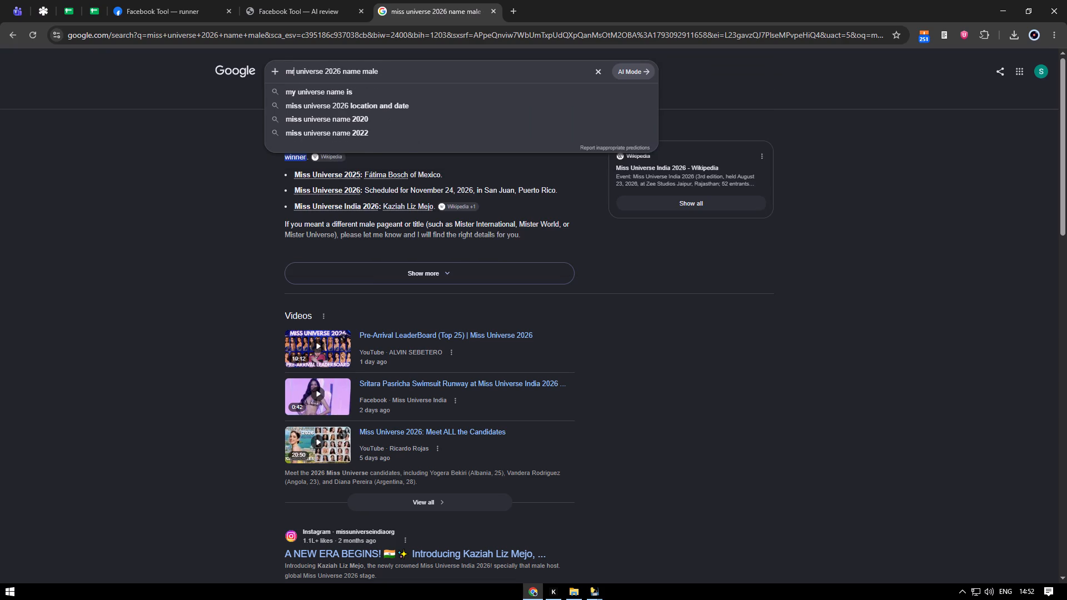
key("ctrl+Right")
key("ctrl+Right")
key("ctrl+Right")
key("ctrl+Right")
key("ctrl+Right")
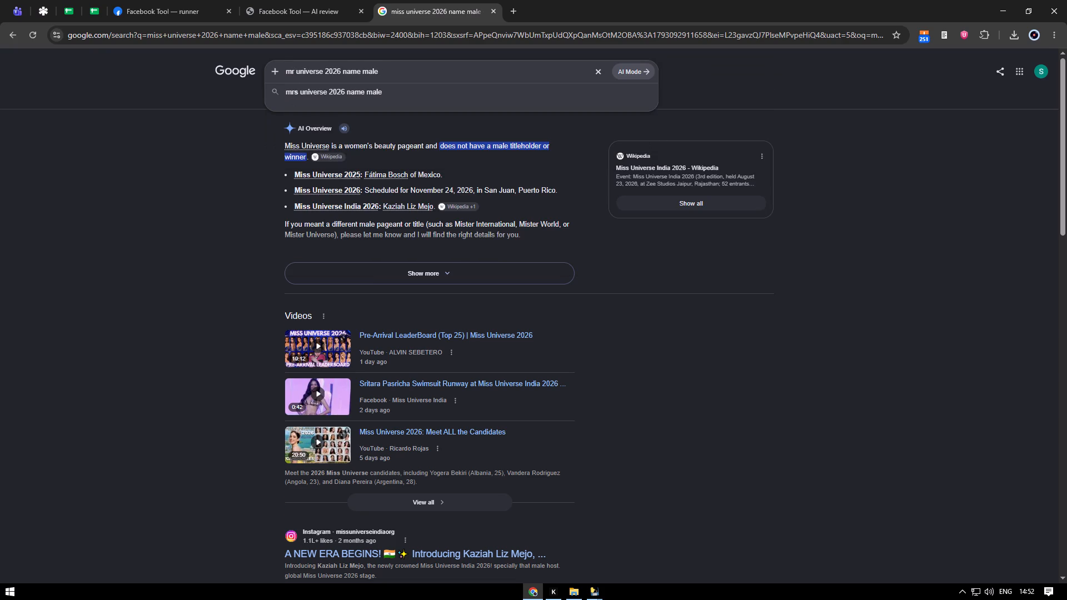
key("ctrl+shift+Left")
key("BackSpace")
key("BackSpace")
key("Return")
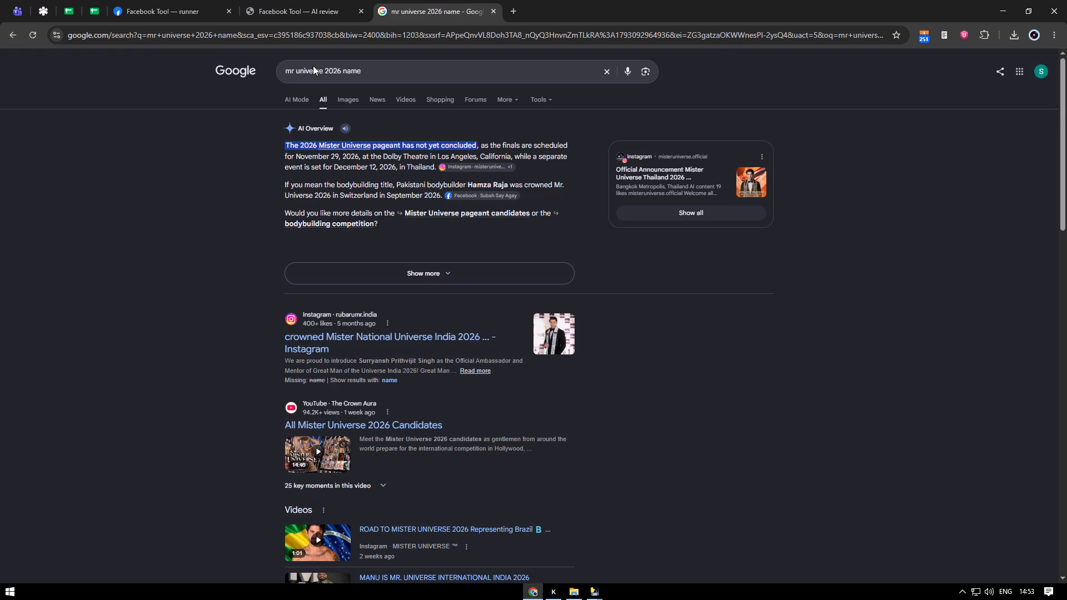
middle_click(422, 0)
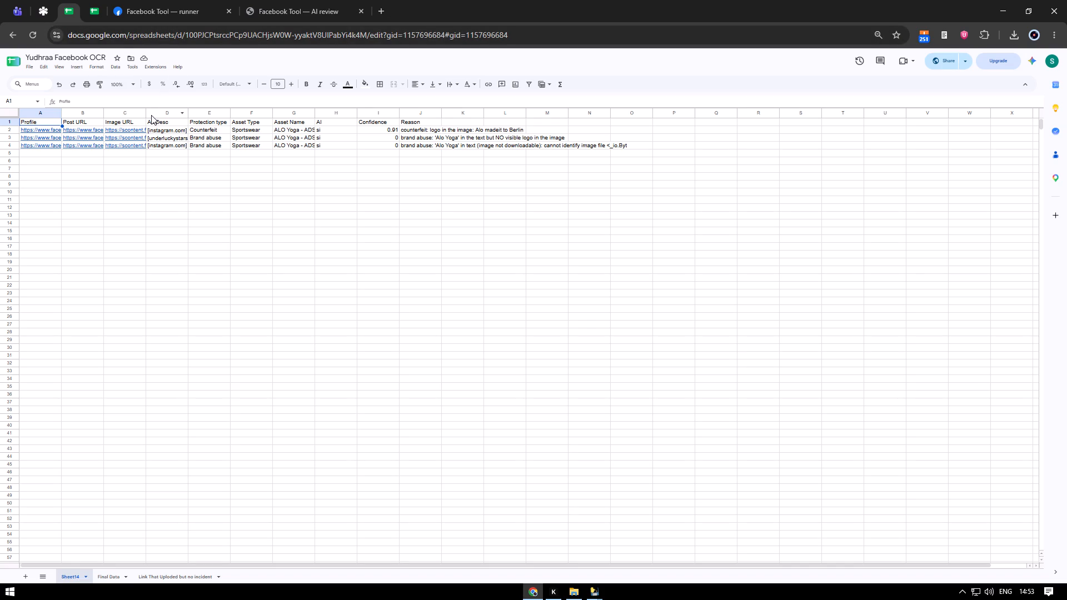
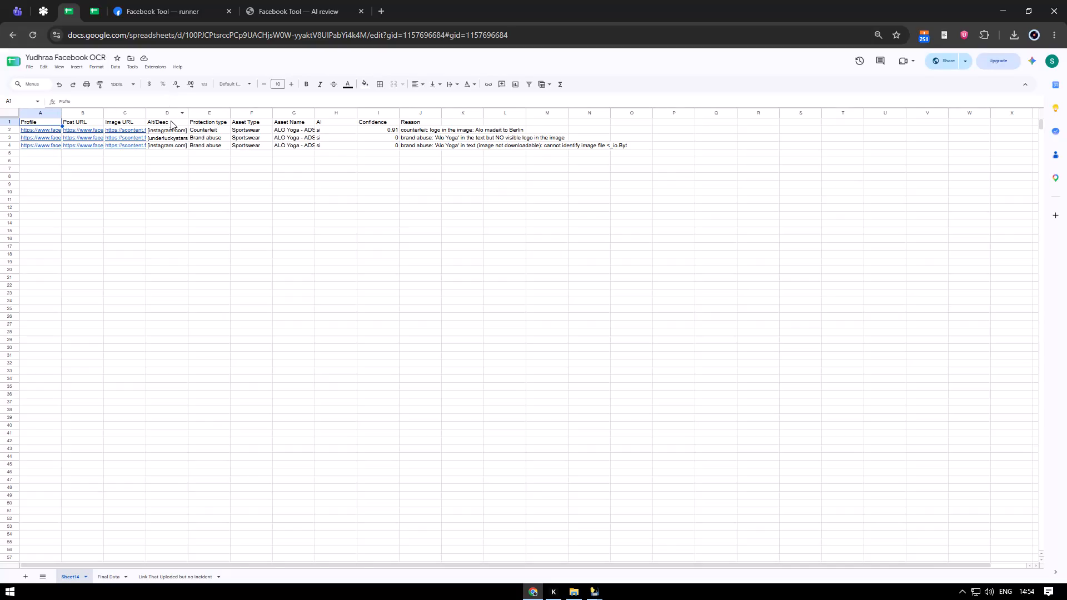
Copy the Profile link from row 2 of the OCR sheet into worksheet G122, Profiles (Sellers), and select that row's Incidents uploded URLs cell.
left_click(54, 131)
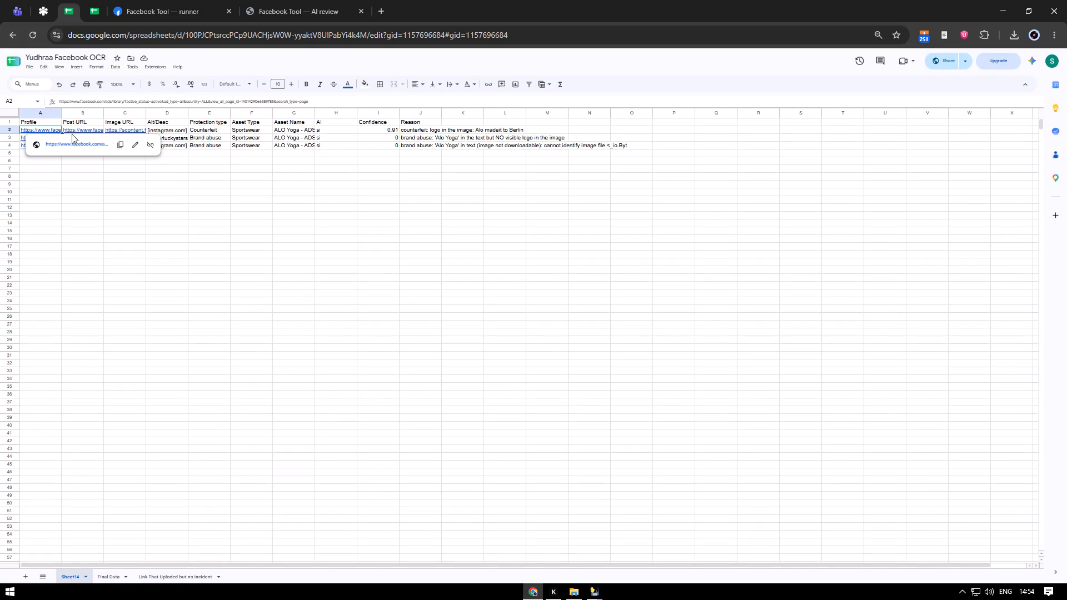
key("ctrl+c")
key("ctrl+c")
key("ctrl+c")
key("ctrl+c")
left_click(101, 0)
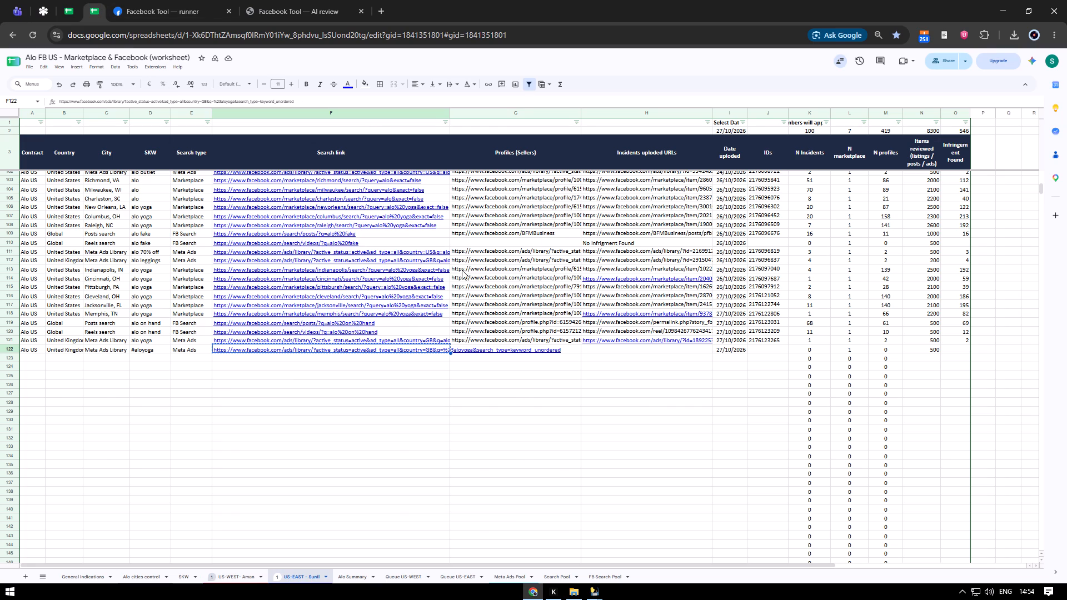
key("Right")
key("Return")
key("ctrl+shift+v")
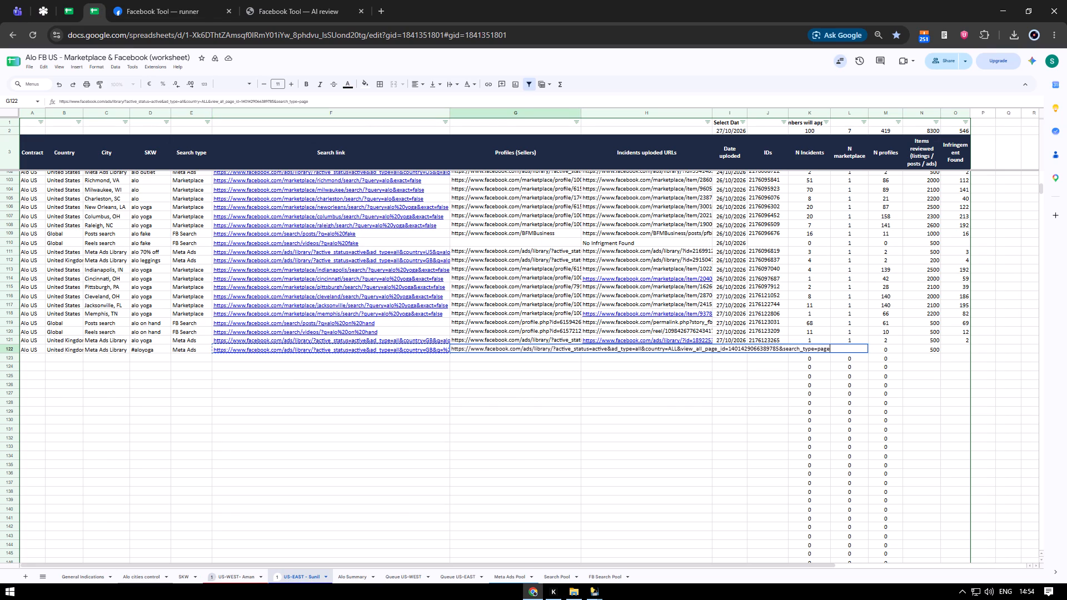
key("Return")
key("Up")
key("Right")
key("Right")
key("Left")
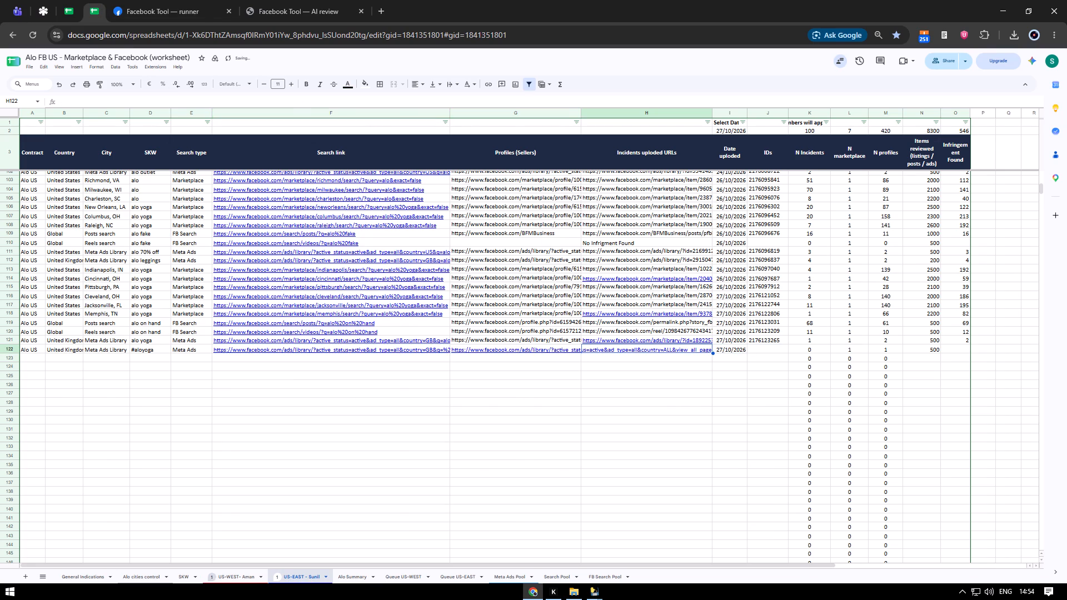
key("ctrl+shift+Tab")
key("Right")
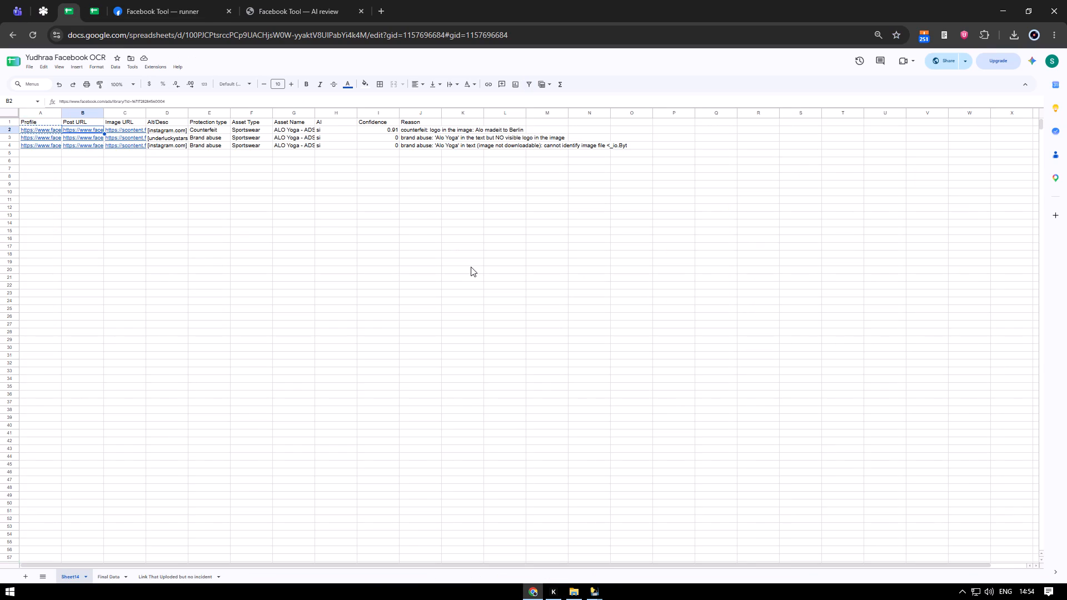
key("ctrl+c")
key("ctrl+c")
key("ctrl+c")
key("ctrl+c")
key("ctrl+c")
key("ctrl+shift+Tab")
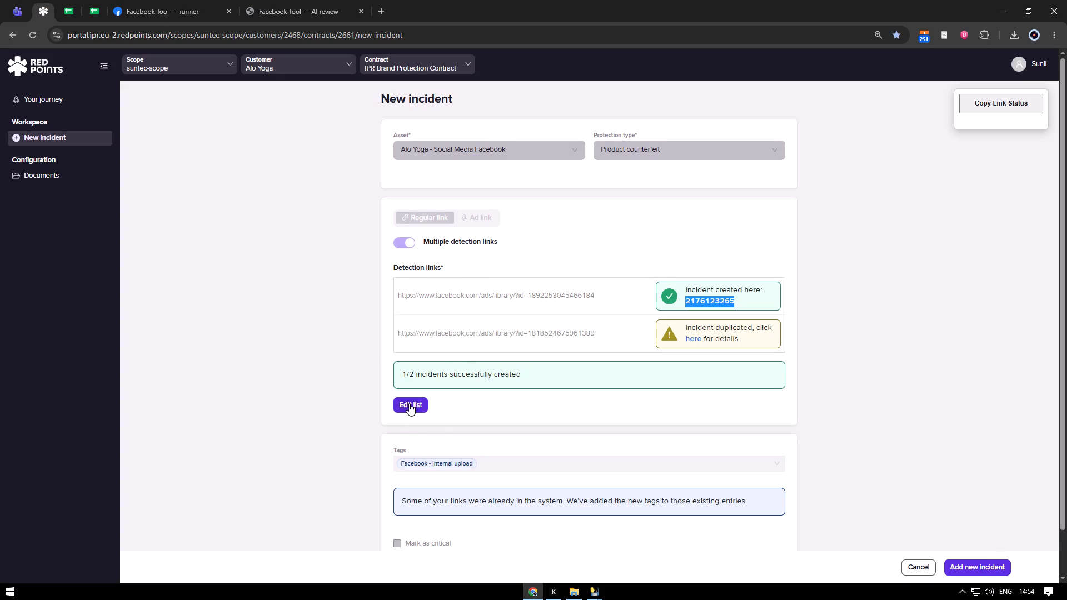
left_click(409, 403)
left_click_drag(653, 286, 296, 283)
key("ctrl+v")
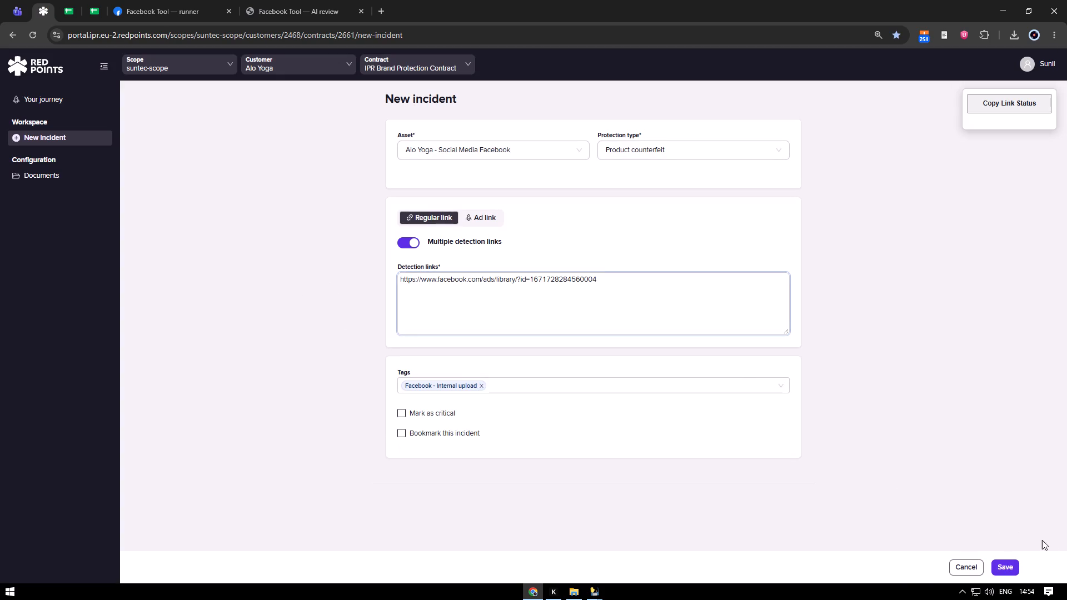
left_click(1003, 568)
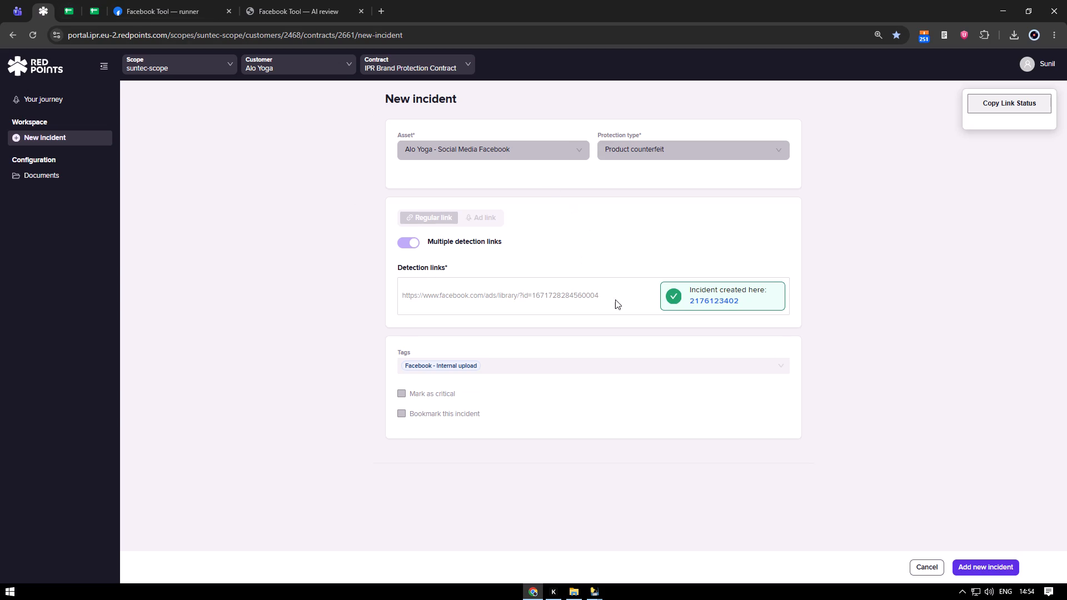
Copy the created incident's detection link into the Incidents uploded URLs cell of worksheet row 122 and select that row's IDs cell.
left_click_drag(617, 300, 385, 287)
key("ctrl+c")
left_click(95, 11)
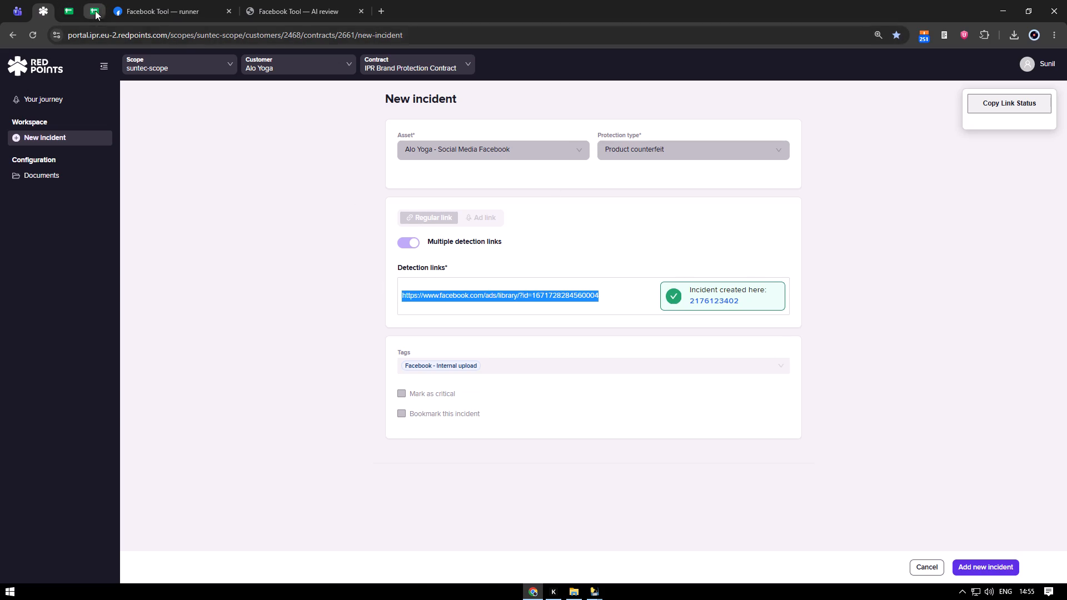
key("Return")
key("ctrl+shift+v")
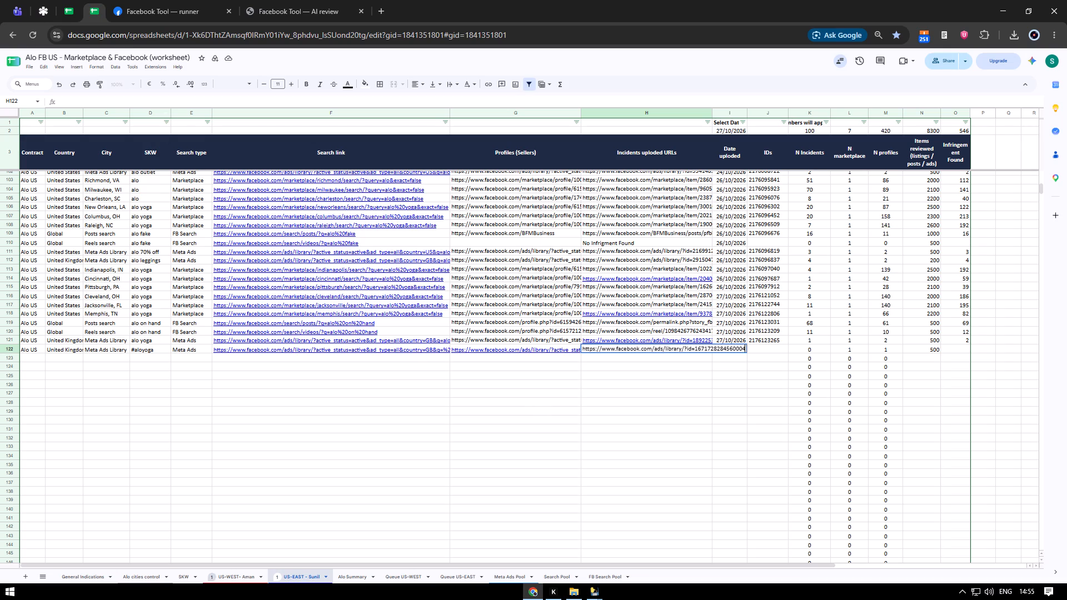
key("Return")
key("Up")
key("Right")
key("Right")
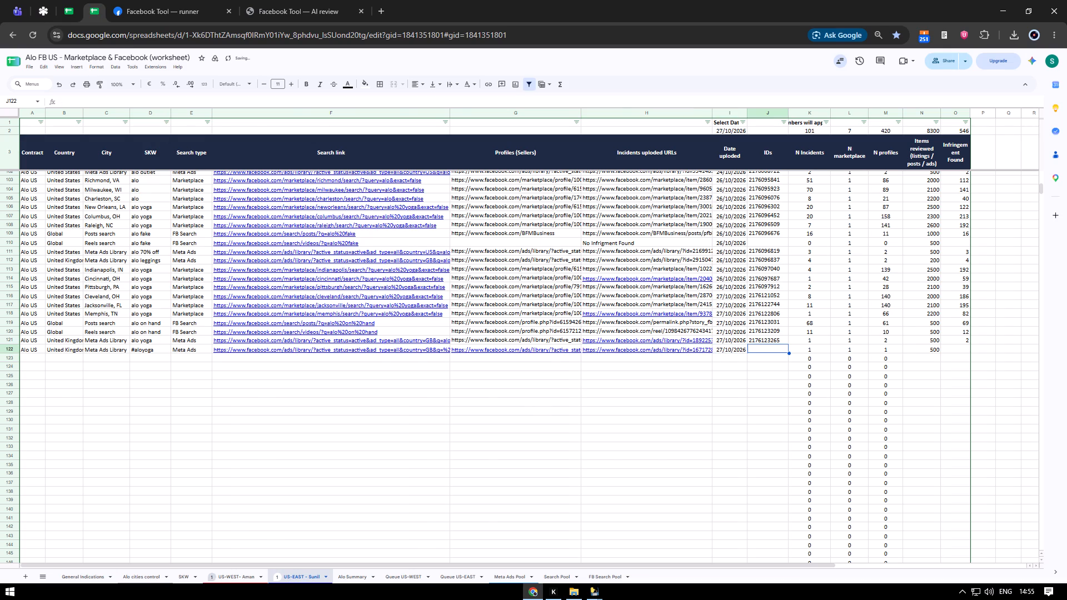
key("ctrl+shift+Tab")
key("ctrl+shift+Tab")
left_click_drag(759, 303, 711, 309)
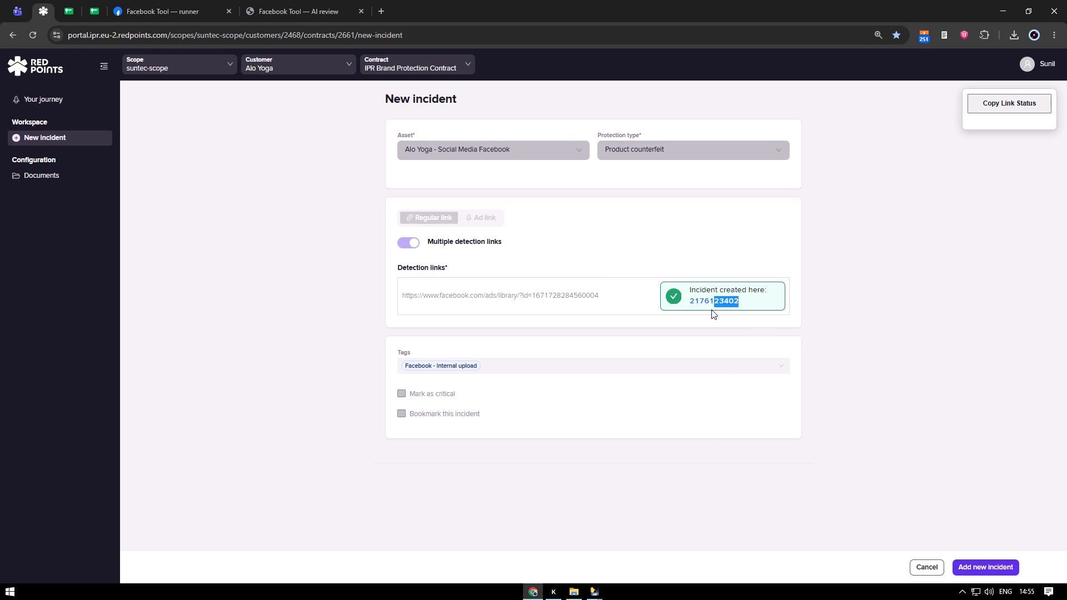
left_click_drag(711, 309, 685, 307)
key("ctrl+c")
key("ctrl+Tab")
key("ctrl+Tab")
key("Return")
key("ctrl+shift+v")
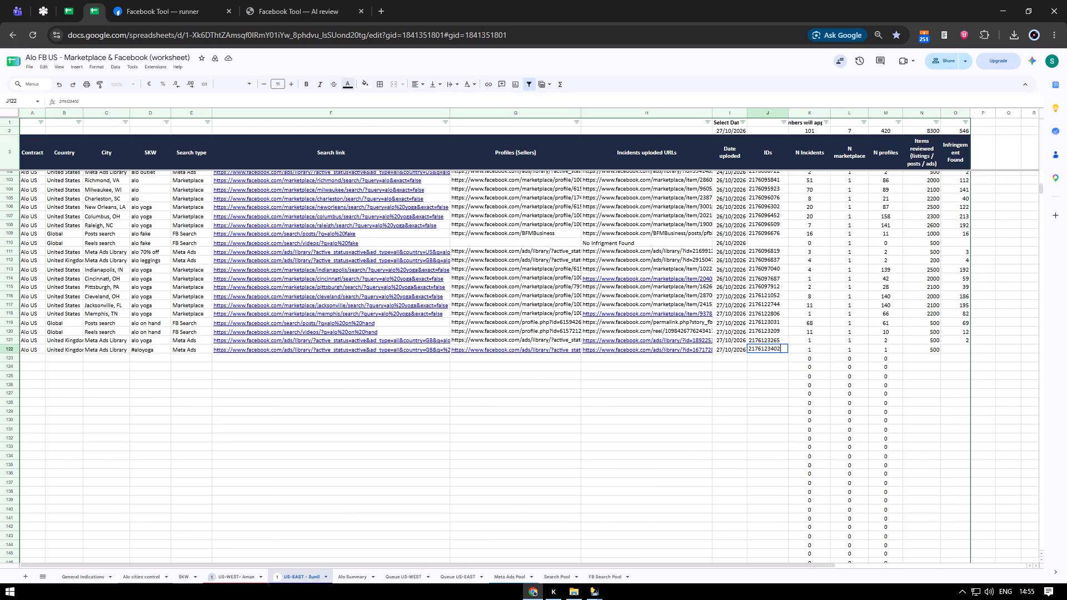
key("Return")
key("Up")
key("ctrl+shift+l")
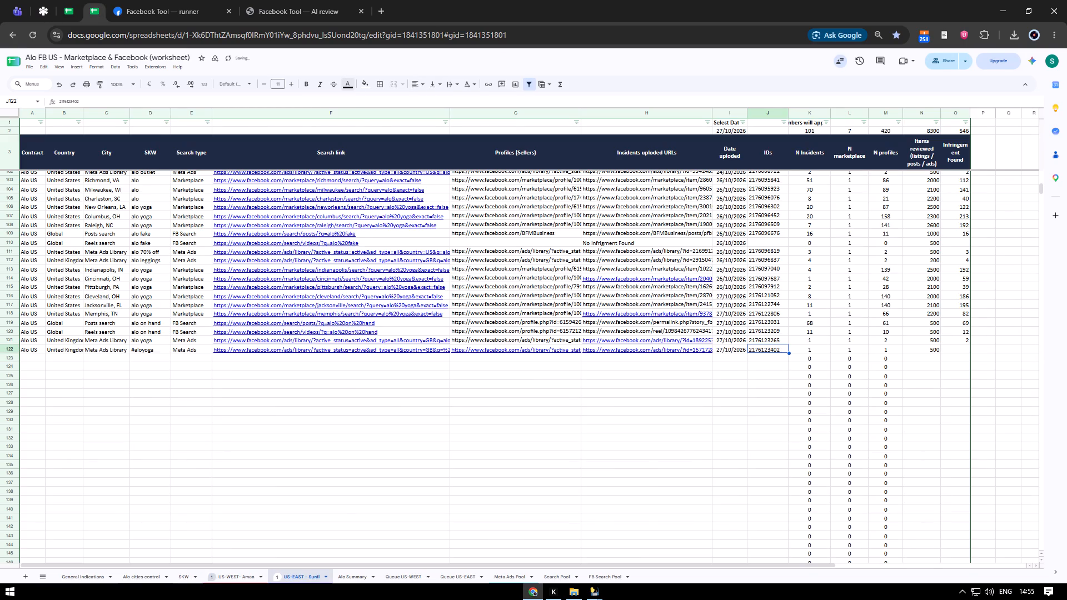
Enter 1 as the Infringement Found value for worksheet row 122.
key("Right")
key("Right")
key("Right")
key("Right")
key("Right")
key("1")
key("Left")
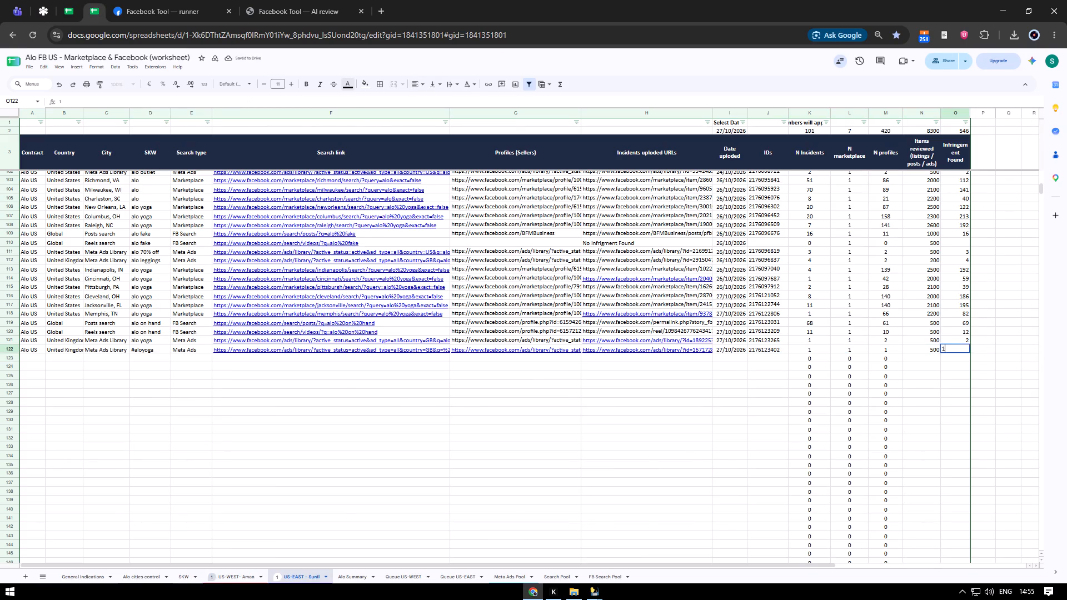
Copy the incident ID from worksheet J122 into Final Data cell E5107 as plain text, undoing the formatted paste, and centre it.
key("Left")
key("Left")
key("Left")
key("Left")
key("ctrl+c")
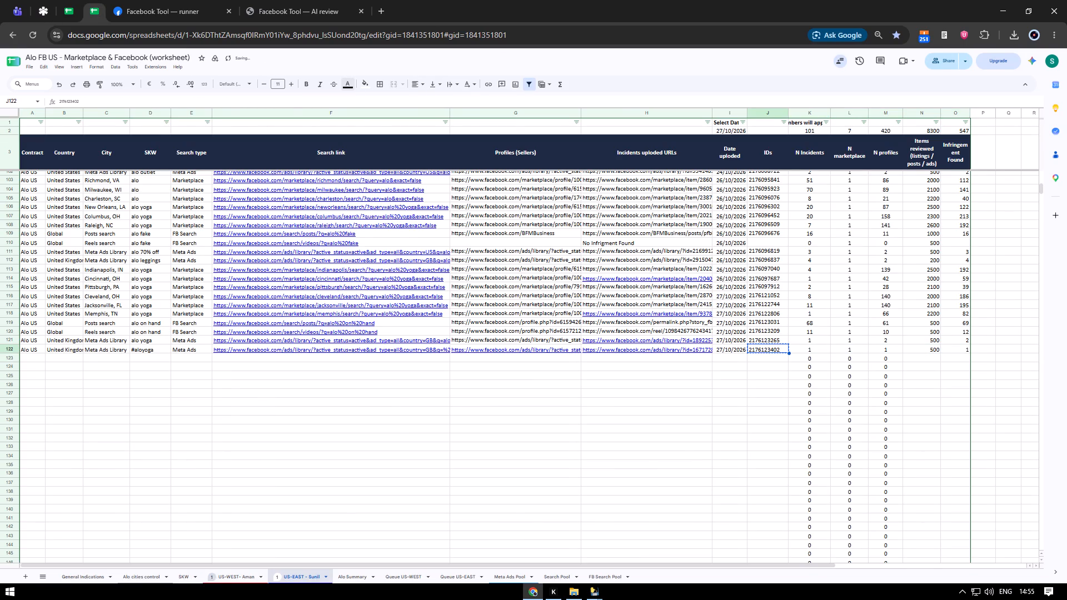
key("ctrl+shift+Tab")
key("alt+Left")
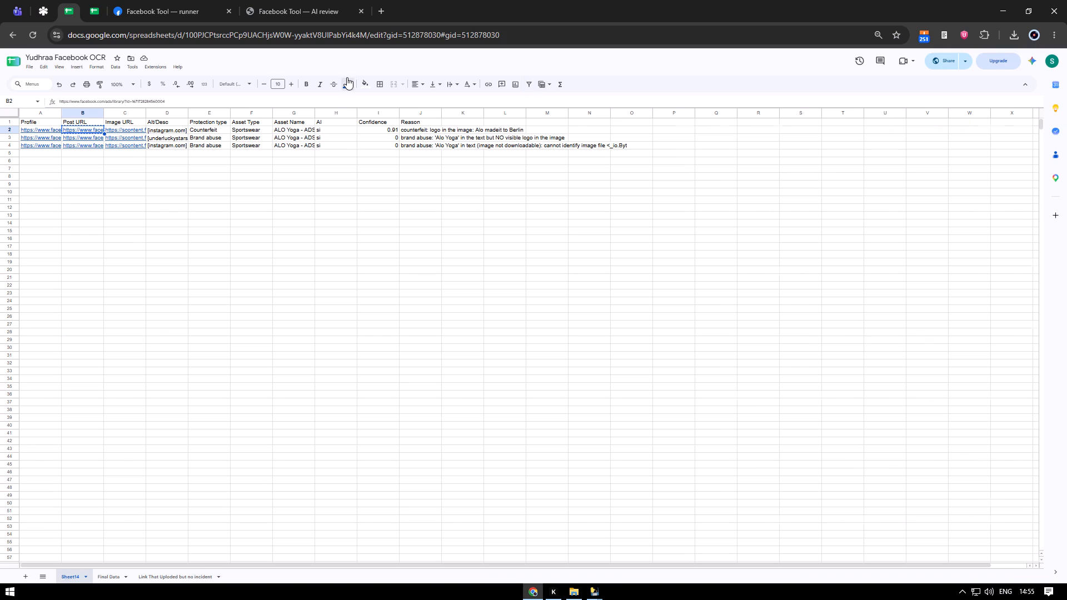
key("Right")
key("ctrl+v")
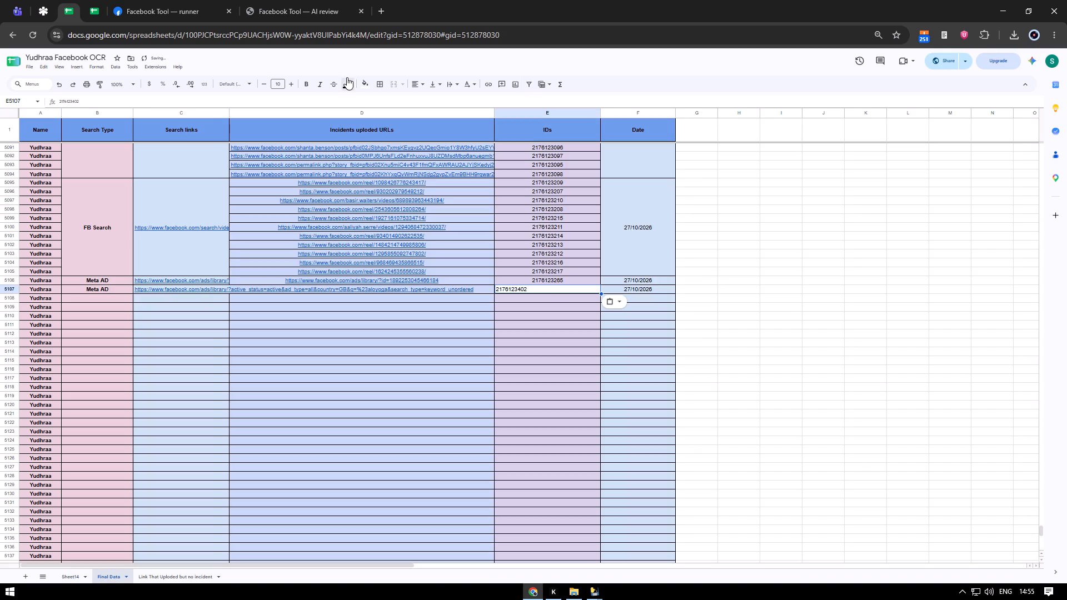
key("Escape")
key("Left")
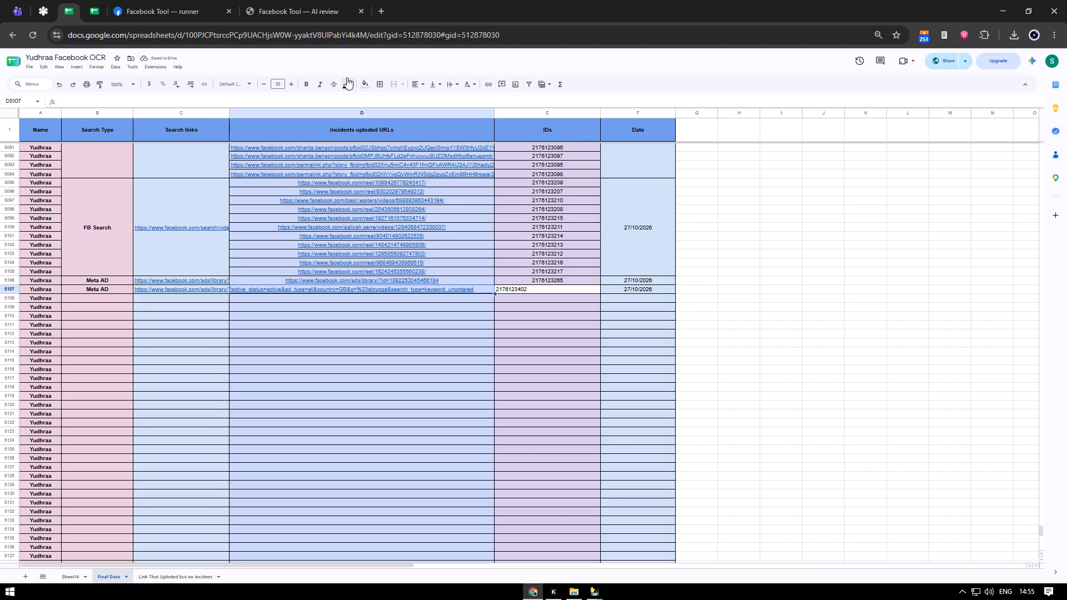
key("Right")
key("ctrl+z")
key("Return")
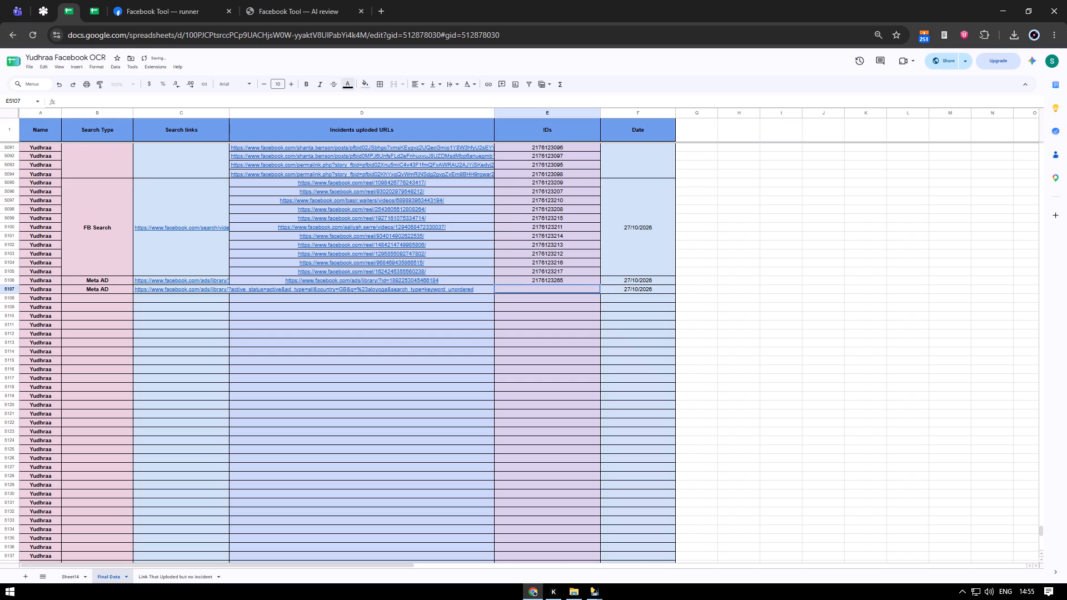
key("ctrl+shift+v")
key("Return")
key("Up")
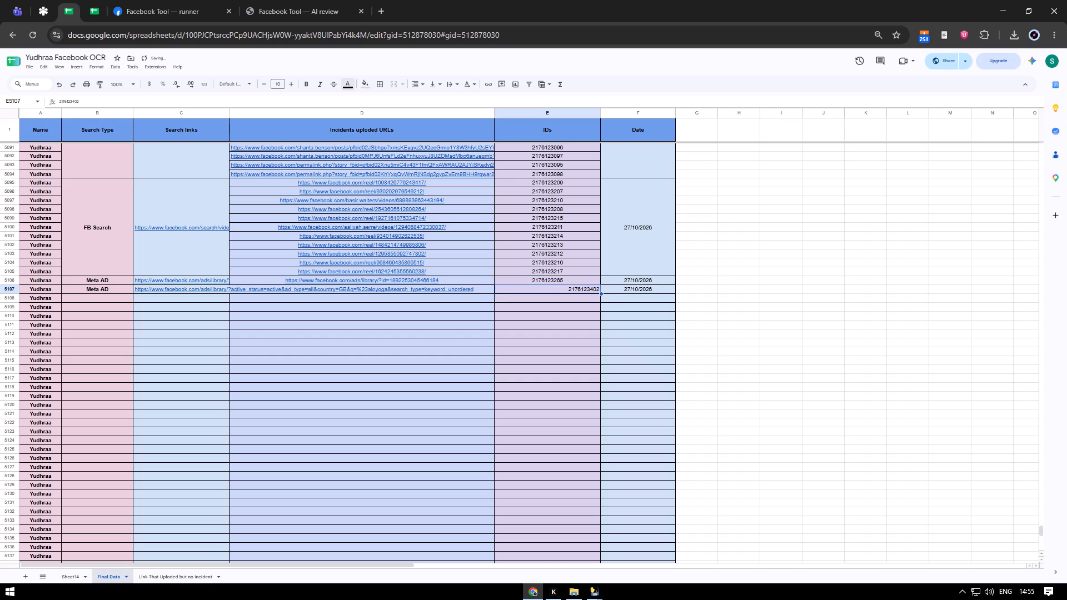
key("ctrl+shift+e")
Copy the uploaded ad URL from worksheet H122 into Final Data cell D5107, Incidents uploded URLs, as plain text and centre it.
key("Left")
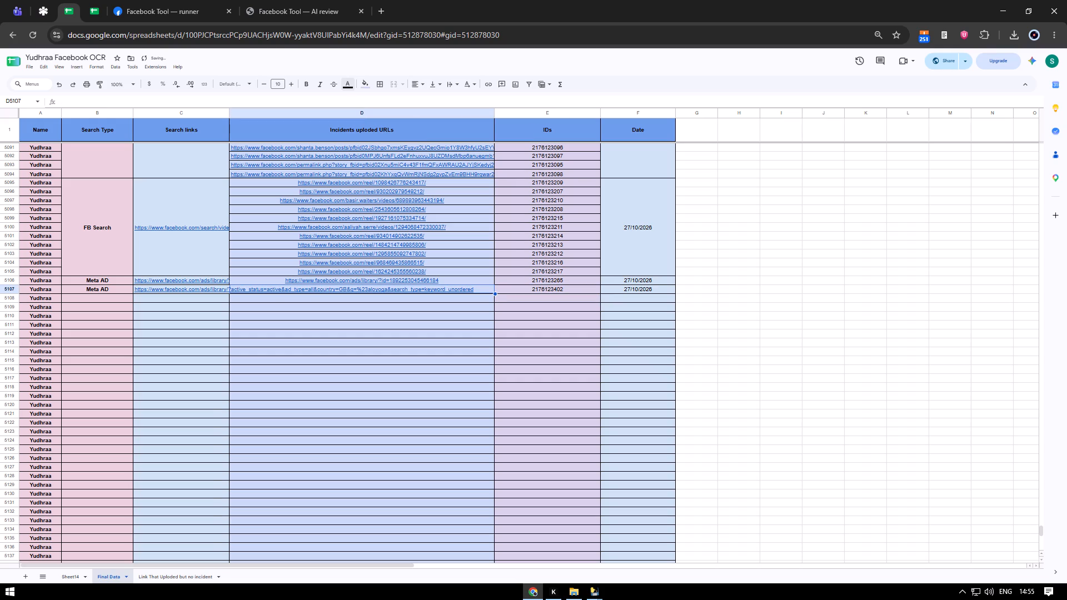
key("ctrl+Tab")
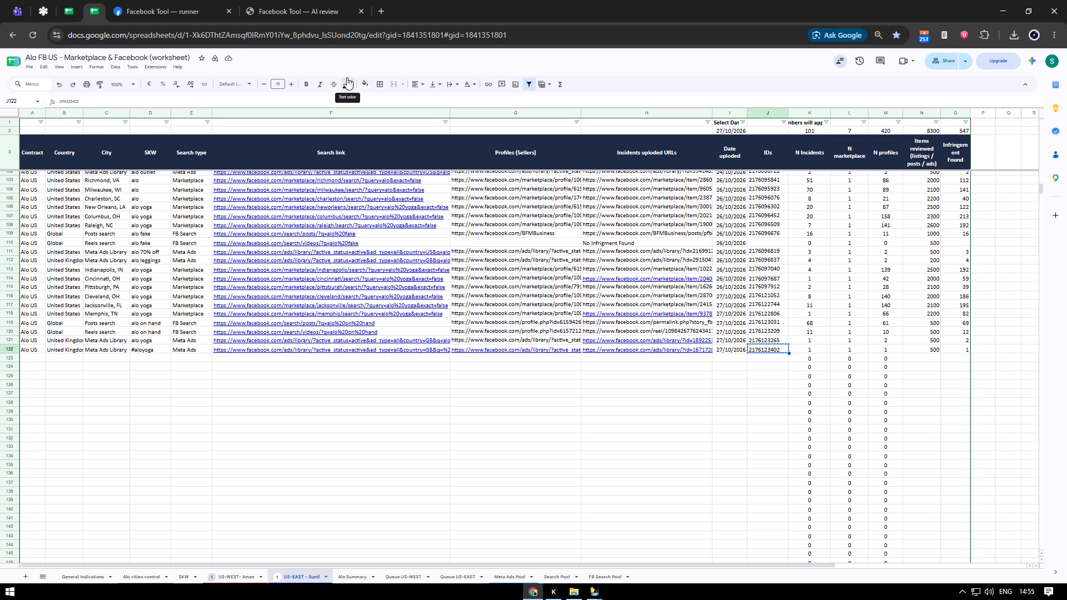
key("Left")
key("Left")
key("ctrl+c")
key("ctrl+c")
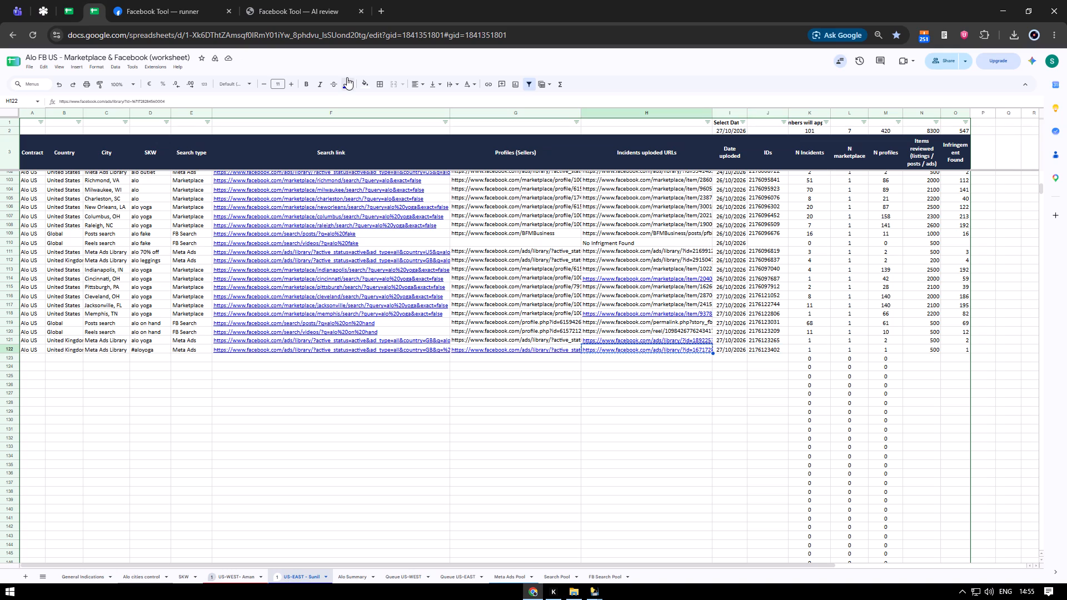
key("ctrl+c")
key("ctrl+shift+Tab")
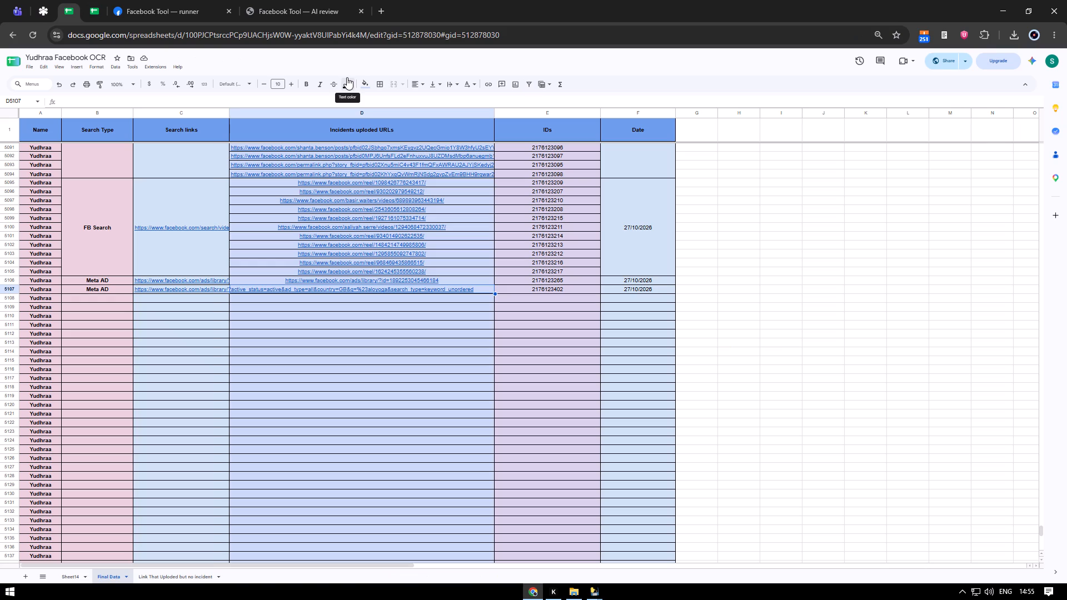
key("Return")
key("ctrl+shift+v")
key("Return")
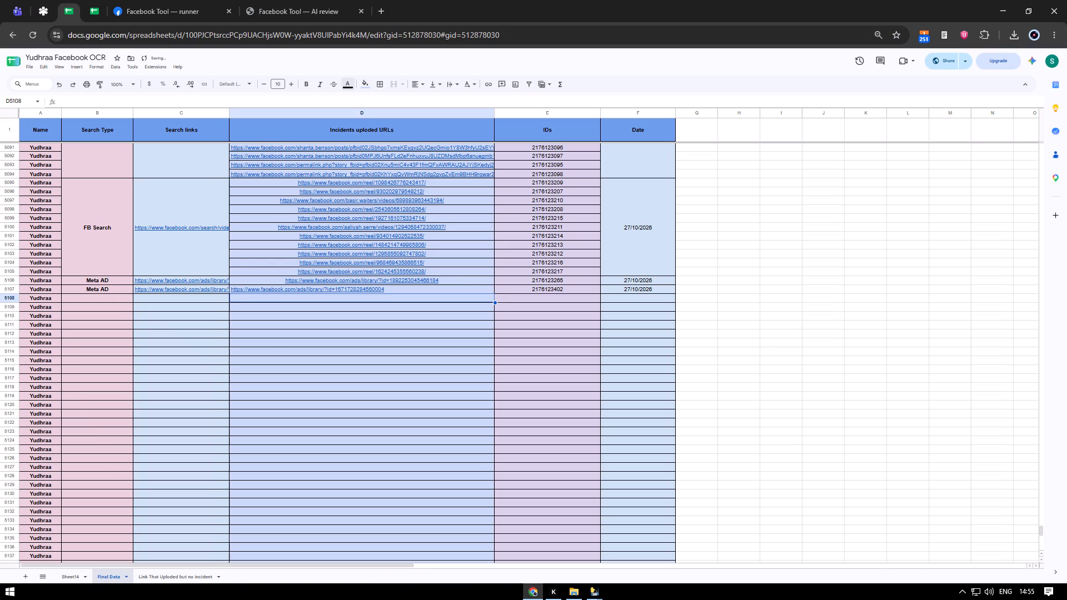
key("Up")
key("ctrl+shift+e")
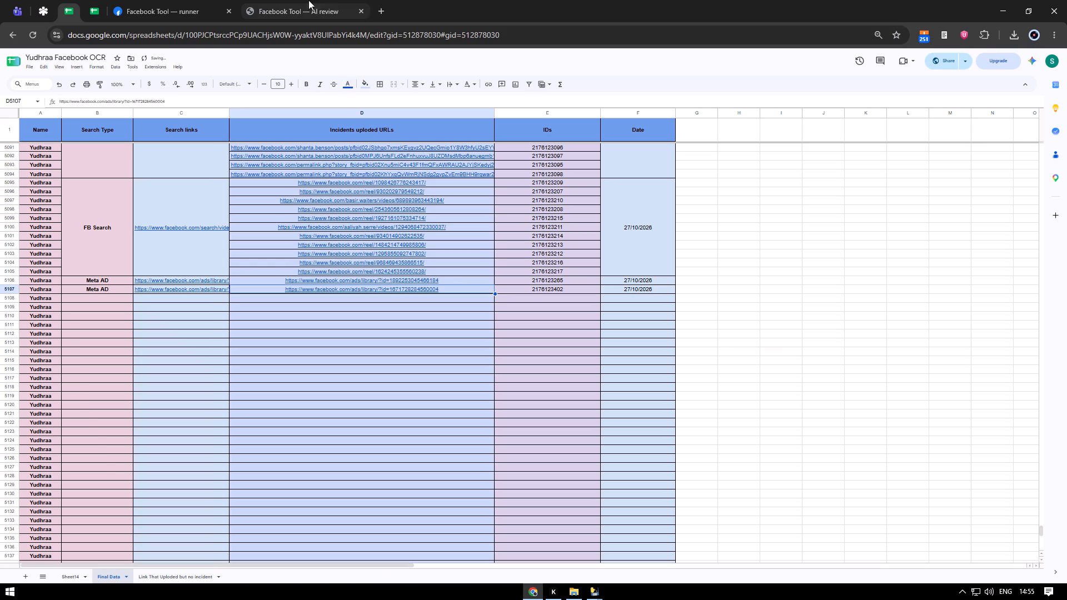
Close the Facebook Tool runner and AI review browser tabs.
left_click(43, 0)
left_click(85, 0)
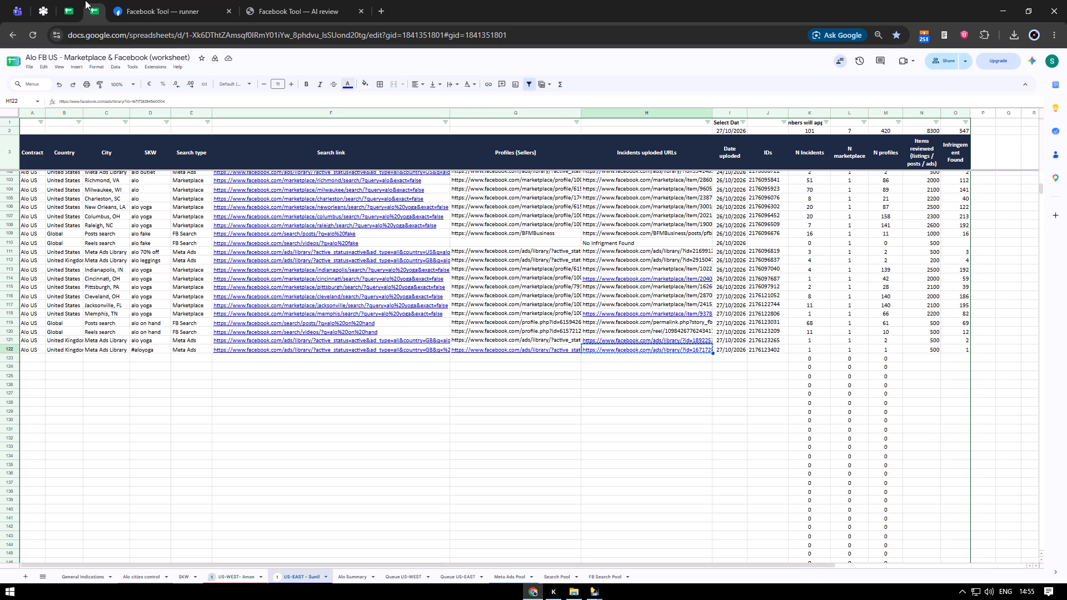
left_click(602, 391)
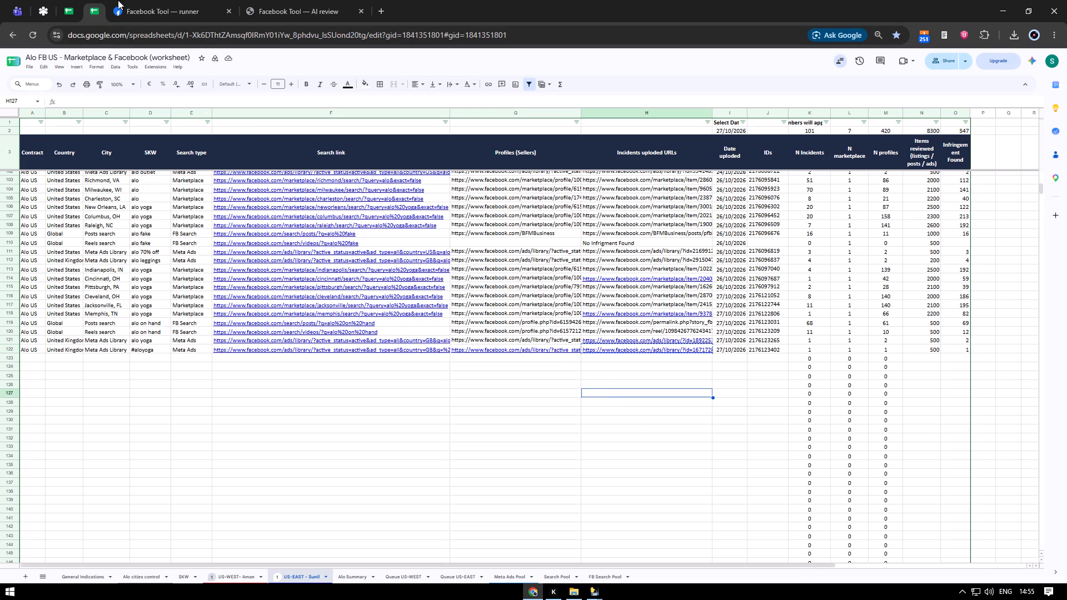
middle_click(127, 0)
middle_click(127, 0)
Start another new incident in Red Points and enable multiple detection links.
left_click(67, 0)
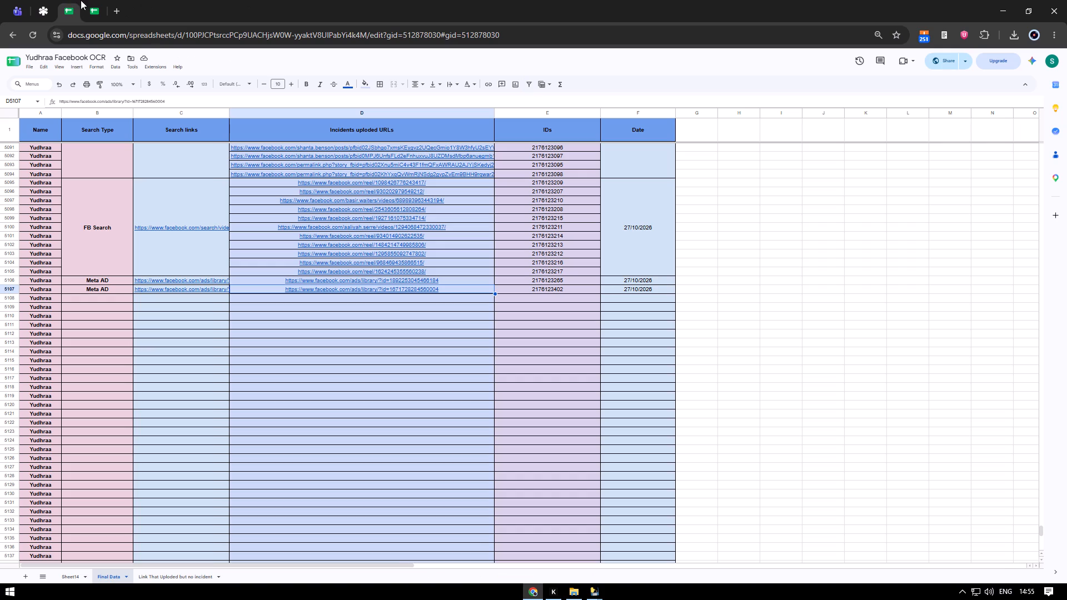
left_click(52, 0)
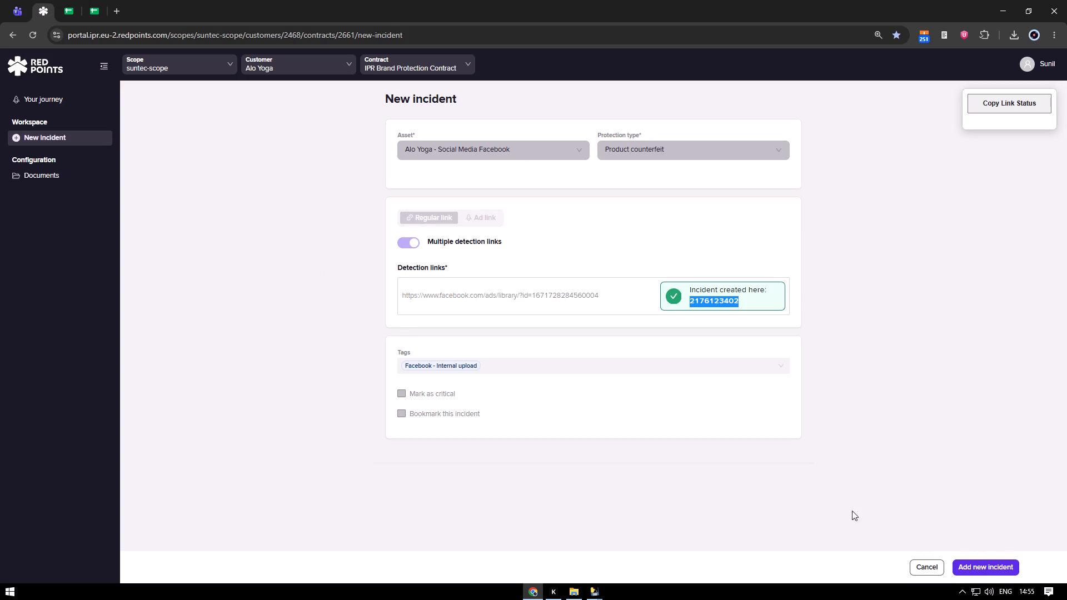
left_click(995, 566)
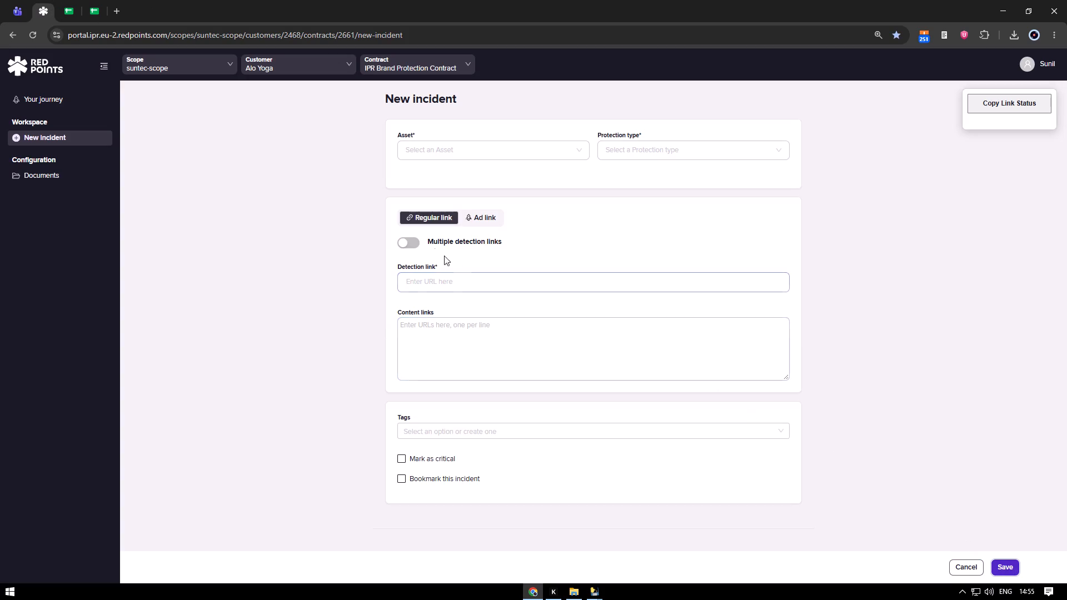
left_click(418, 244)
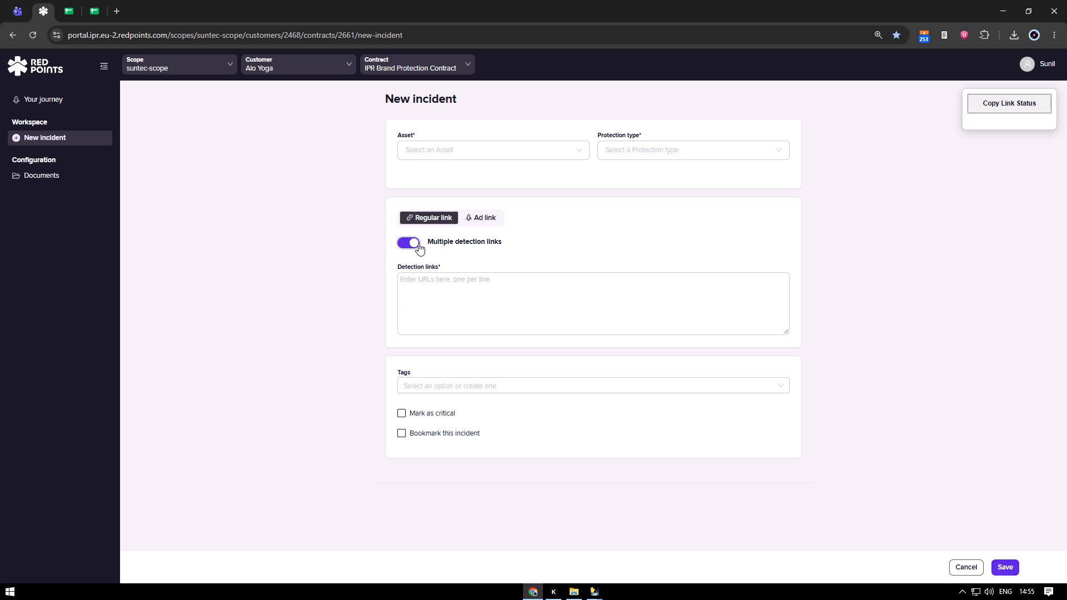
left_click(349, 235)
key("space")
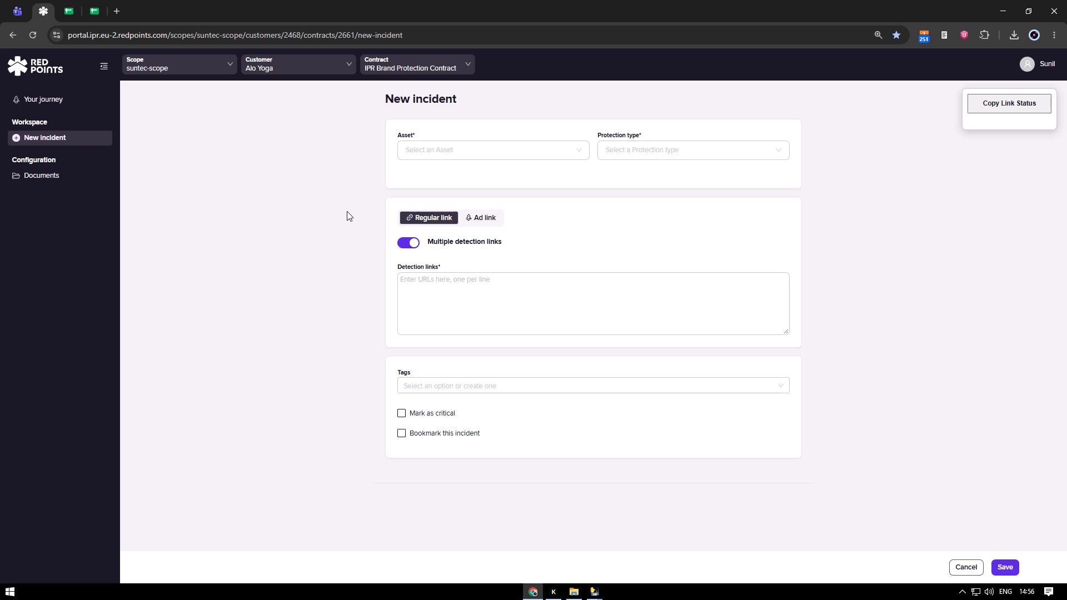
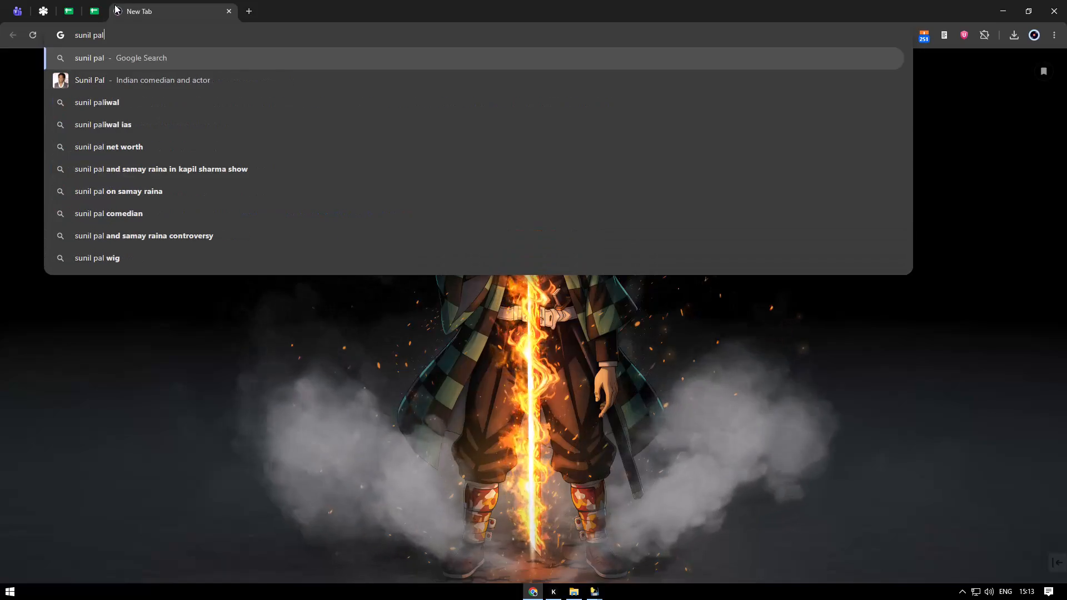
Search Google Images for "sunil pal".
key("Return")
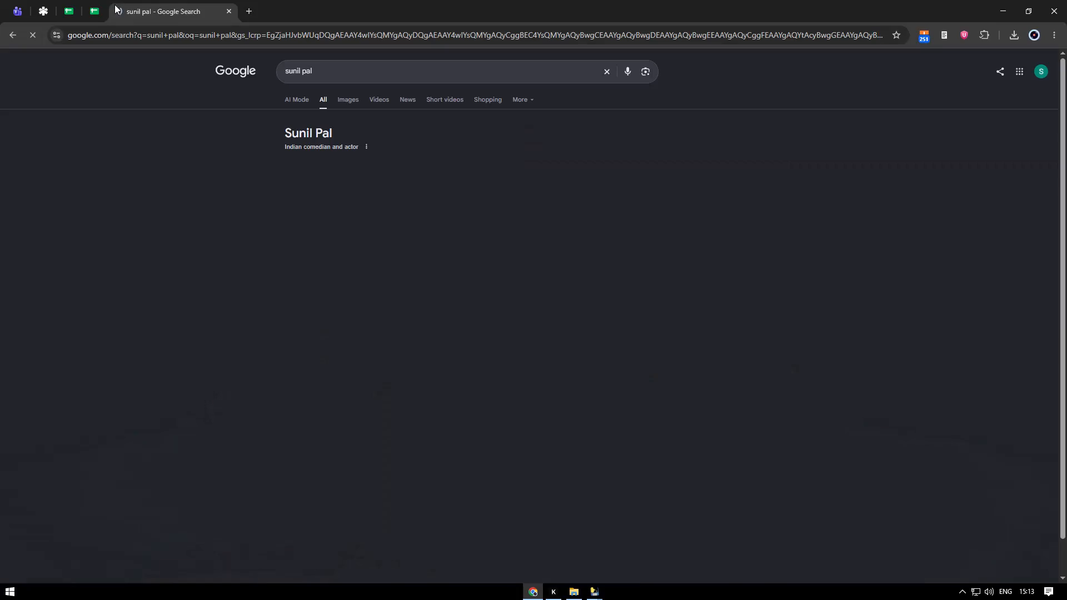
left_click_drag(178, 39, 319, 117)
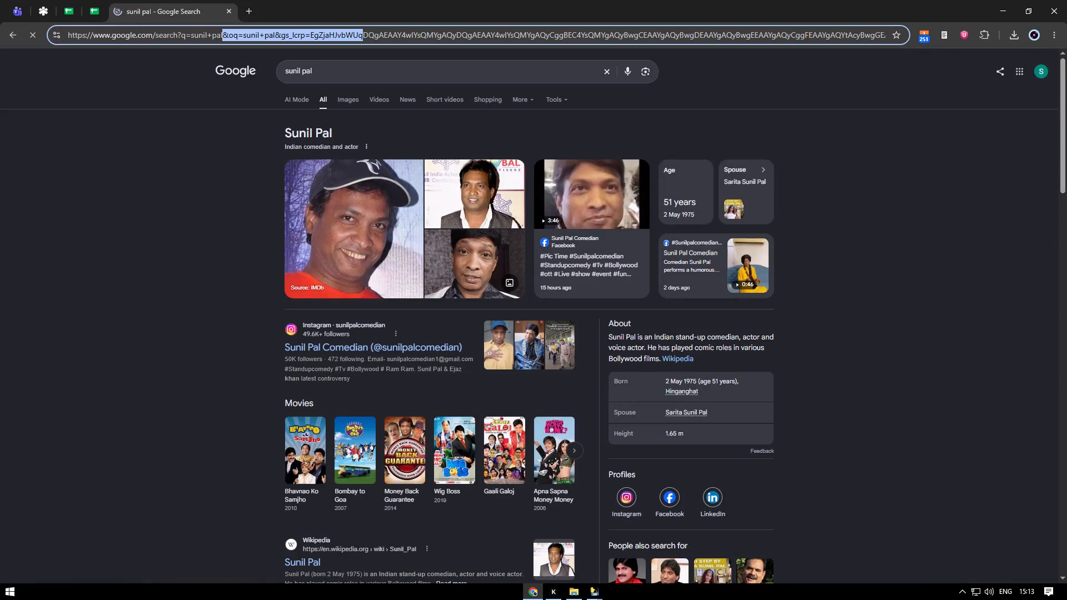
left_click(351, 101)
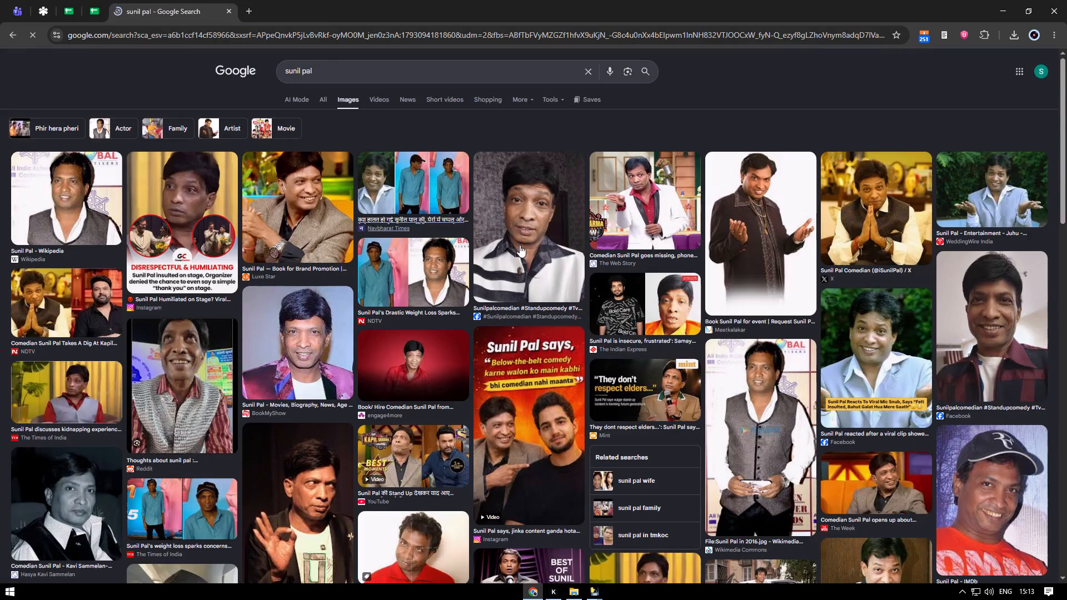
Open the Meetkalakar image result's artist page in place of the search results, and open its main portrait at full size.
left_click(740, 258)
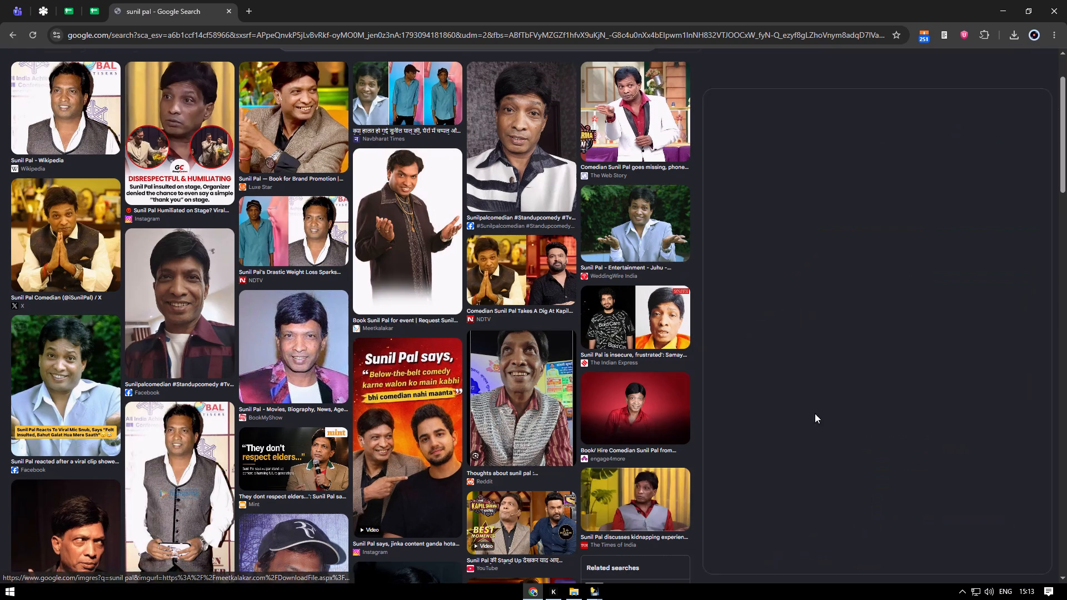
left_click_drag(851, 246, 584, 0)
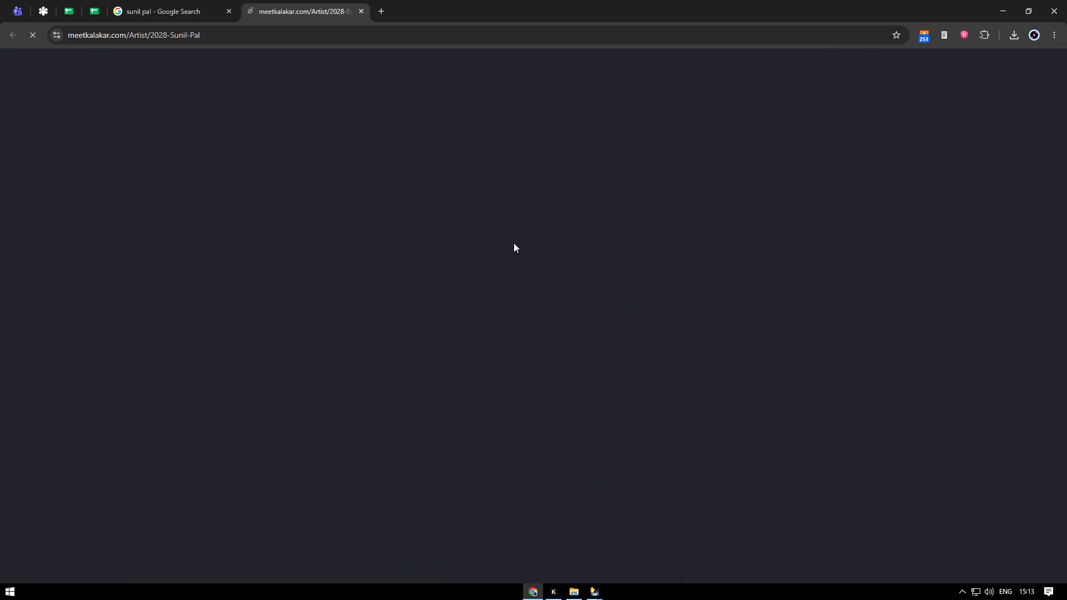
middle_click(164, 0)
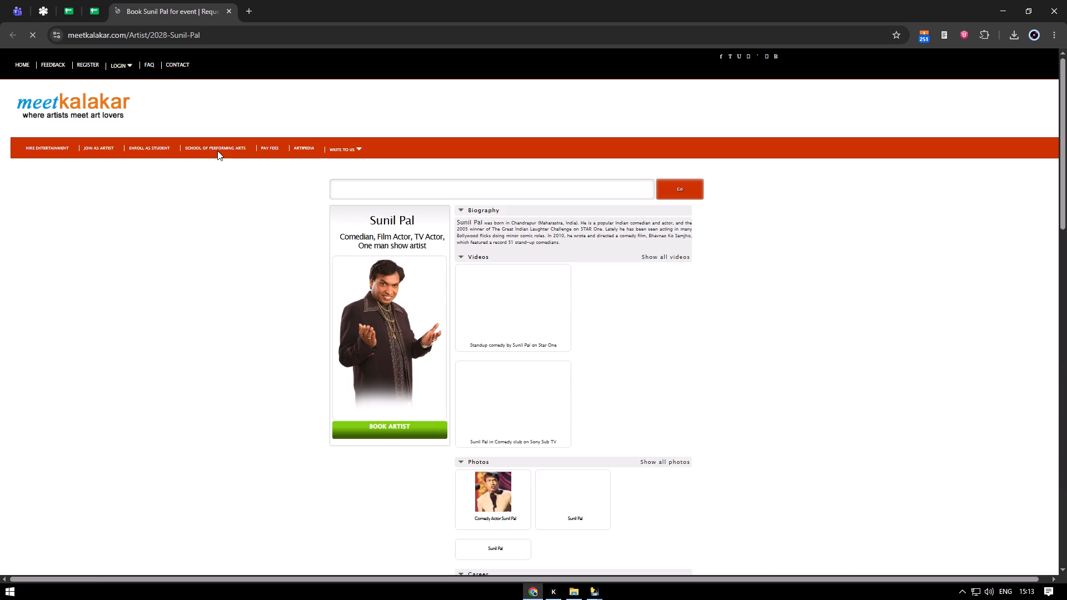
left_click(412, 330)
left_click_drag(390, 372, 405, 0)
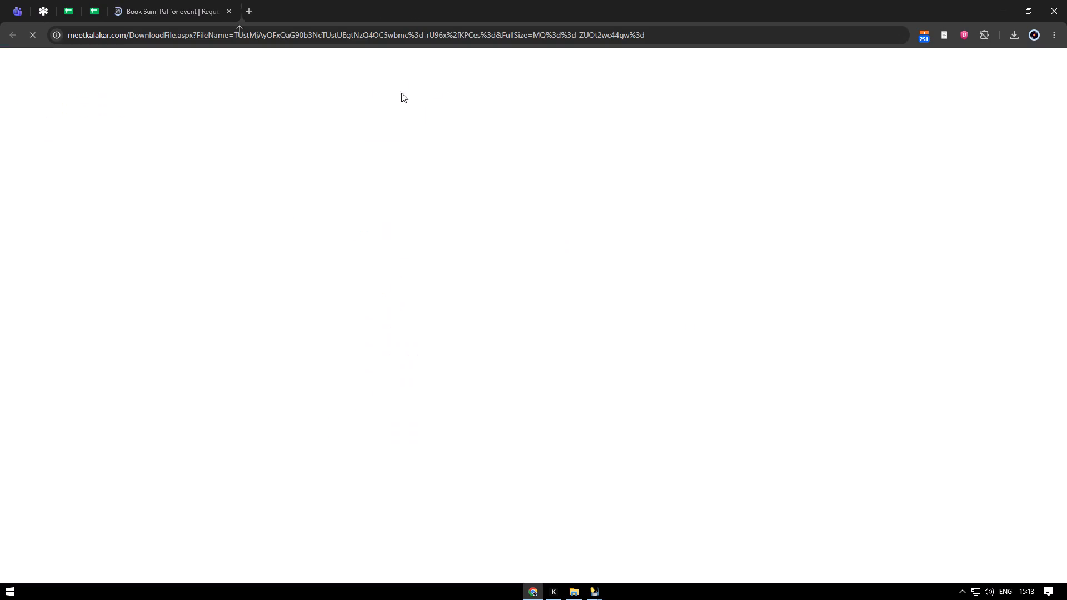
Close the full-size portrait and the Meetkalakar artist page to return to the Alo FB US worksheet.
scroll(488, 307, "up", 4, "ctrl")
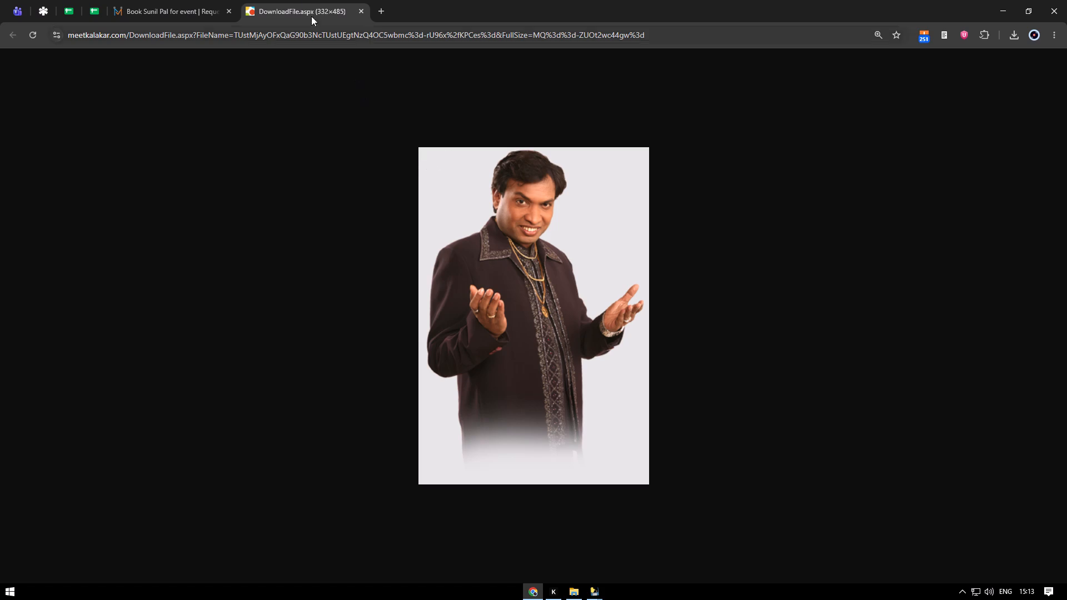
middle_click(296, 0)
middle_click(204, 0)
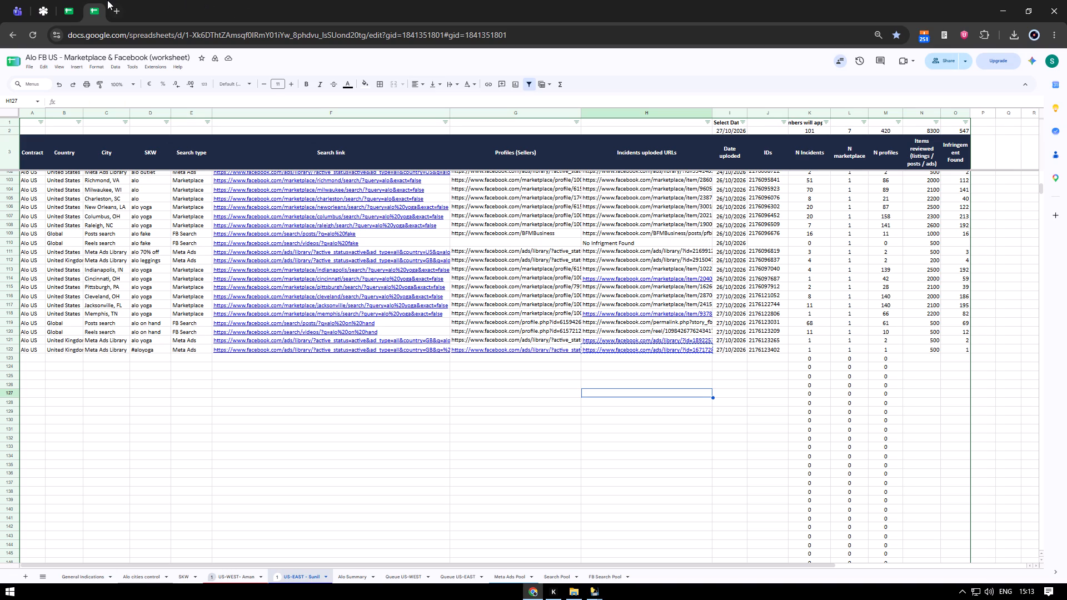
Open a new blank browser tab.
left_click(113, 0)
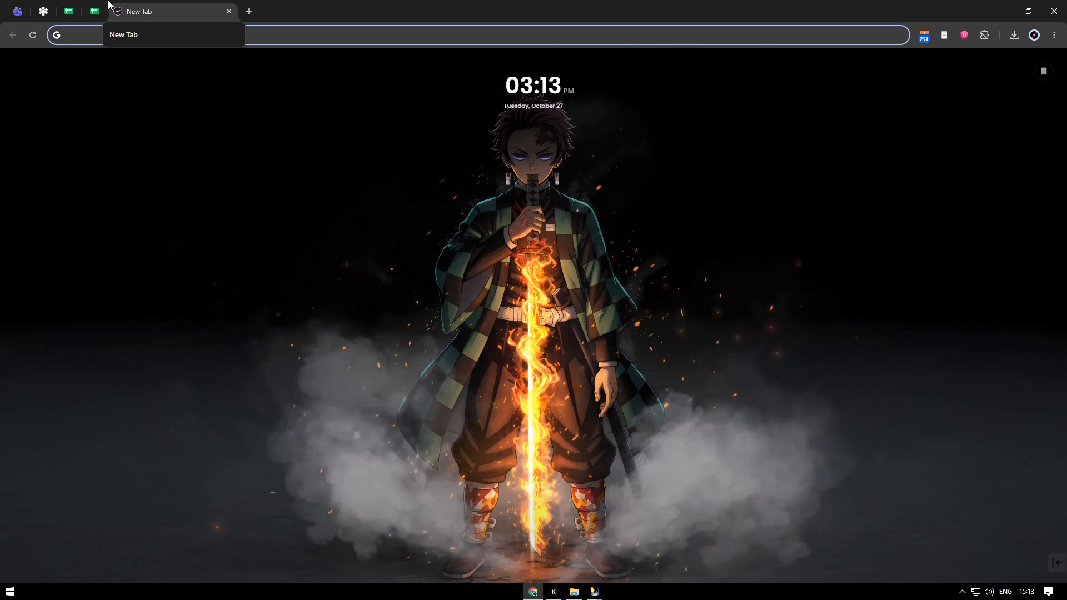
Check the Alo FB US worksheet and the Final Data sheet of Yudhraa Facebook OCR, ending on the Red Points New incident form.
left_click(86, 0)
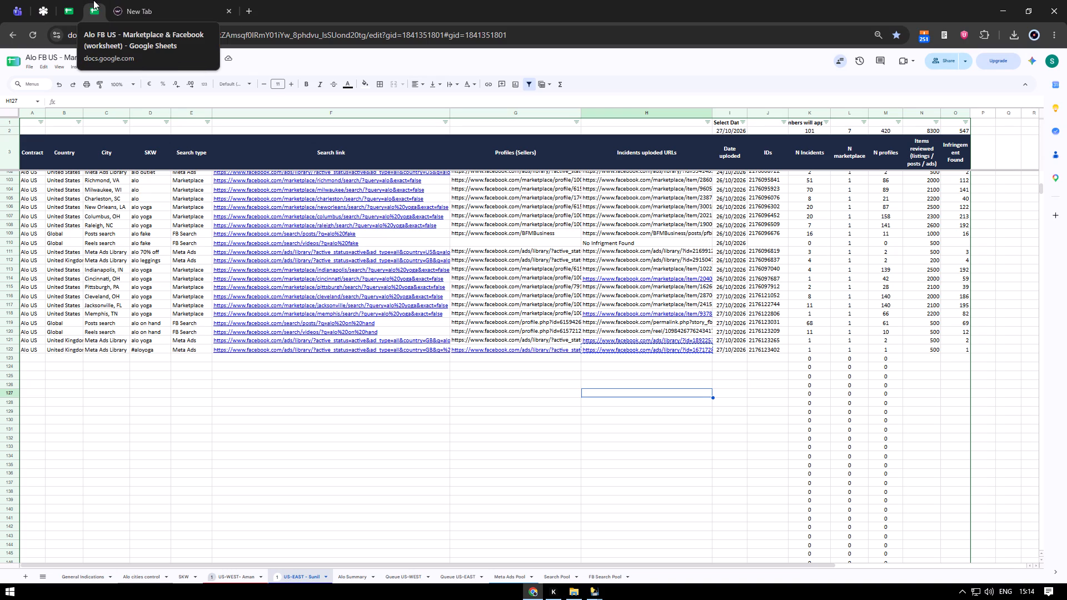
left_click(93, 0)
left_click(80, 0)
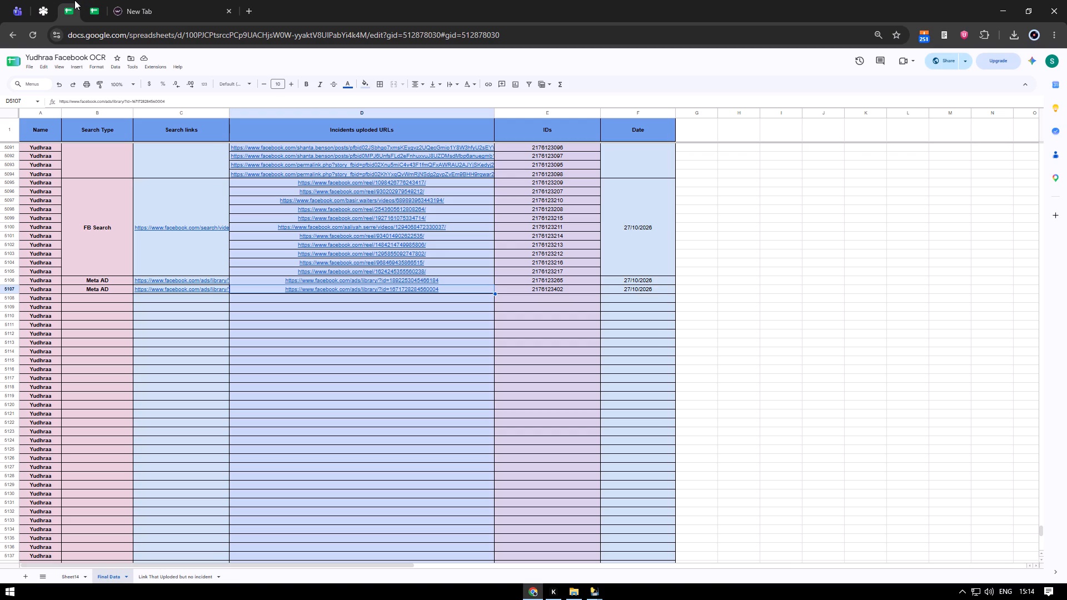
left_click(32, 0)
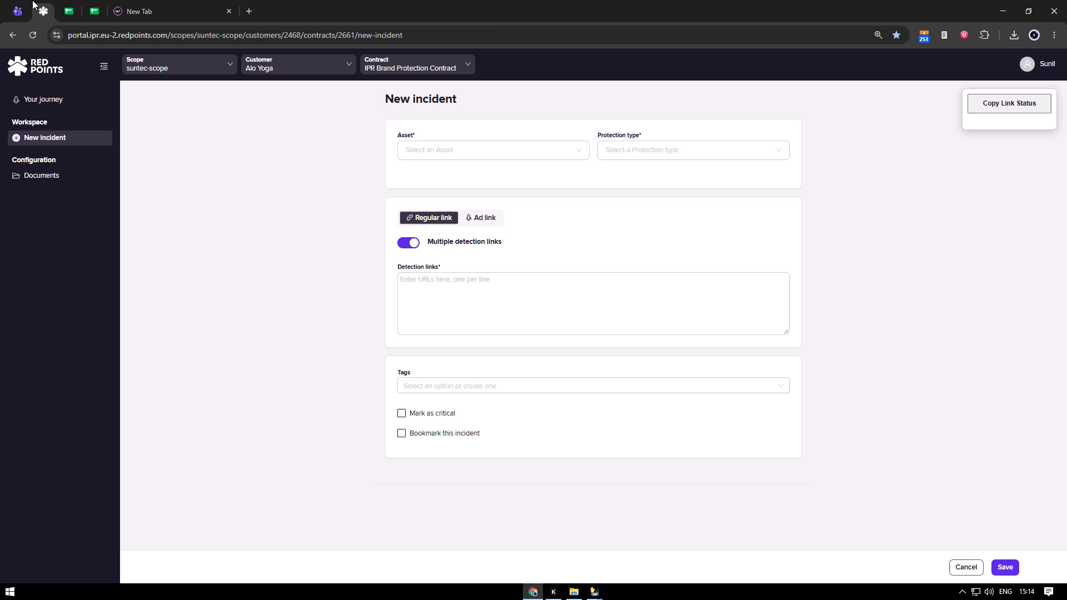